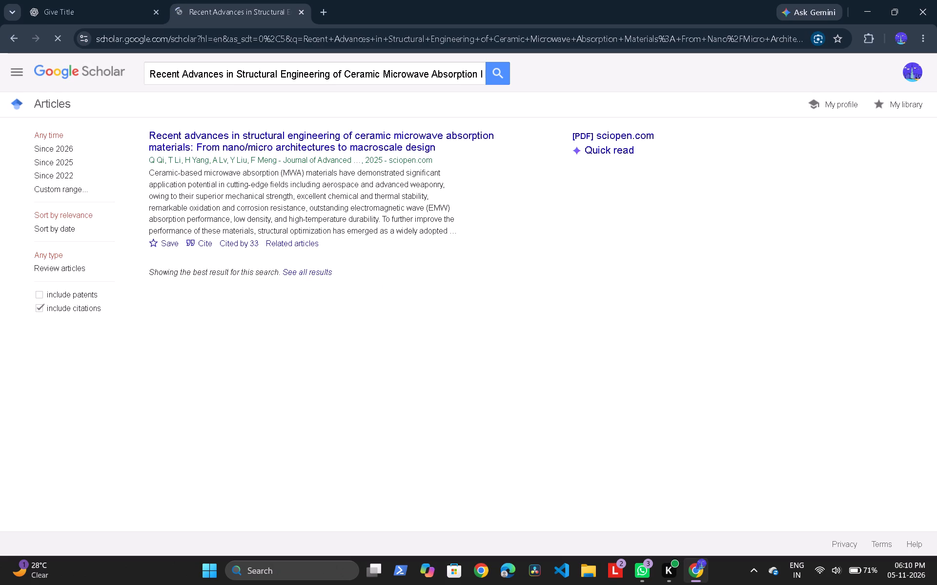
# Open the SciOpen article page of "Recent advances in structural engineering of ceramic microwave absorption materials" from the search results.
pyautogui.click(195, 147)
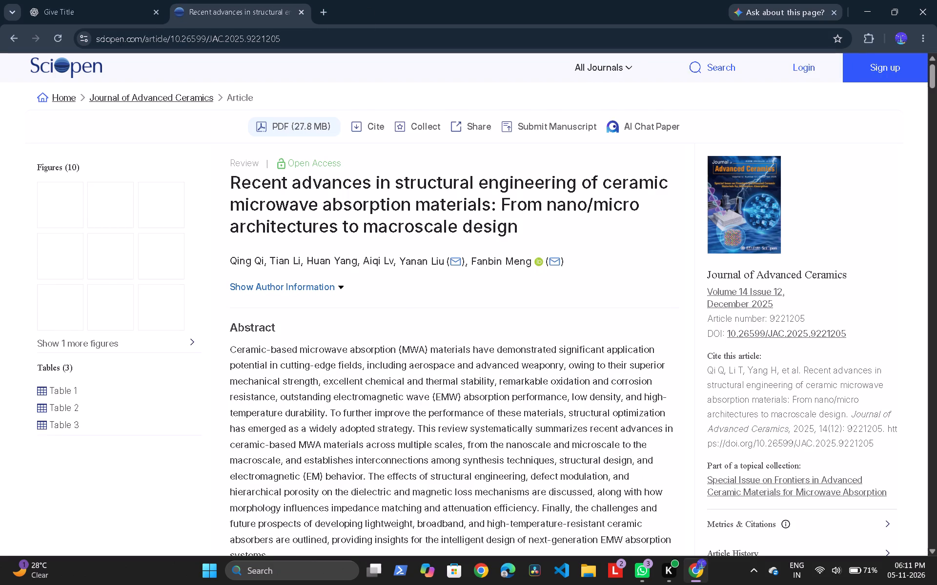
# Skim the article page from the abstract and introduction to the dielectric mechanism equations and back up to the abstract.
pyautogui.scroll(-13, 279, 283)
pyautogui.scroll(1, 276, 281)
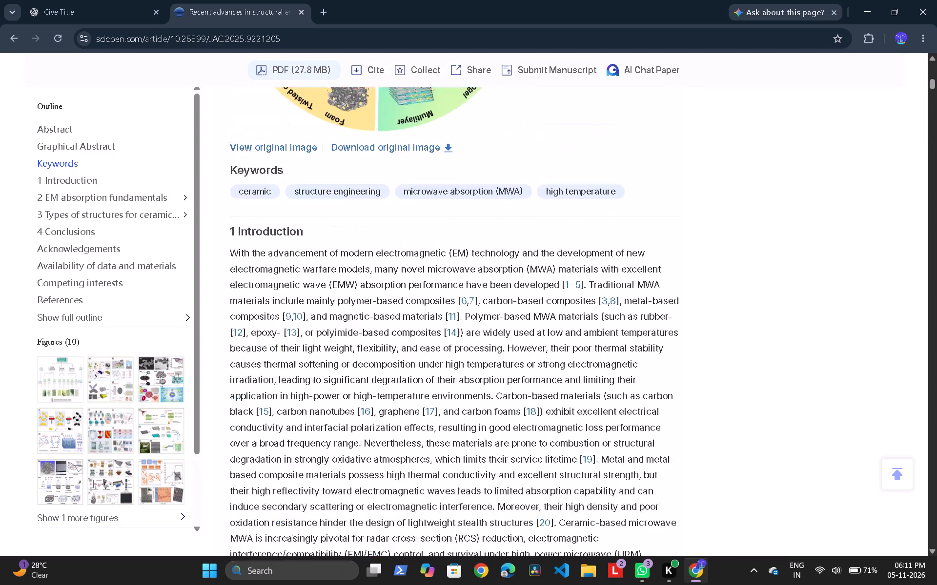
pyautogui.scroll(10, 276, 281)
pyautogui.scroll(-8, 276, 281)
pyautogui.scroll(1, 276, 281)
pyautogui.scroll(-8, 276, 281)
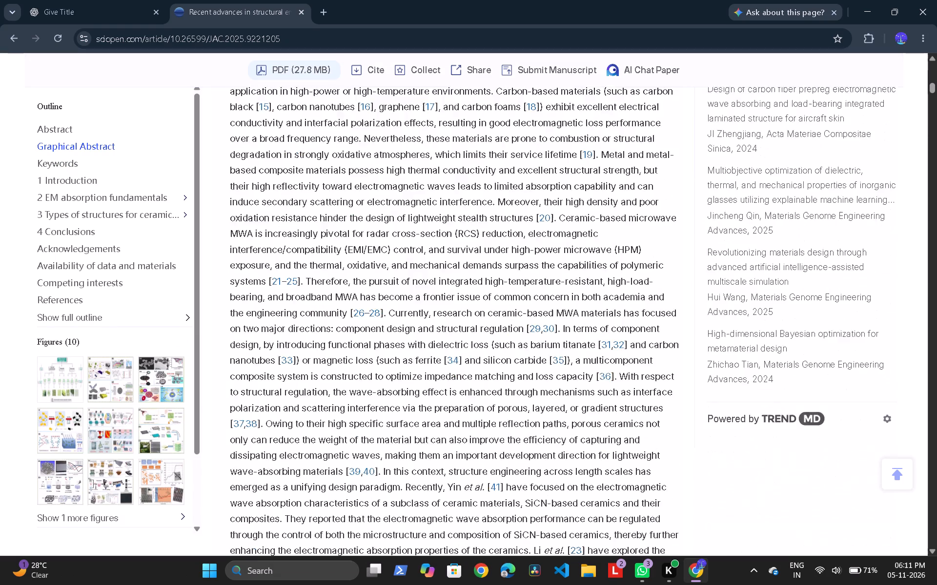
pyautogui.scroll(-6, 276, 281)
pyautogui.scroll(1, 276, 281)
pyautogui.scroll(-15, 276, 281)
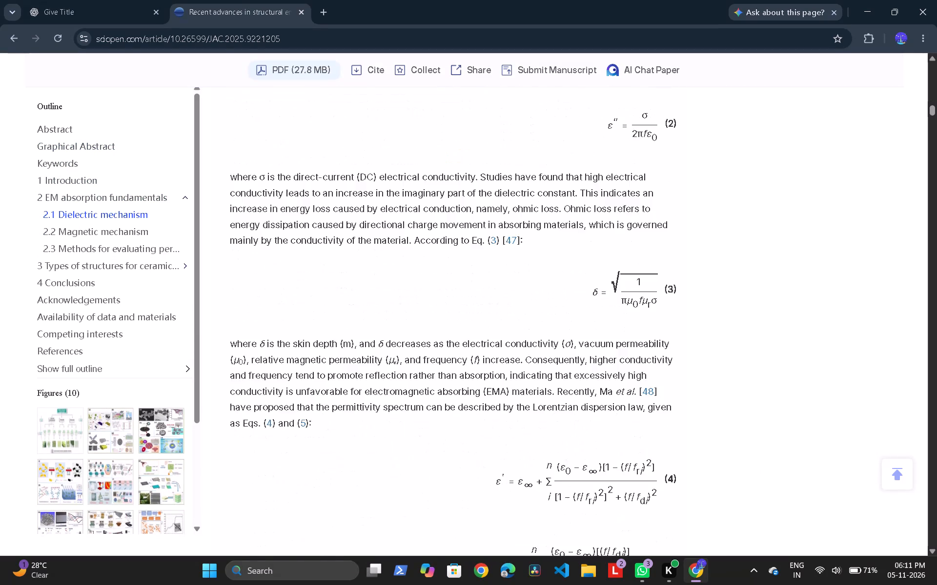
pyautogui.scroll(-11, 276, 281)
pyautogui.scroll(20, 276, 281)
pyautogui.scroll(6, 276, 281)
pyautogui.scroll(-1, 276, 281)
pyautogui.scroll(4, 276, 281)
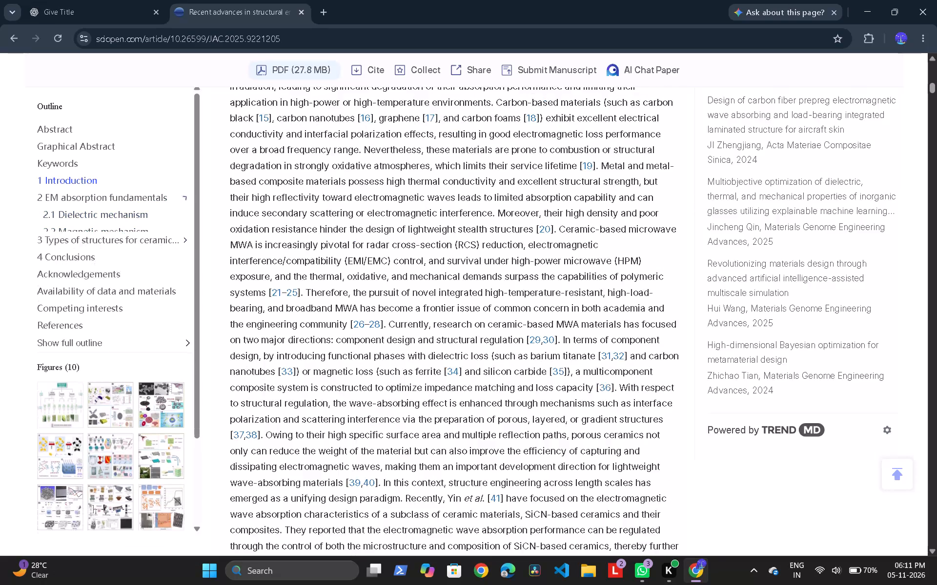
pyautogui.scroll(8, 276, 281)
pyautogui.scroll(8, 448, 352)
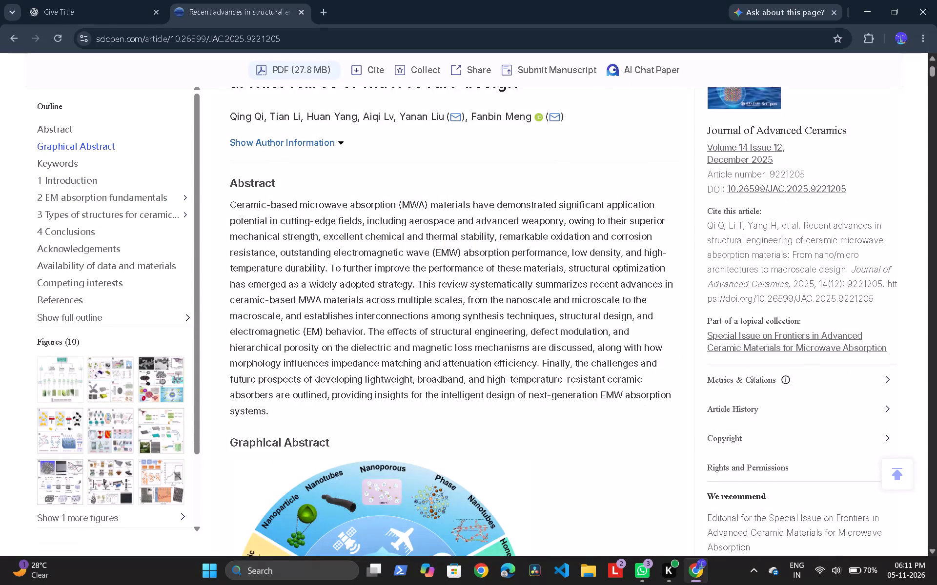
# Open the article's PDF version and download the file.
pyautogui.click(314, 73)
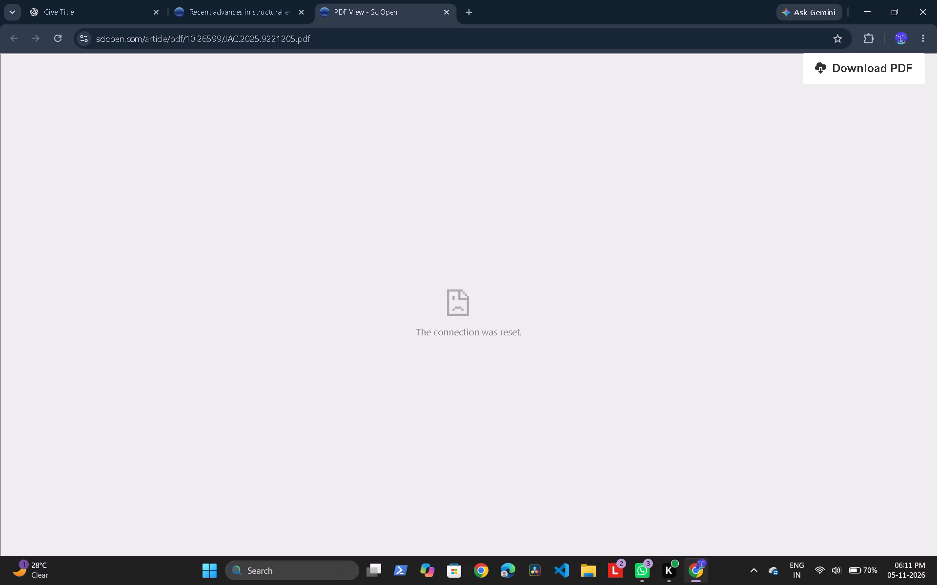
pyautogui.click(833, 63)
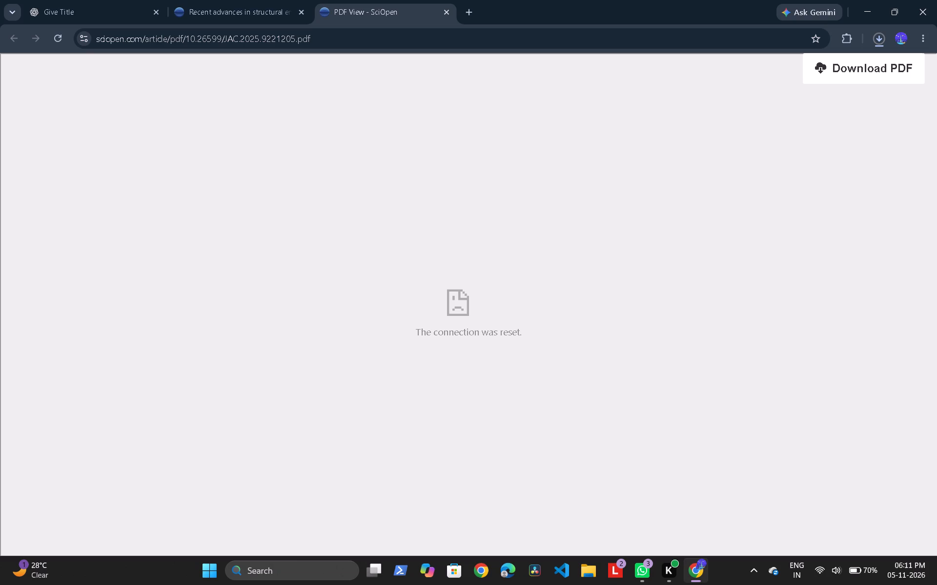
# Open the downloaded article PDF from the recent download history.
pyautogui.click(883, 35)
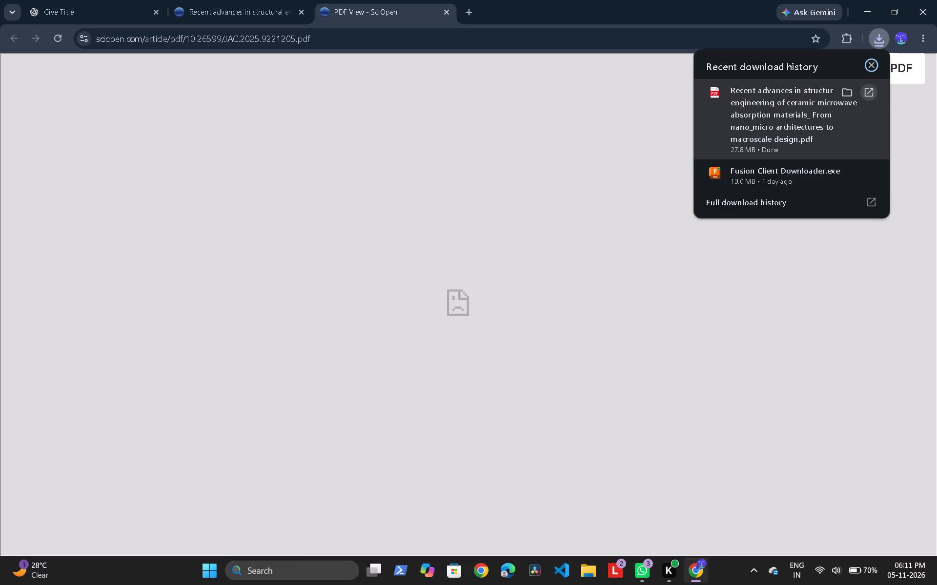
pyautogui.click(866, 95)
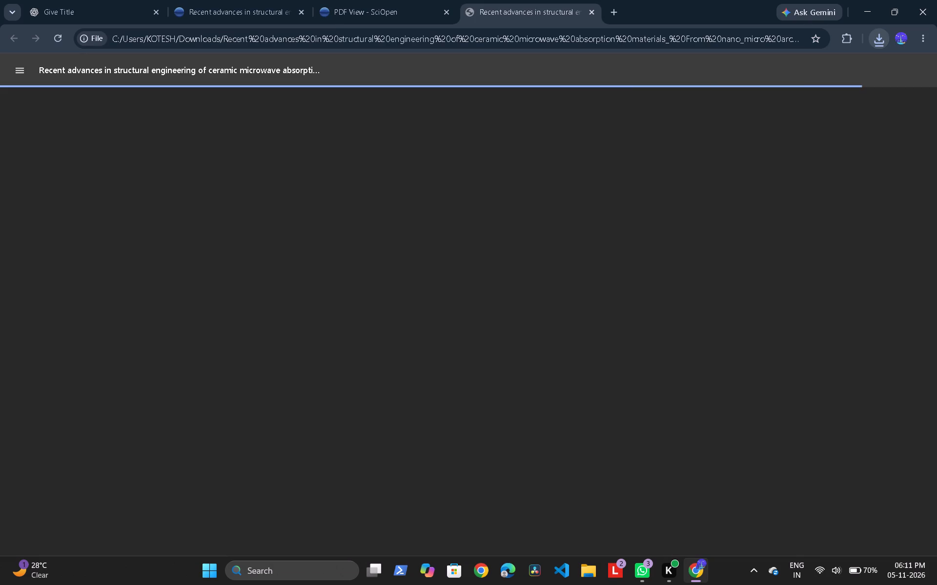
# Close the SciOpen article and PDF View pages, and return to the first page of the downloaded PDF.
pyautogui.click(439, 0)
pyautogui.click(306, 0)
pyautogui.click(303, 10)
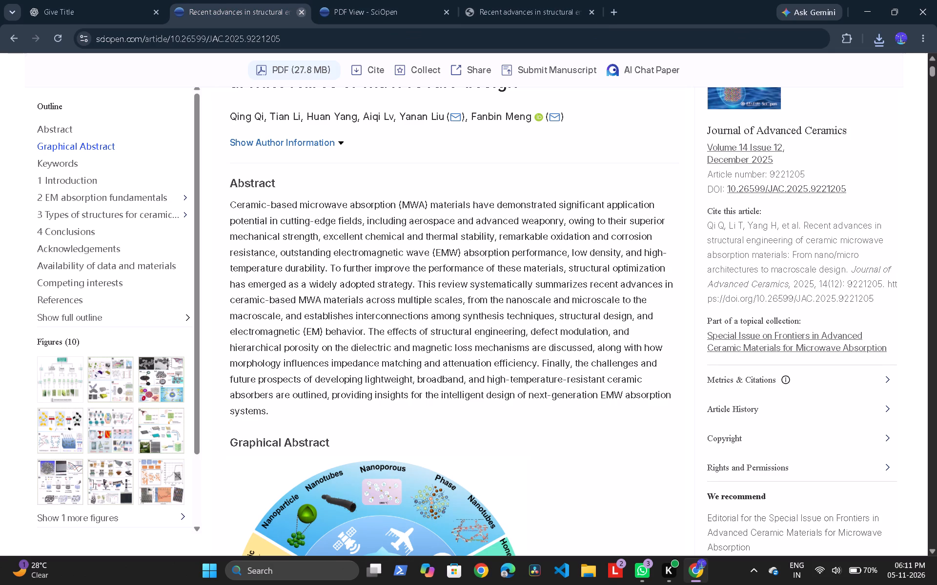
pyautogui.click(303, 10)
pyautogui.click(134, 0)
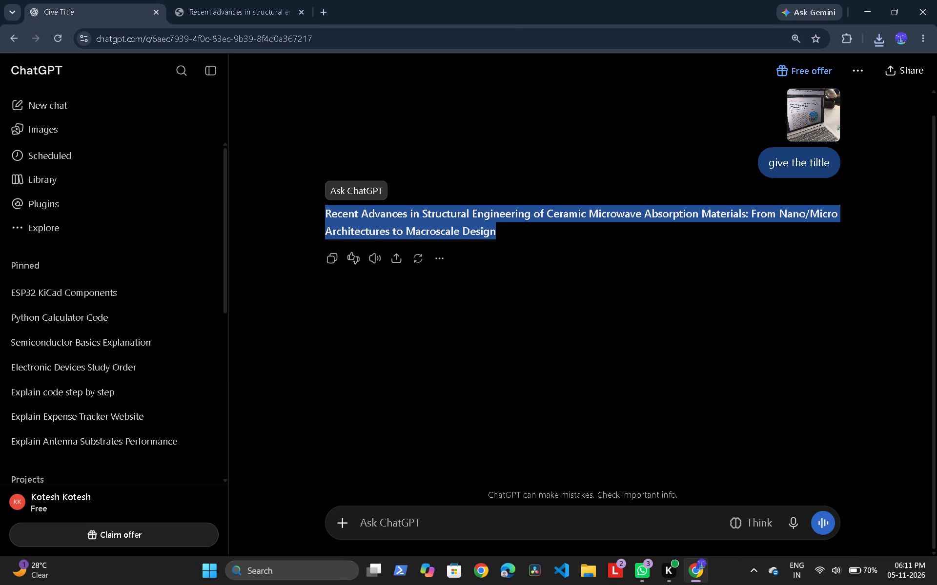
pyautogui.click(256, 0)
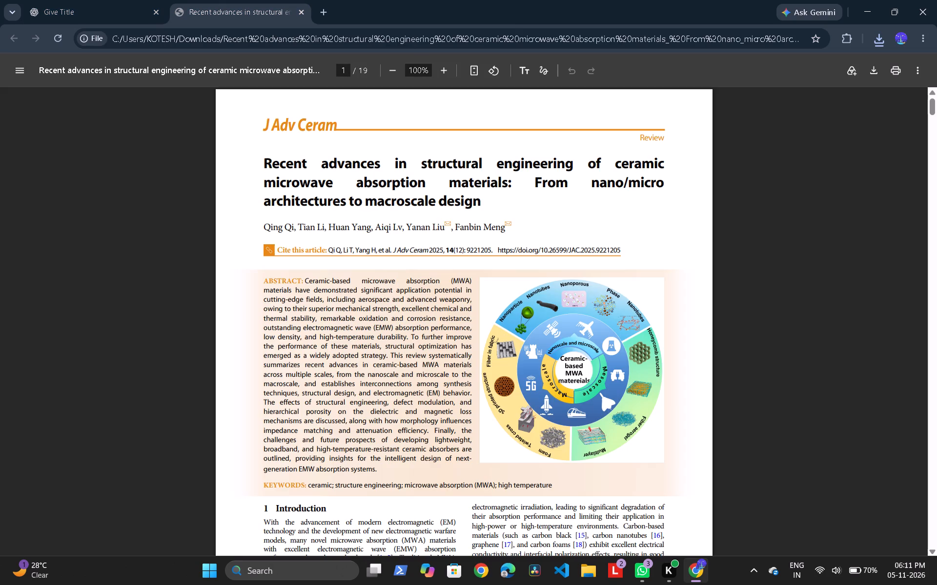
pyautogui.scroll(-2, 544, 335)
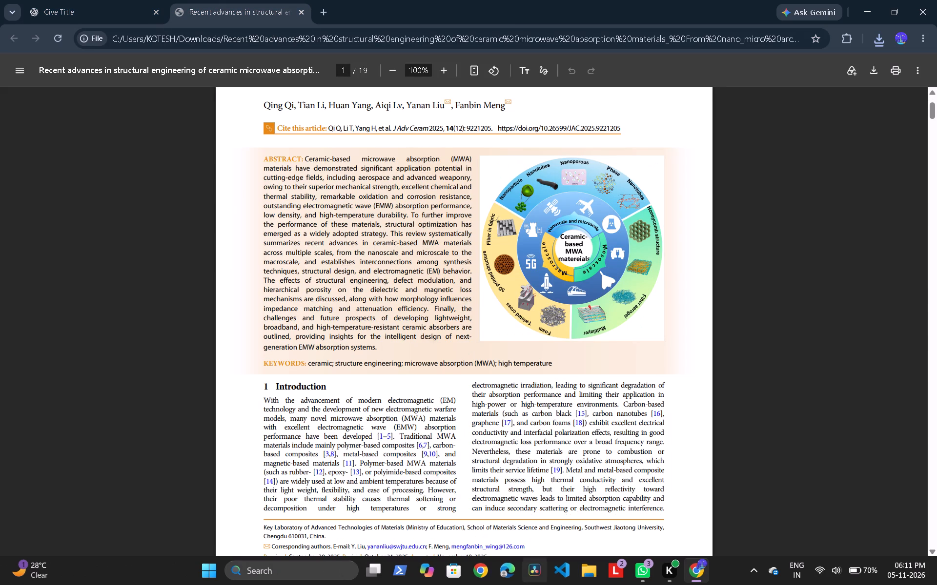
# Switch to Word and create a new blank document.
pyautogui.click(299, 573)
pyautogui.click(293, 159)
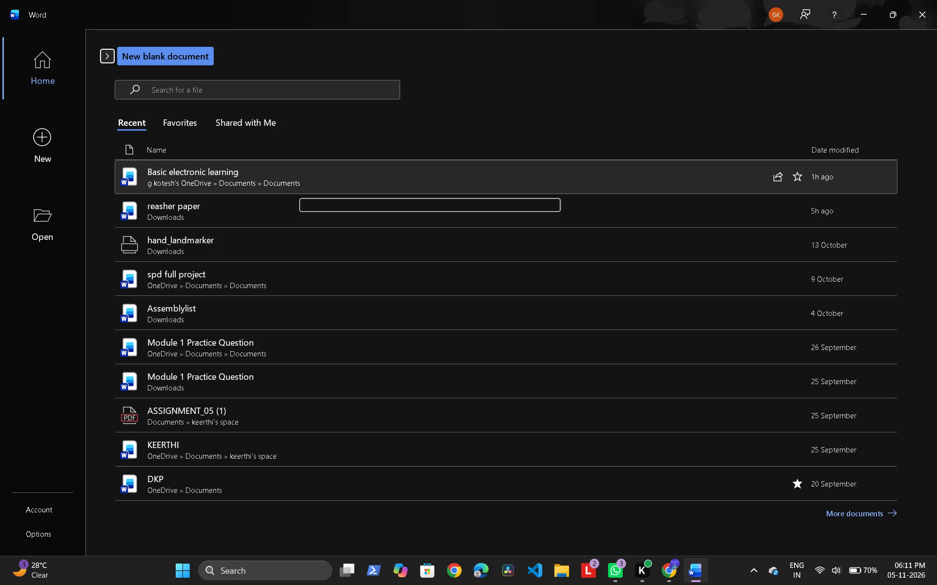
pyautogui.click(176, 63)
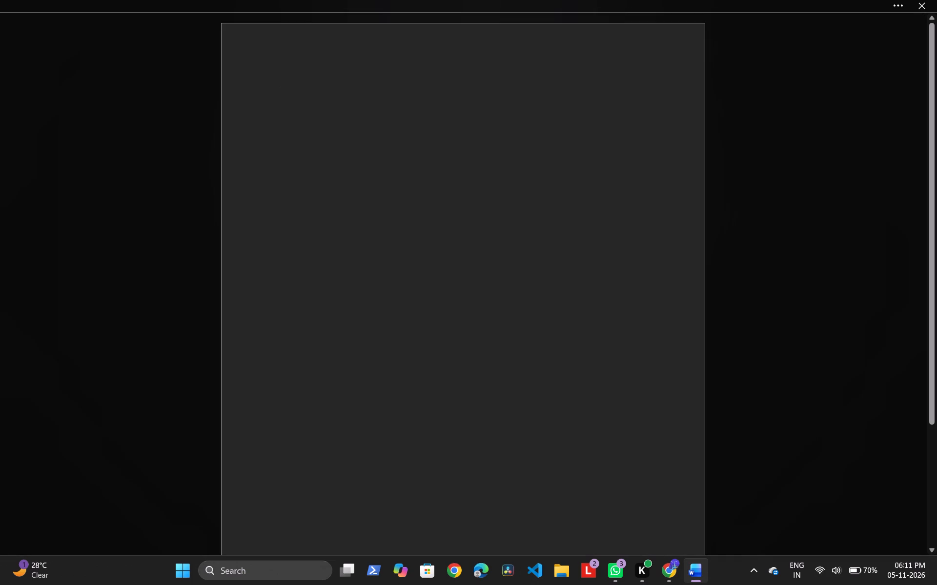
# Enter "Reasher paper tables" as the heading on the first line and start a new line below it.
pyautogui.press('r')
pyautogui.write('easher pape')
pyautogui.write('r')
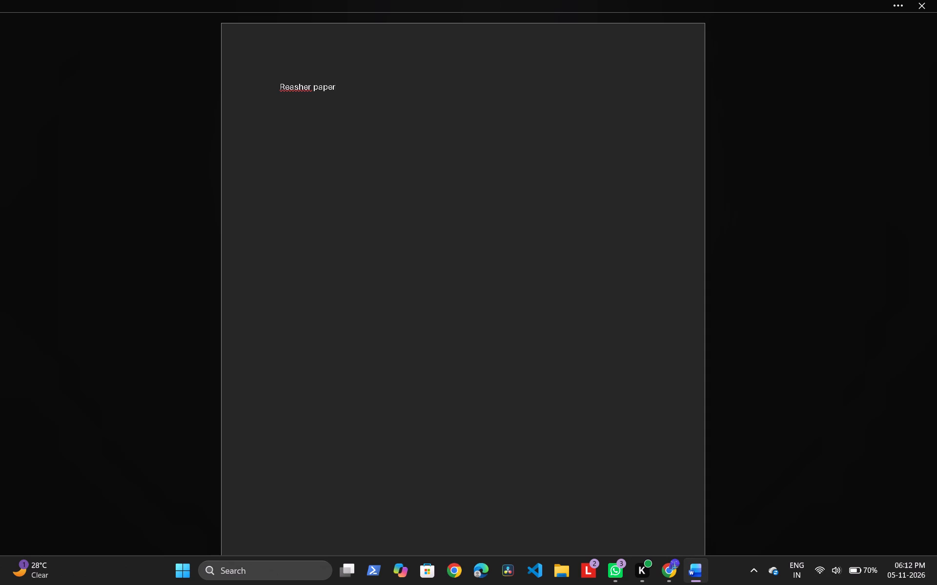
pyautogui.press('space')
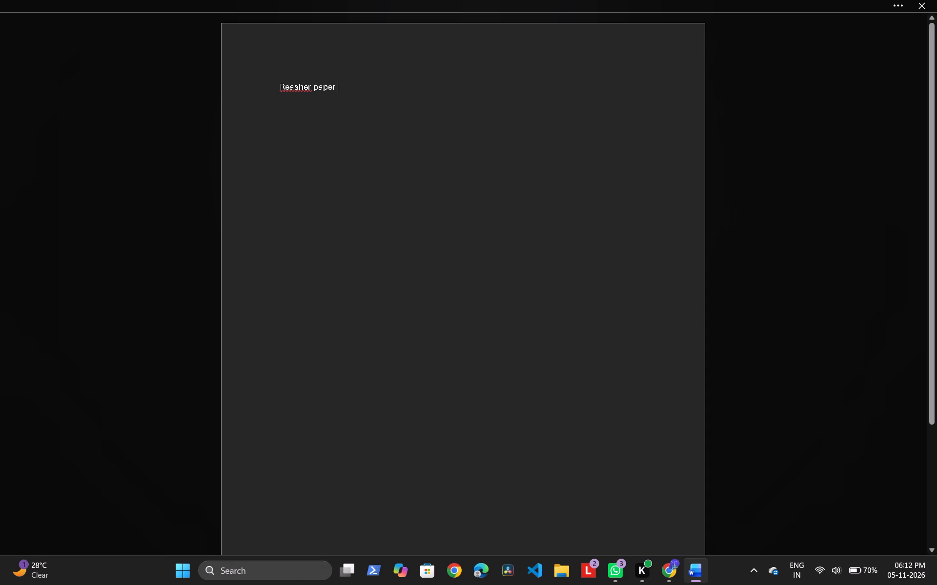
pyautogui.press('space')
pyautogui.write('a')
pyautogui.press('BackSpace')
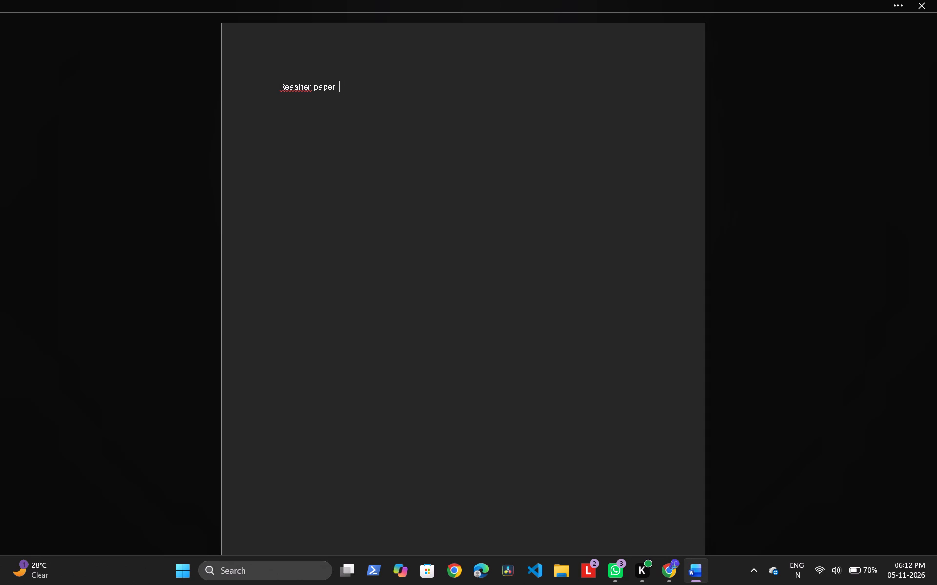
pyautogui.write('tables')
pyautogui.press('Return')
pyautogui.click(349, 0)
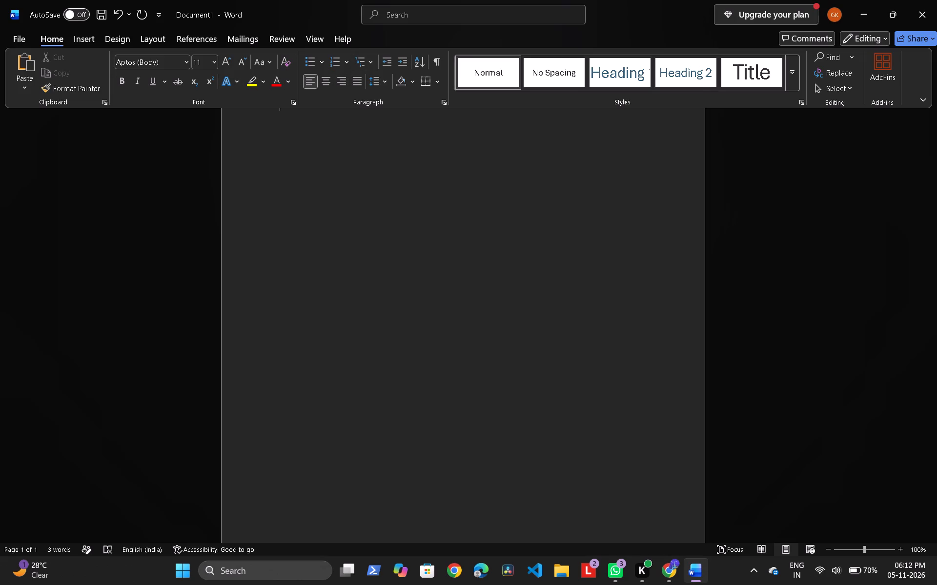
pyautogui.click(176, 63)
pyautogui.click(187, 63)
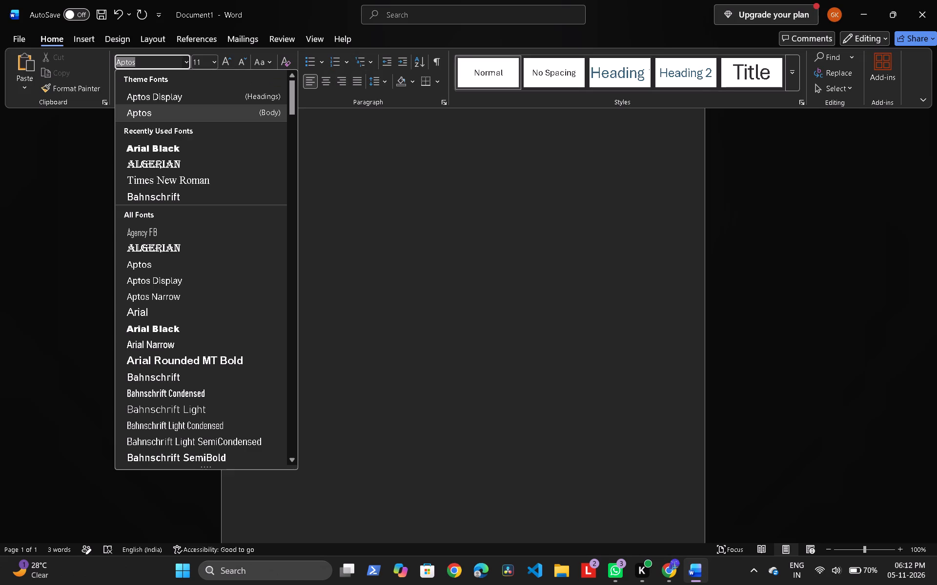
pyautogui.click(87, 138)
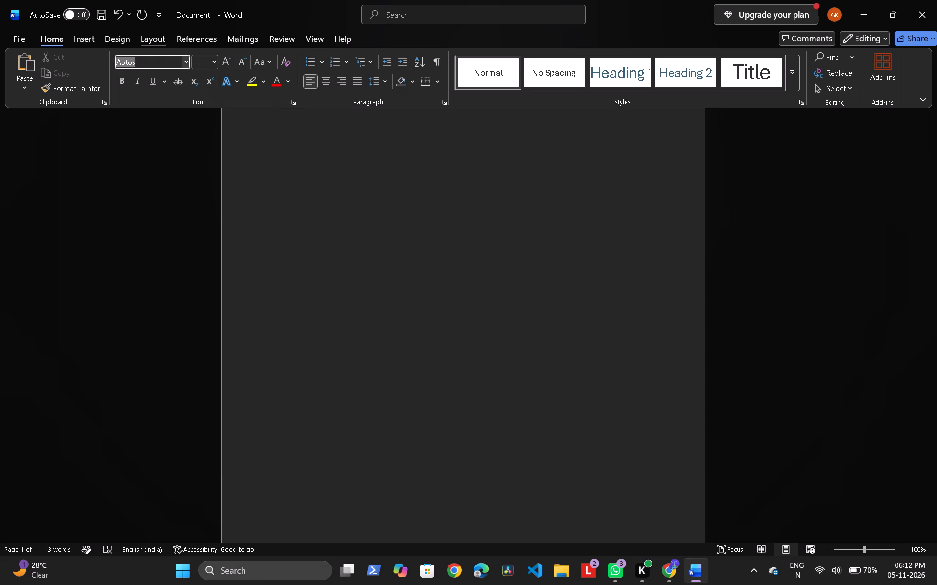
# Insert a table with two columns and six rows below the heading.
pyautogui.click(115, 43)
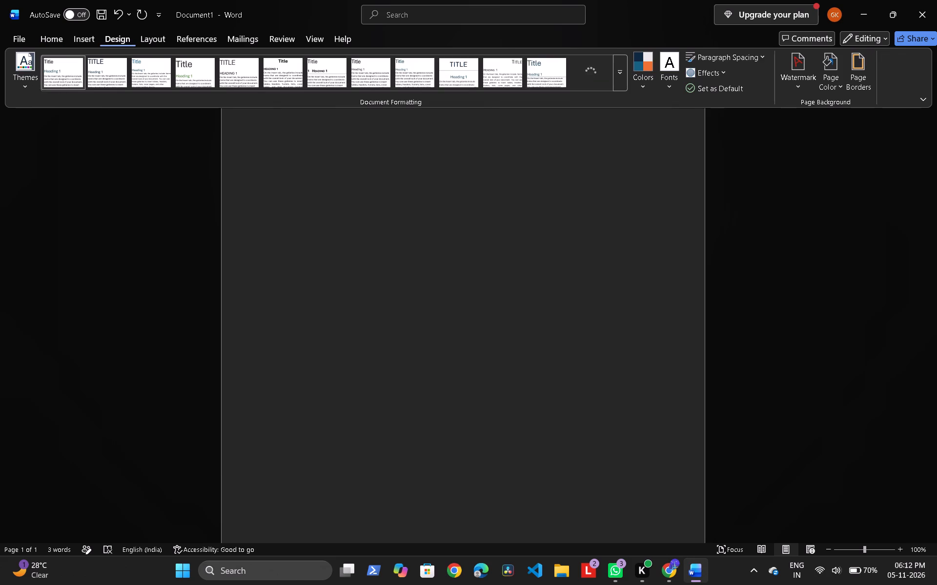
pyautogui.click(92, 33)
pyautogui.click(98, 60)
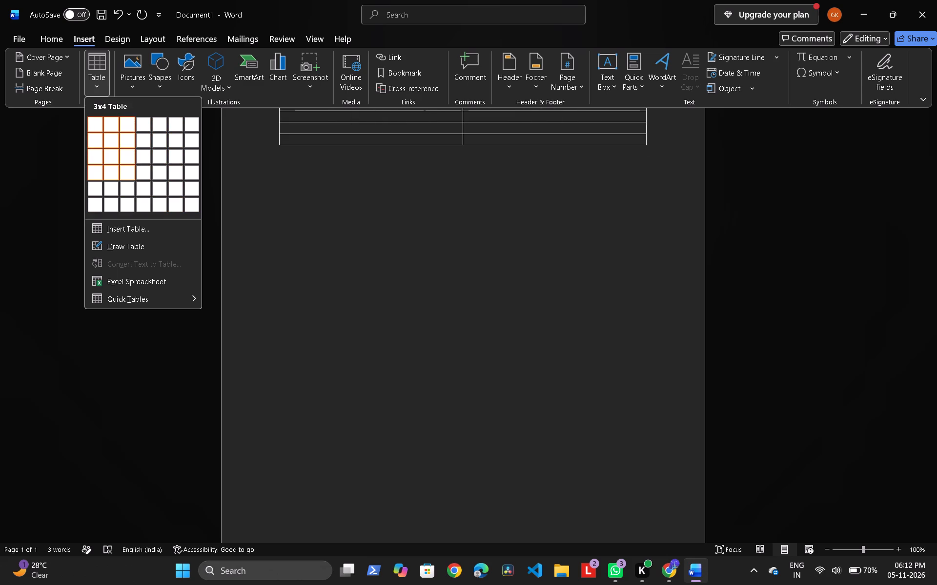
pyautogui.click(113, 208)
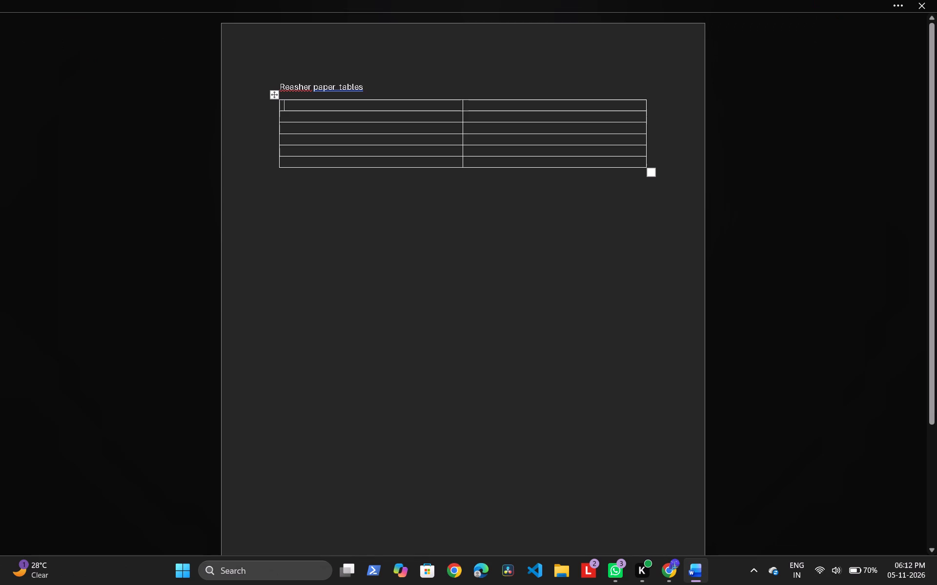
# Resize the whole table so its rows are much taller and its overall width is narrower than the text area.
pyautogui.moveTo(653, 175); pyautogui.dragTo(652, 175)
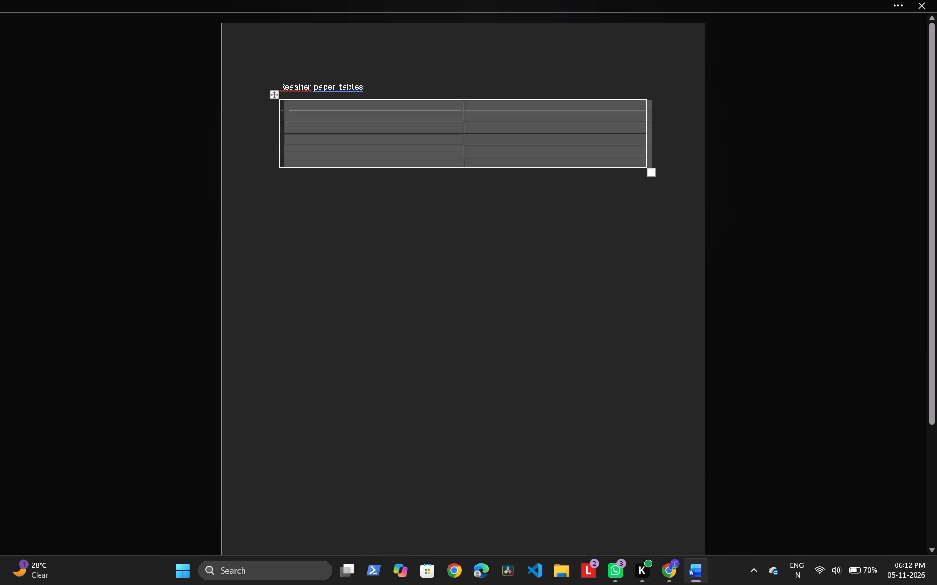
pyautogui.moveTo(652, 175); pyautogui.dragTo(657, 407)
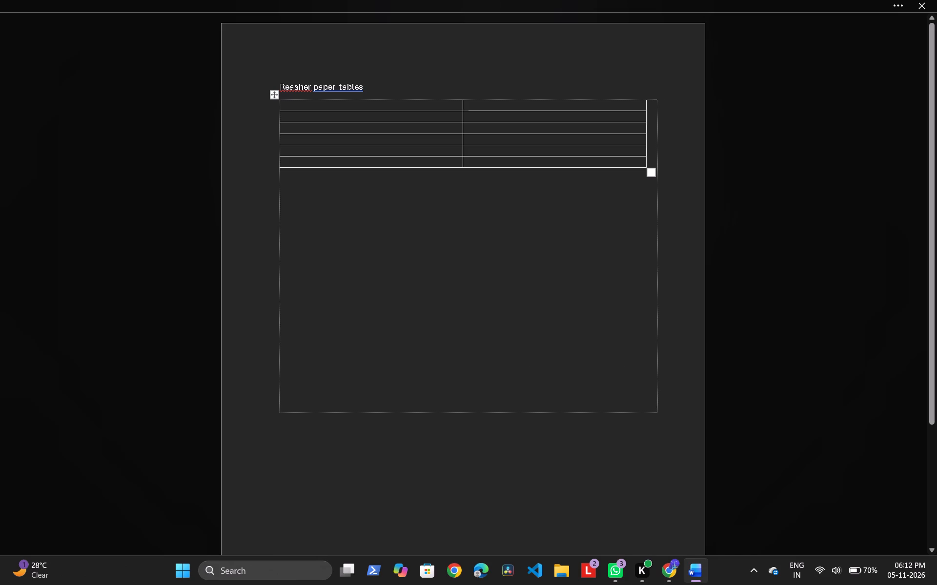
pyautogui.moveTo(657, 407); pyautogui.dragTo(583, 351)
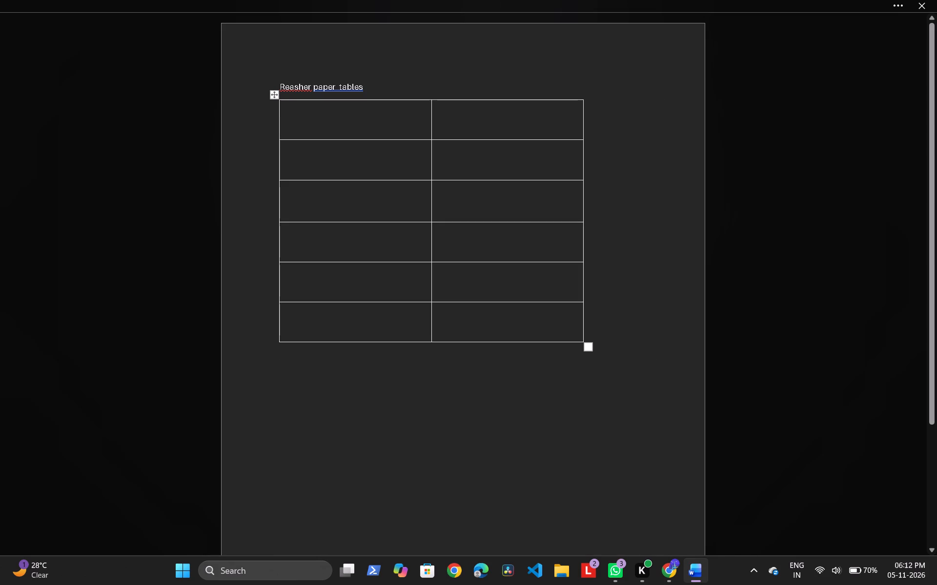
# Narrow the first cell of the table's top row to a slim number cell by moving only that row's divider.
pyautogui.moveTo(435, 184); pyautogui.dragTo(429, 183)
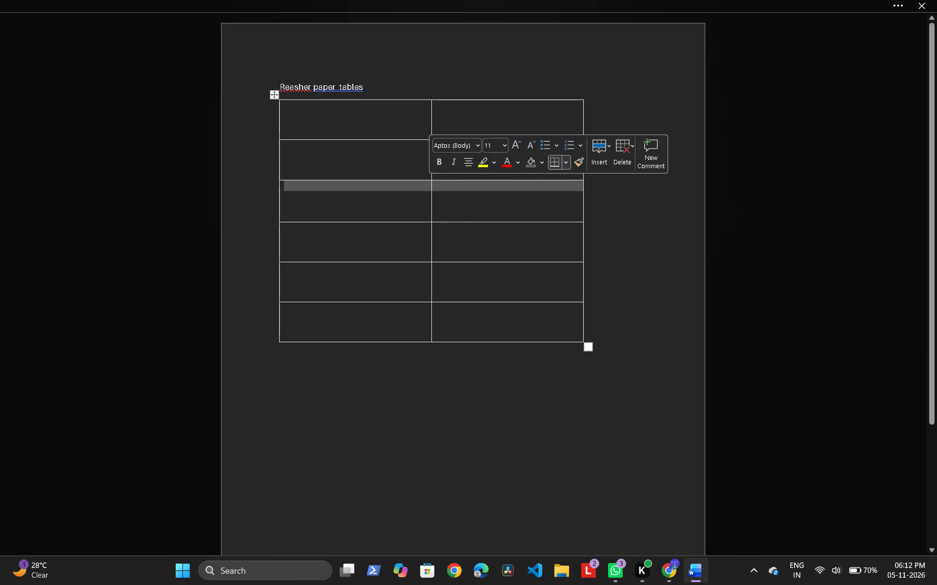
pyautogui.click(484, 73)
pyautogui.click(434, 120)
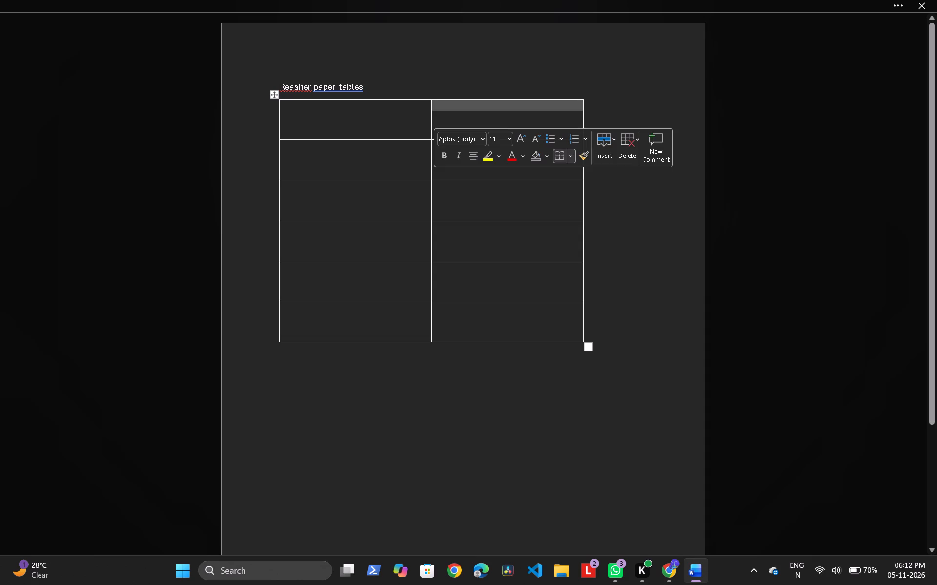
pyautogui.moveTo(430, 118); pyautogui.dragTo(326, 137)
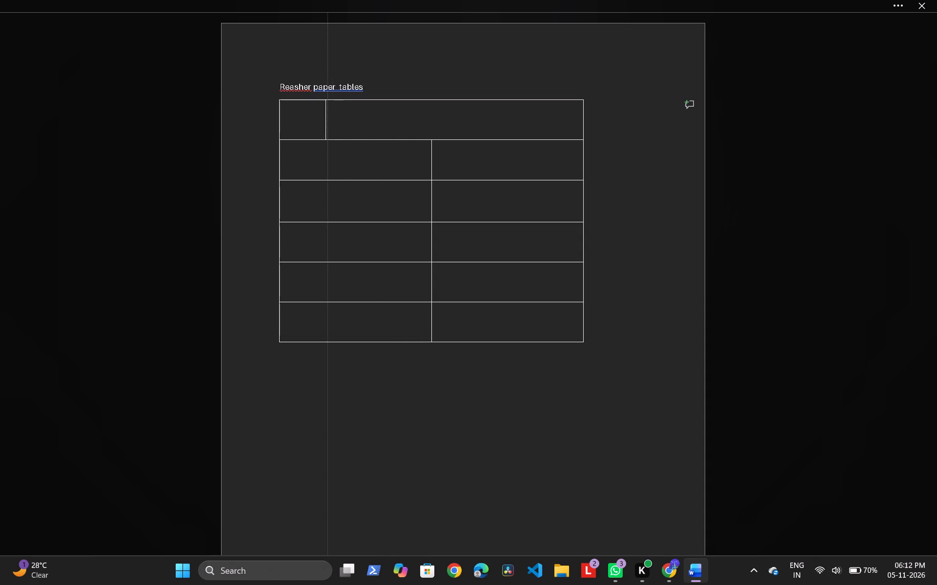
pyautogui.moveTo(326, 137); pyautogui.dragTo(320, 139)
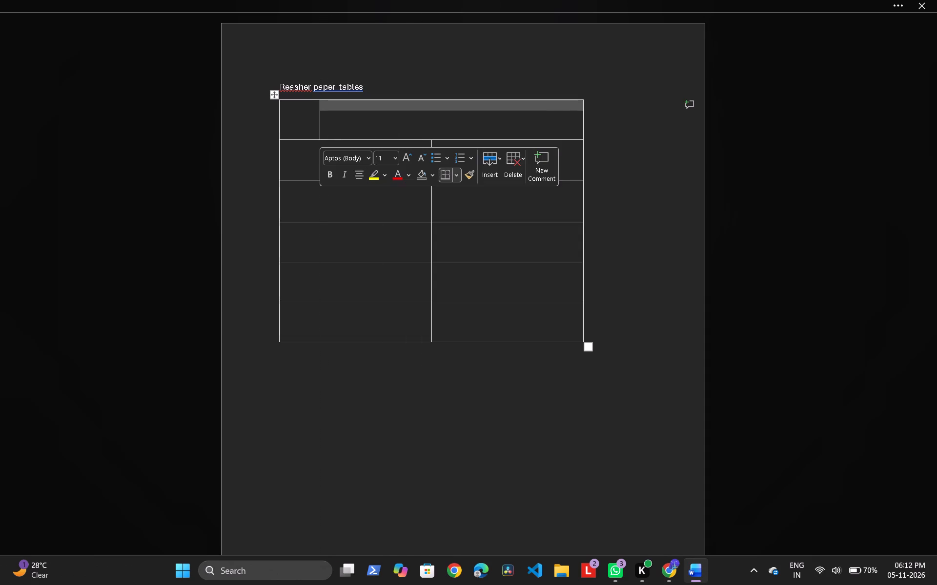
# Narrow the second row's first cell so its divider lines up with the one in the top row.
pyautogui.click(433, 209)
pyautogui.moveTo(433, 209); pyautogui.dragTo(409, 206)
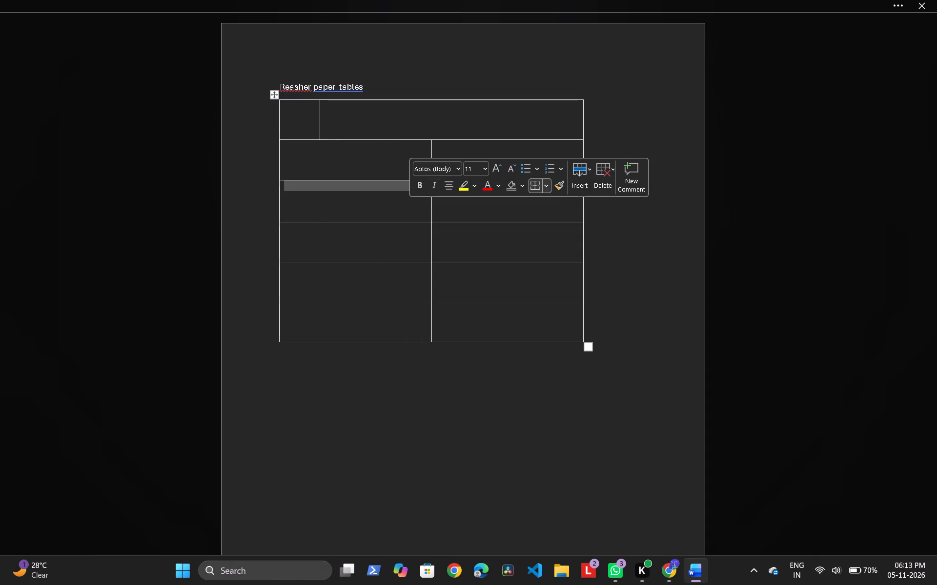
pyautogui.rightClick(430, 154)
pyautogui.moveTo(430, 154); pyautogui.dragTo(319, 160)
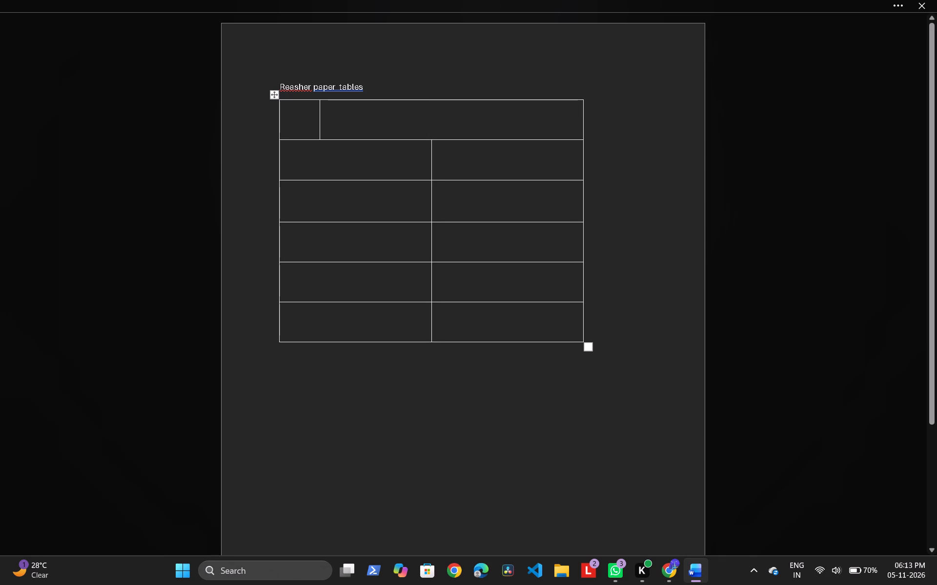
pyautogui.rightClick(436, 174)
pyautogui.click(356, 121)
pyautogui.rightClick(319, 118)
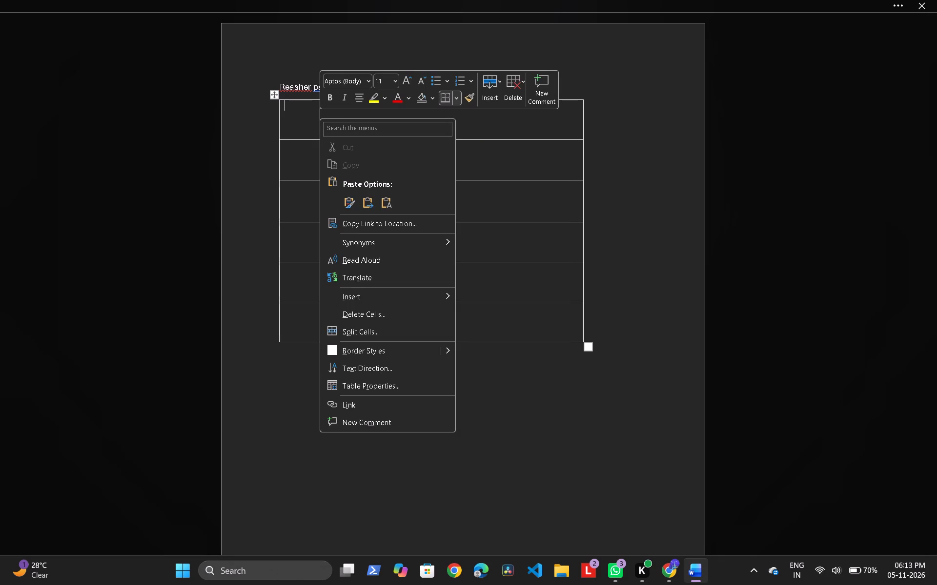
pyautogui.click(618, 60)
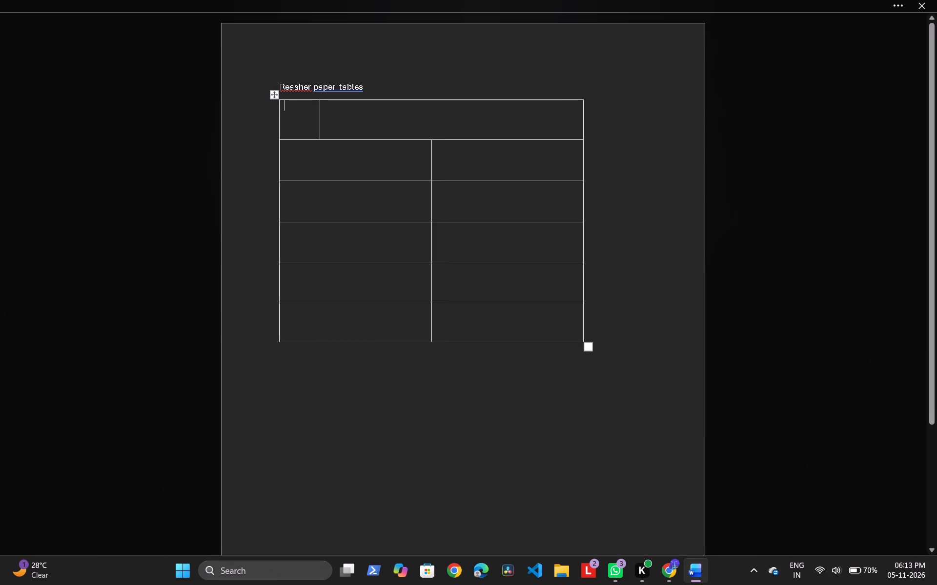
pyautogui.moveTo(432, 172); pyautogui.dragTo(435, 179)
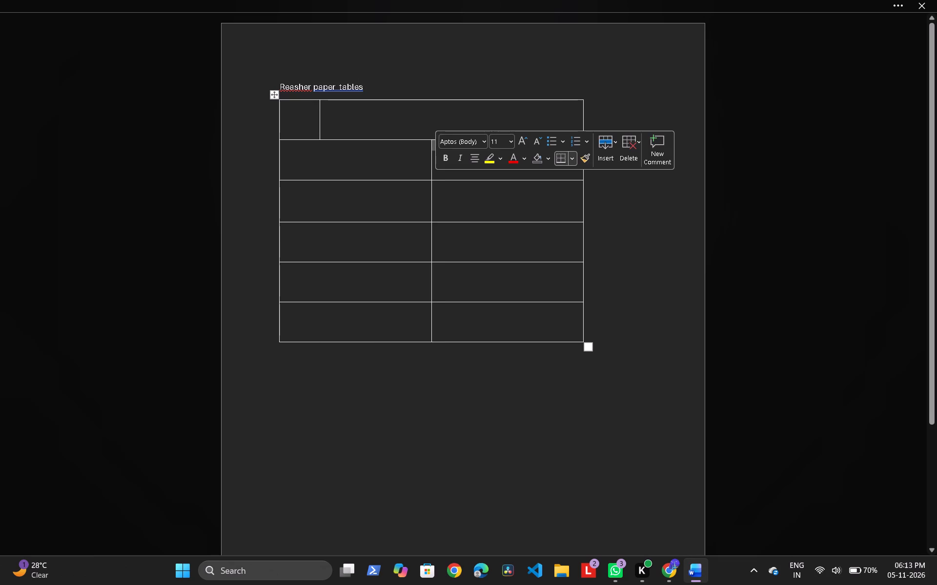
pyautogui.moveTo(431, 170); pyautogui.dragTo(325, 162)
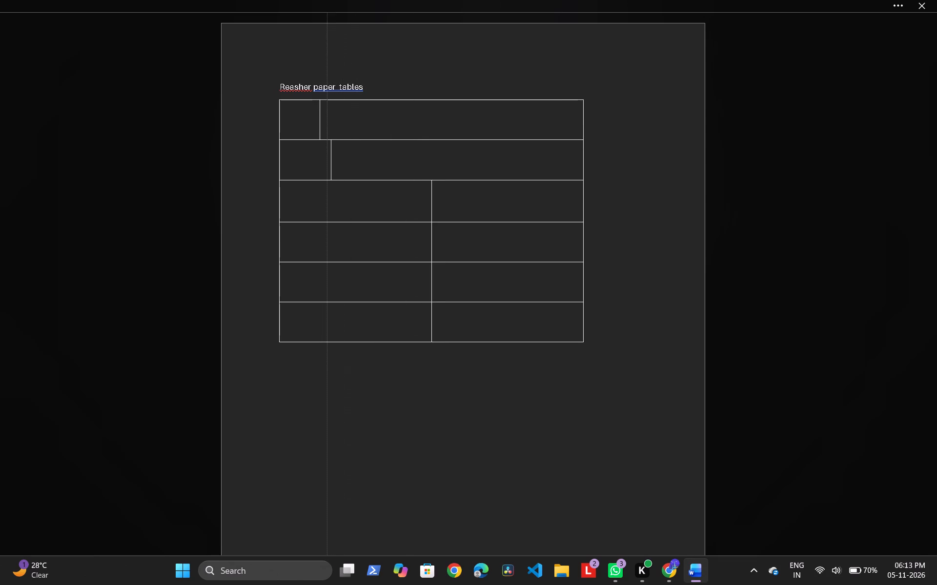
pyautogui.moveTo(325, 162); pyautogui.dragTo(321, 162)
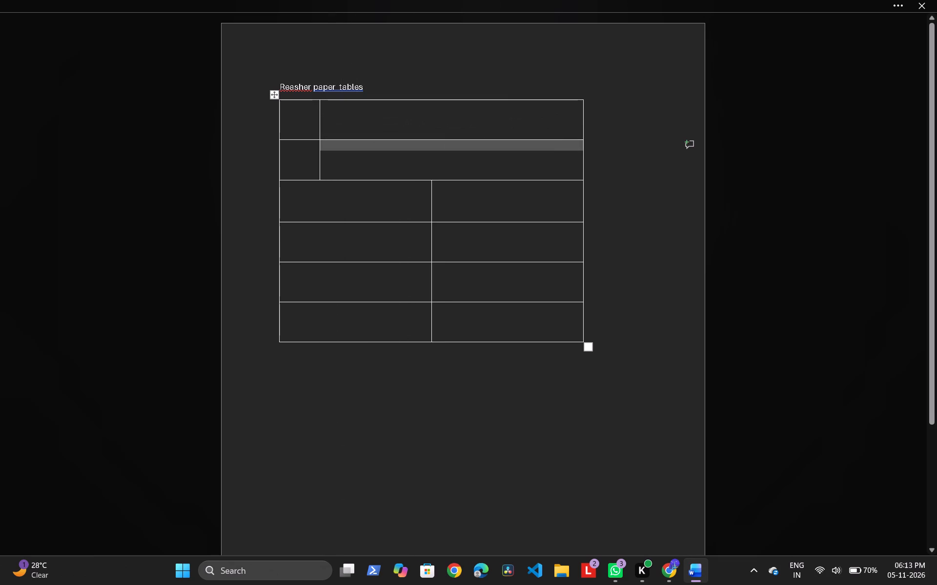
# Move the column divider of the remaining four rows to line up with the narrow first cells above.
pyautogui.moveTo(433, 209); pyautogui.dragTo(424, 206)
pyautogui.click(432, 206)
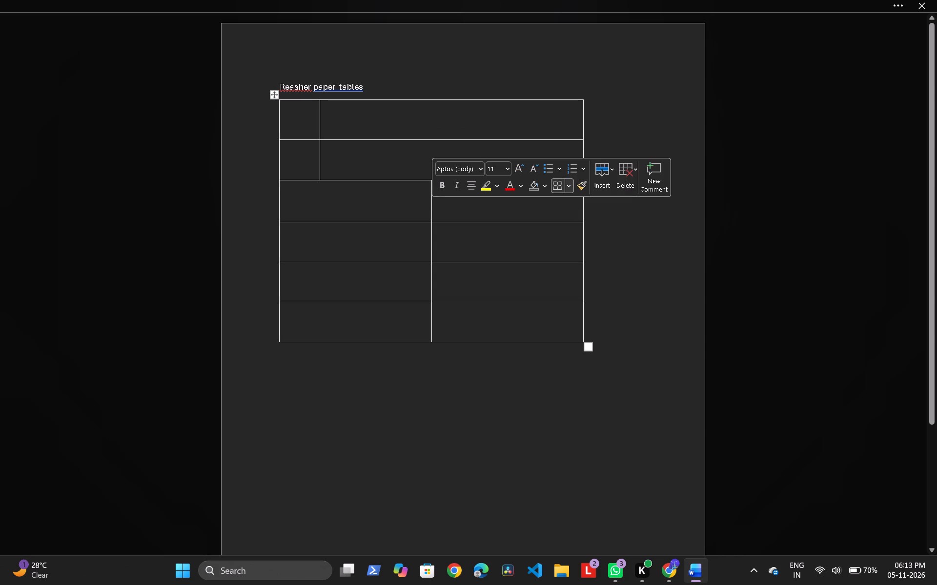
pyautogui.moveTo(430, 206); pyautogui.dragTo(327, 200)
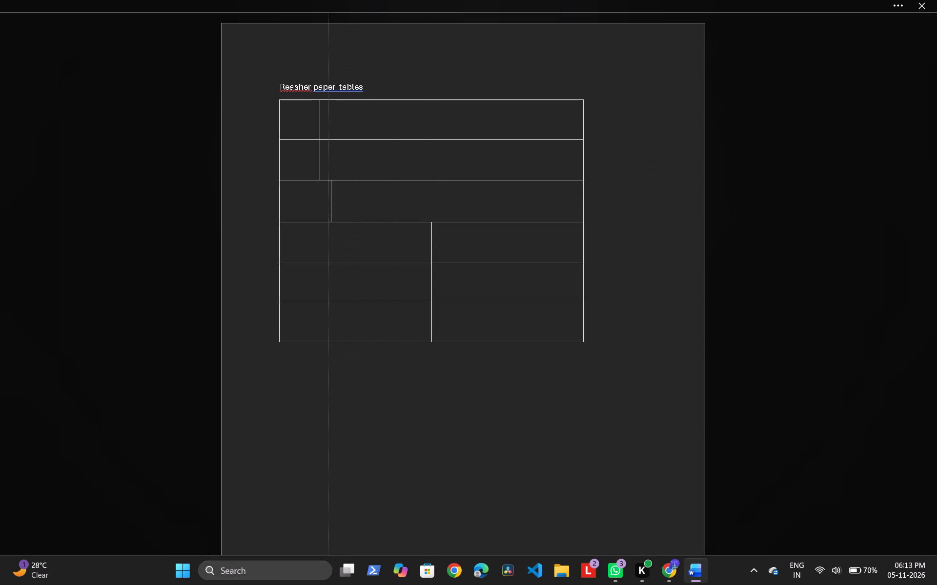
pyautogui.moveTo(327, 200); pyautogui.dragTo(322, 198)
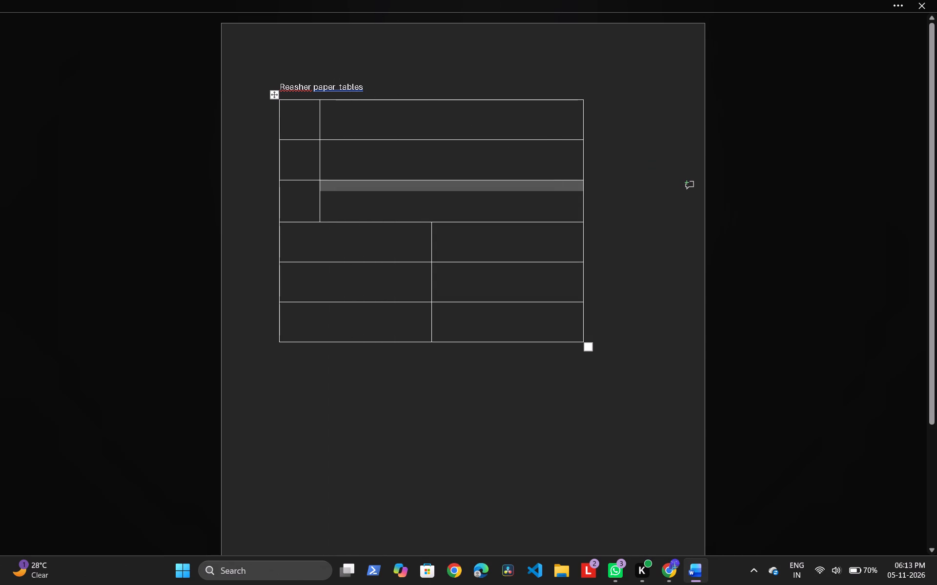
pyautogui.moveTo(431, 242); pyautogui.dragTo(355, 222)
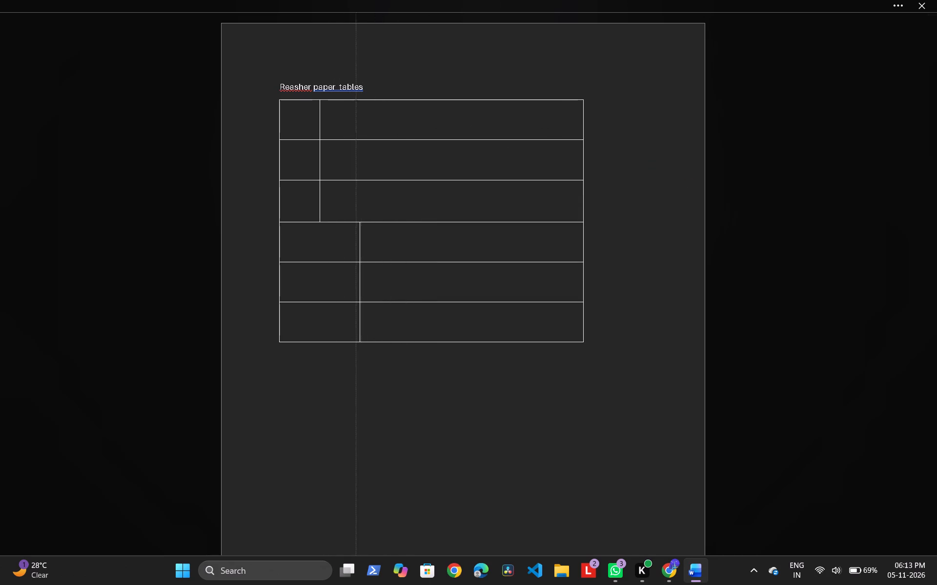
pyautogui.moveTo(355, 222); pyautogui.dragTo(321, 215)
pyautogui.click(604, 92)
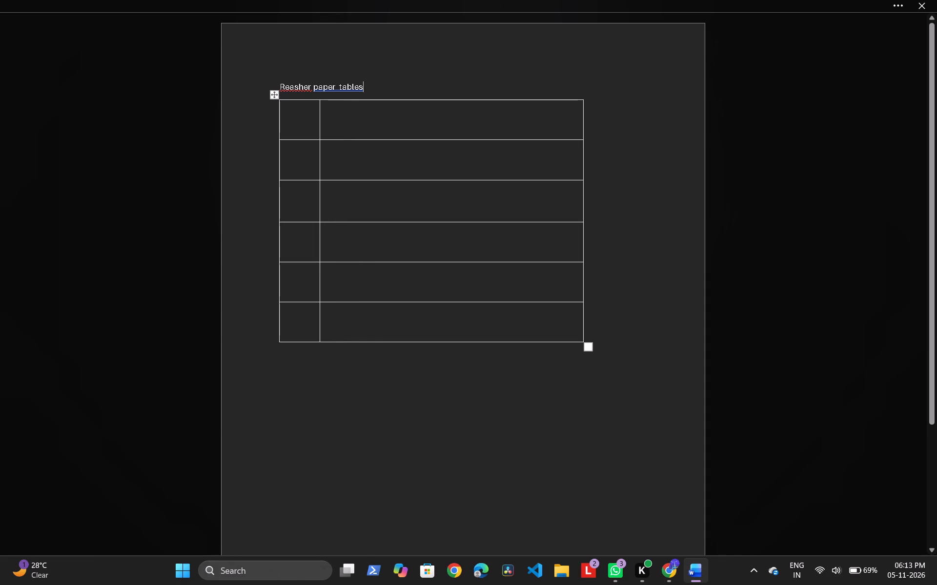
# Narrow the whole first column slightly further across all six rows.
pyautogui.click(305, 121)
pyautogui.click(318, 212)
pyautogui.moveTo(318, 212); pyautogui.dragTo(310, 210)
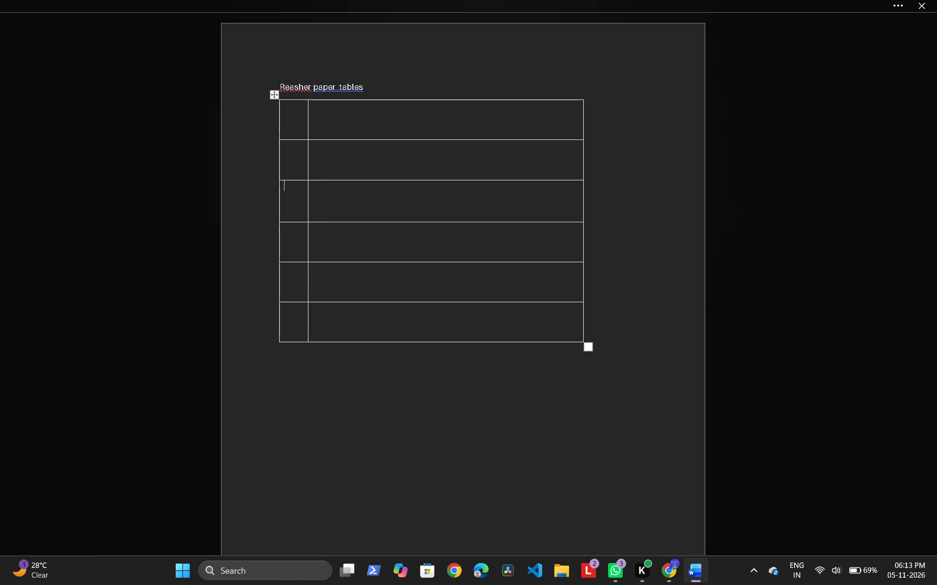
# Enter 1 in the first cell of the table's top row.
pyautogui.click(291, 136)
pyautogui.press('1')
# Reduce the heights of the table's first four rows to roughly two-thirds, keeping them about equal.
pyautogui.click(346, 117)
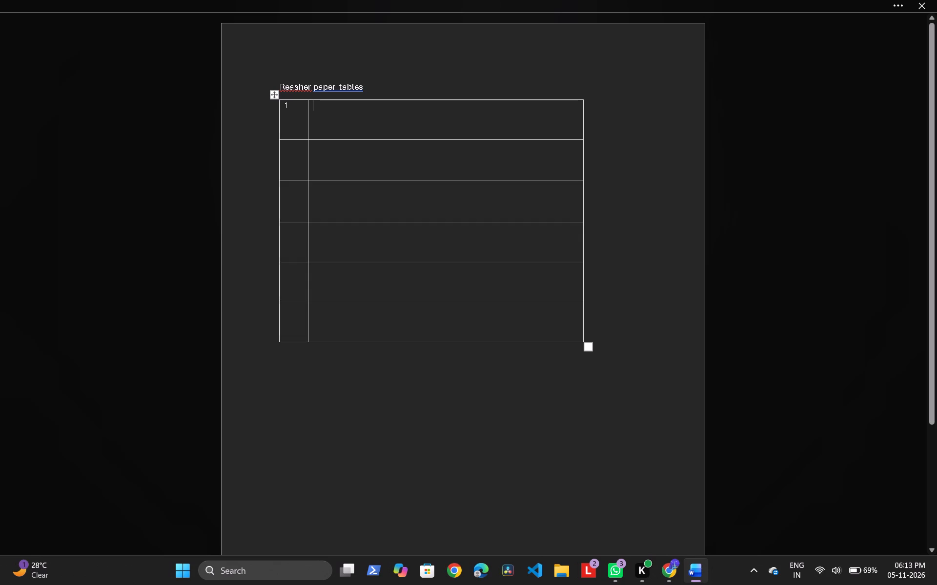
pyautogui.moveTo(591, 353); pyautogui.dragTo(573, 334)
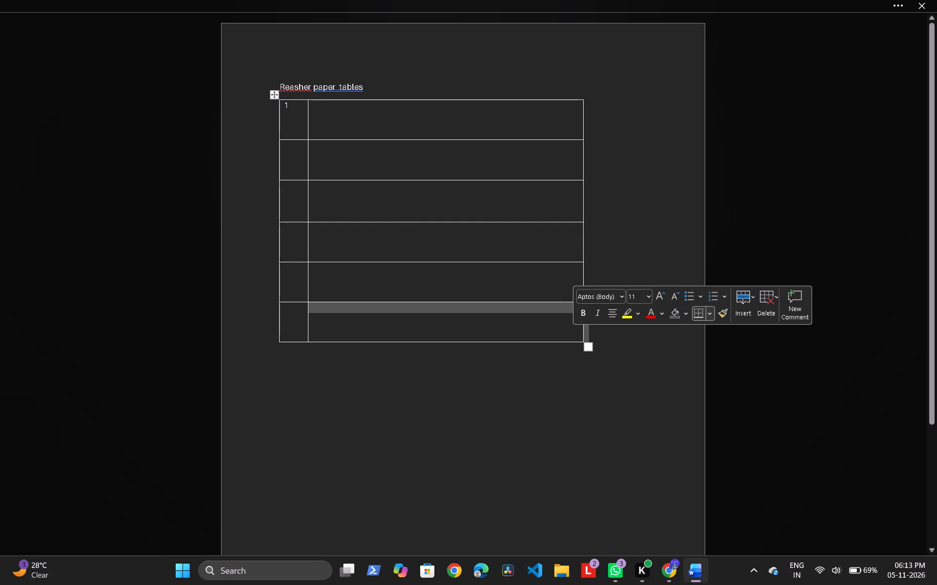
pyautogui.moveTo(448, 140); pyautogui.dragTo(442, 128)
pyautogui.click(382, 114)
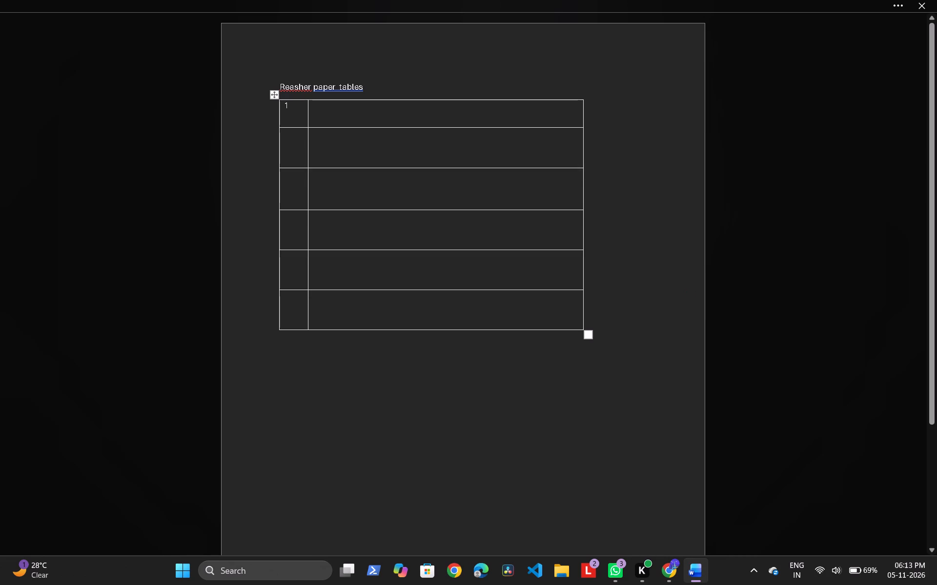
pyautogui.moveTo(395, 169); pyautogui.dragTo(391, 158)
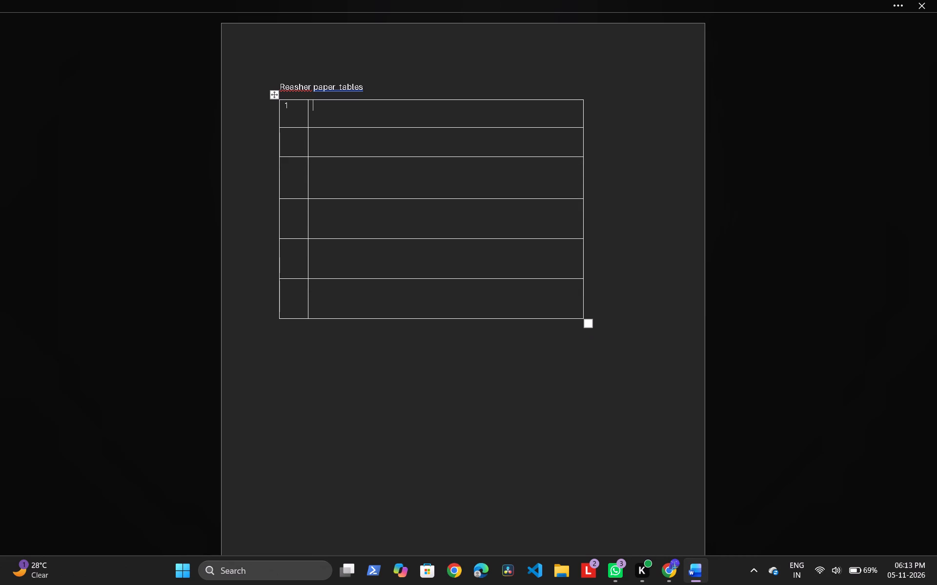
pyautogui.moveTo(390, 199); pyautogui.dragTo(387, 187)
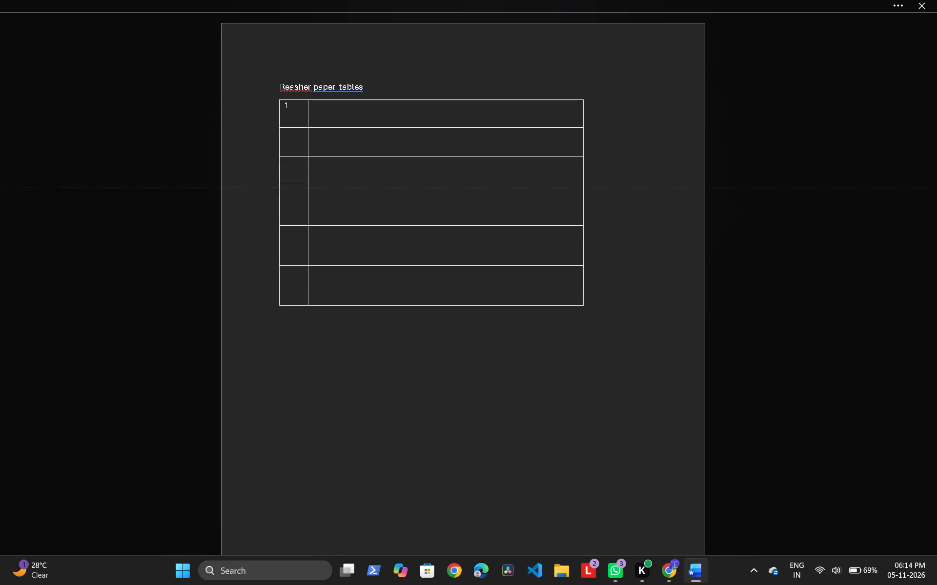
pyautogui.moveTo(387, 187); pyautogui.dragTo(387, 187)
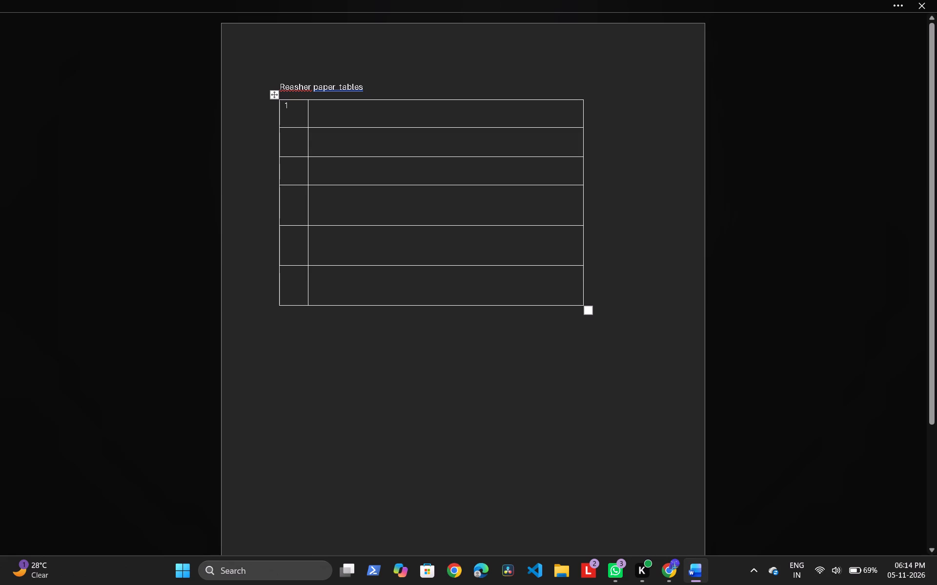
pyautogui.moveTo(395, 227); pyautogui.dragTo(389, 217)
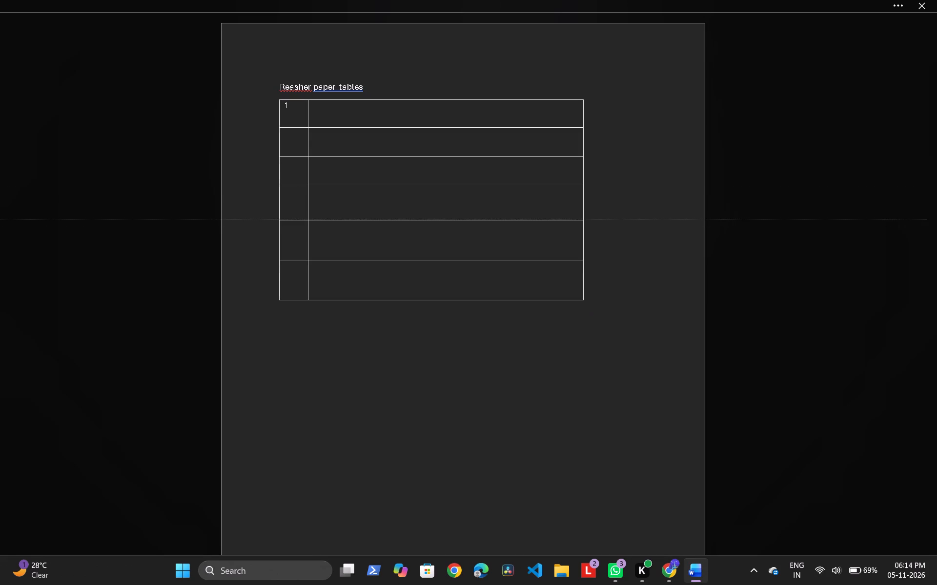
pyautogui.moveTo(389, 217); pyautogui.dragTo(387, 213)
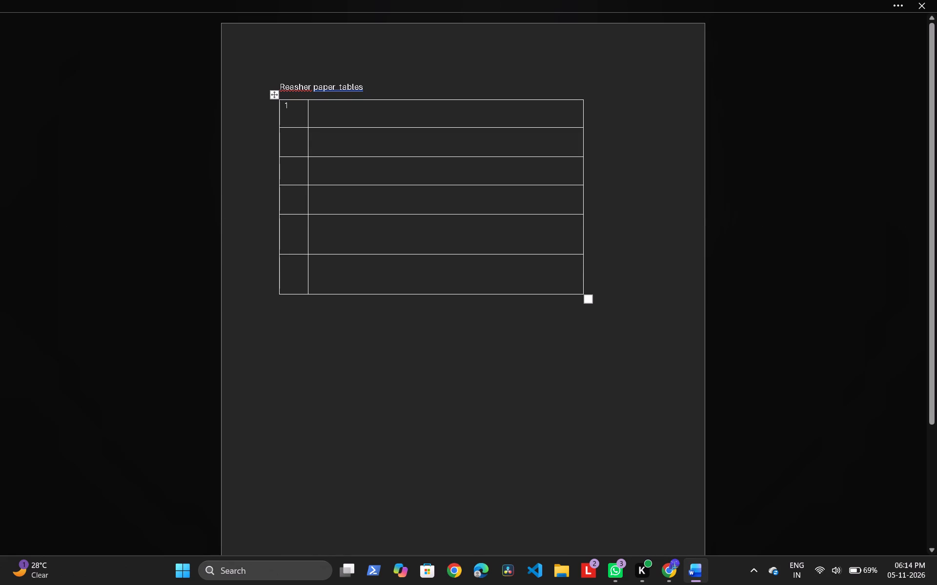
# Shorten the table's fifth and sixth rows, and place the cursor in the empty cell beside the number 1.
pyautogui.click(380, 257)
pyautogui.click(372, 253)
pyautogui.moveTo(402, 255); pyautogui.dragTo(394, 242)
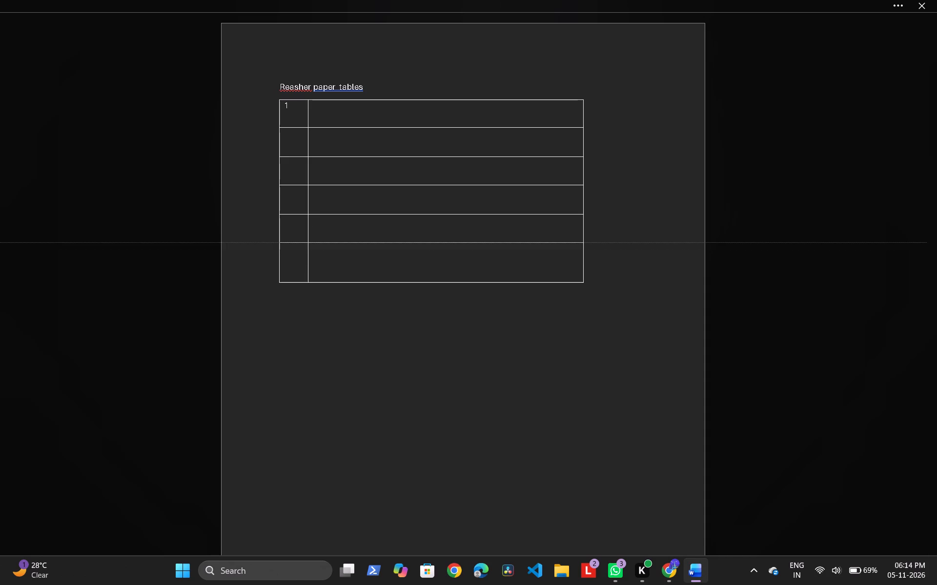
pyautogui.moveTo(394, 242); pyautogui.dragTo(394, 248)
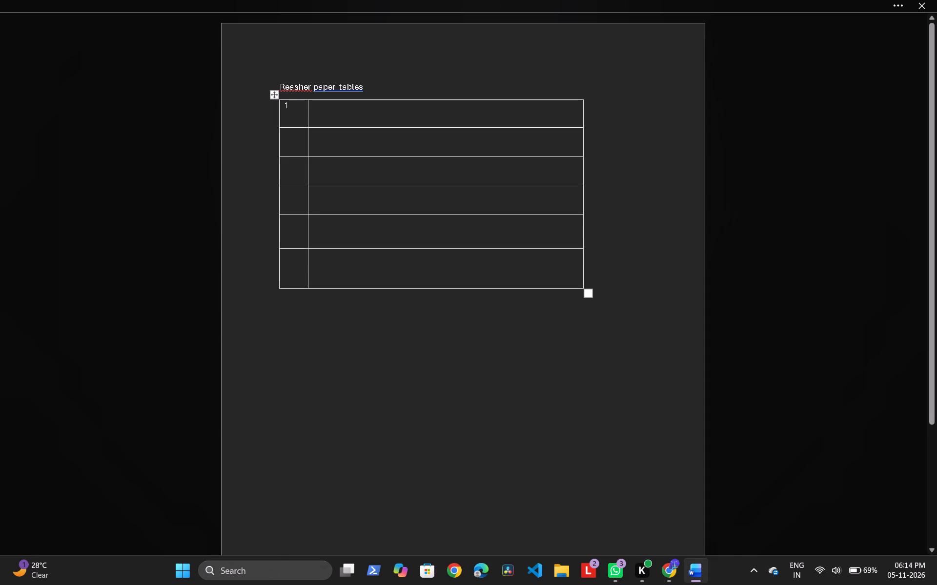
pyautogui.moveTo(384, 288); pyautogui.dragTo(382, 280)
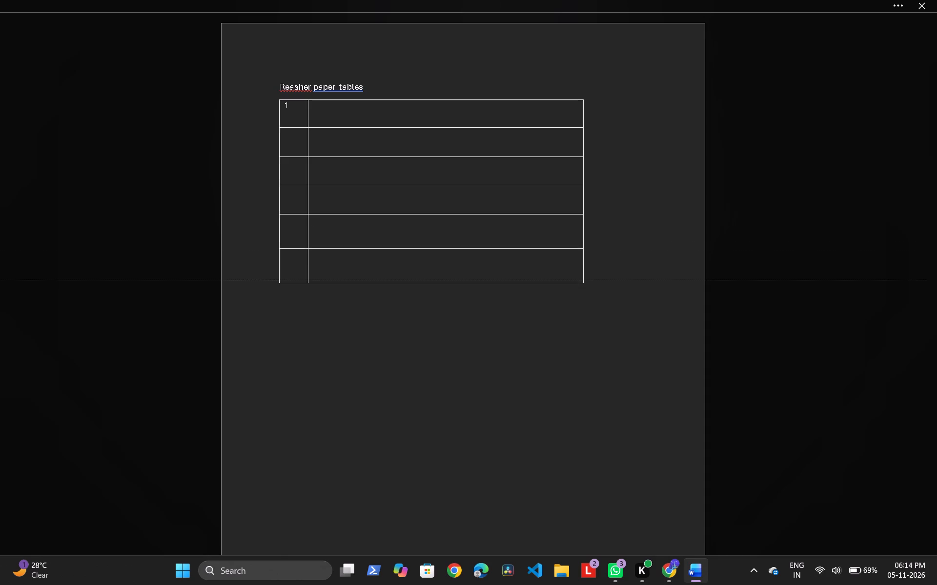
pyautogui.moveTo(382, 280); pyautogui.dragTo(381, 279)
pyautogui.click(298, 151)
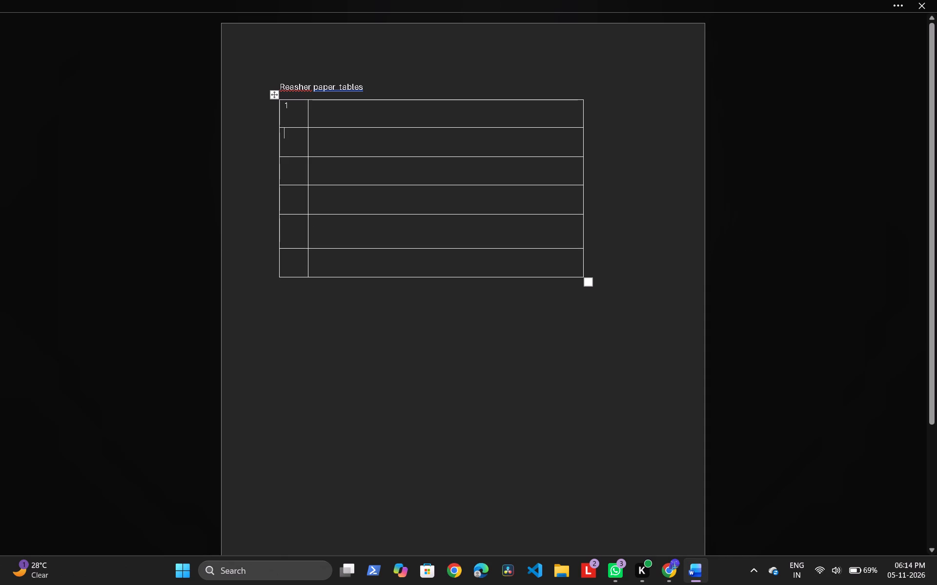
pyautogui.click(362, 121)
# Switch to Chrome and look through the opening pages of the downloaded ceramic microwave absorption review paper.
pyautogui.click(670, 570)
pyautogui.scroll(1, 474, 271)
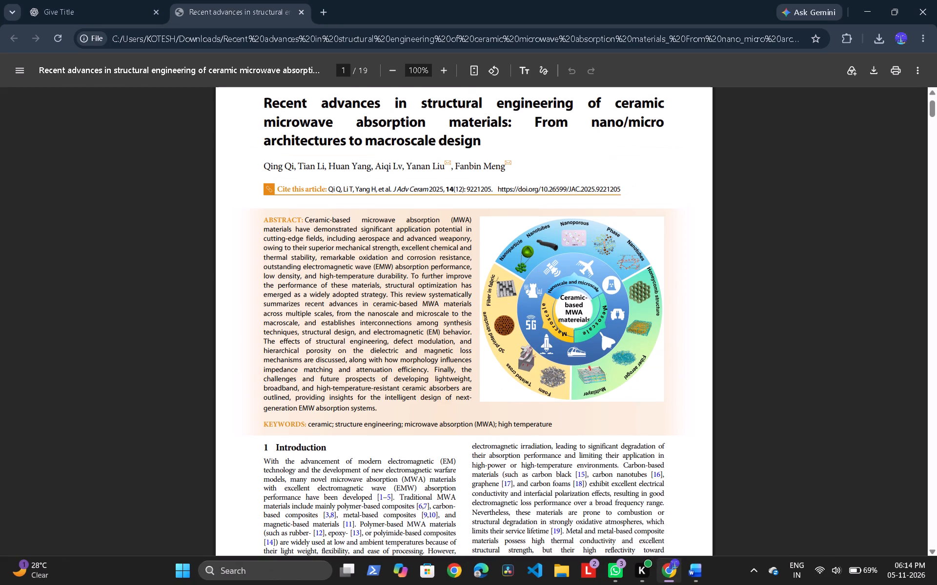
pyautogui.scroll(-15, 474, 271)
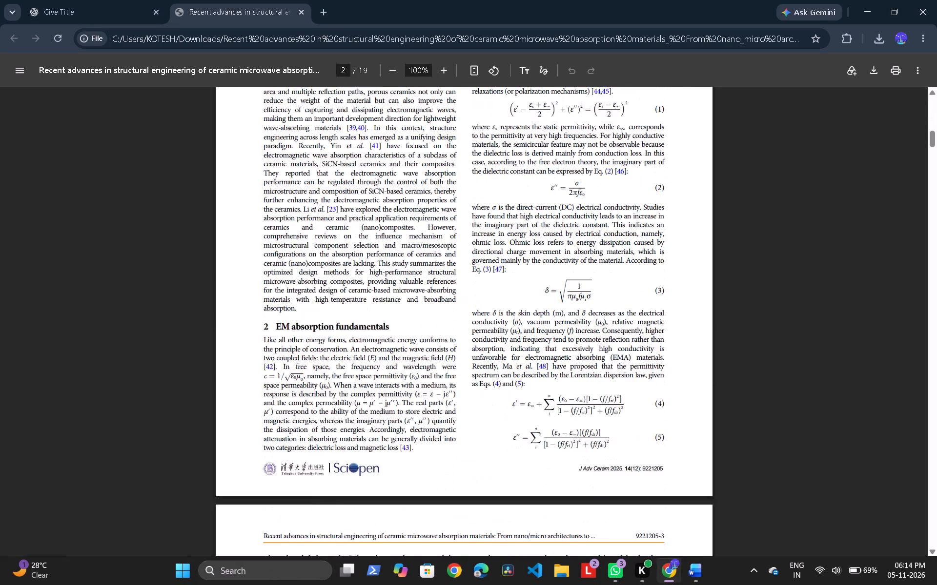
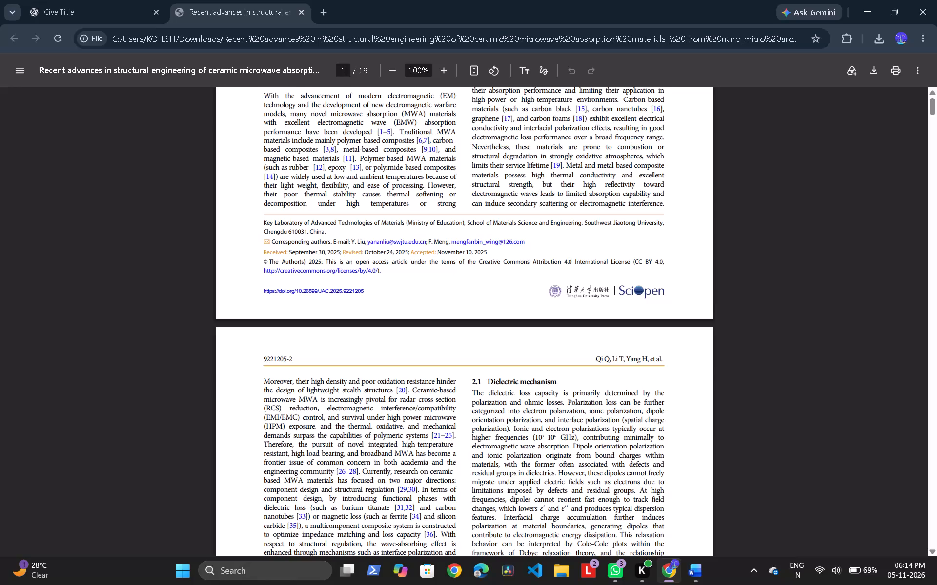
# Look through the review paper's abstract, introduction and second page for section headings.
pyautogui.scroll(6, 425, 366)
pyautogui.scroll(-7, 425, 366)
pyautogui.scroll(4, 415, 273)
pyautogui.scroll(-1, 450, 280)
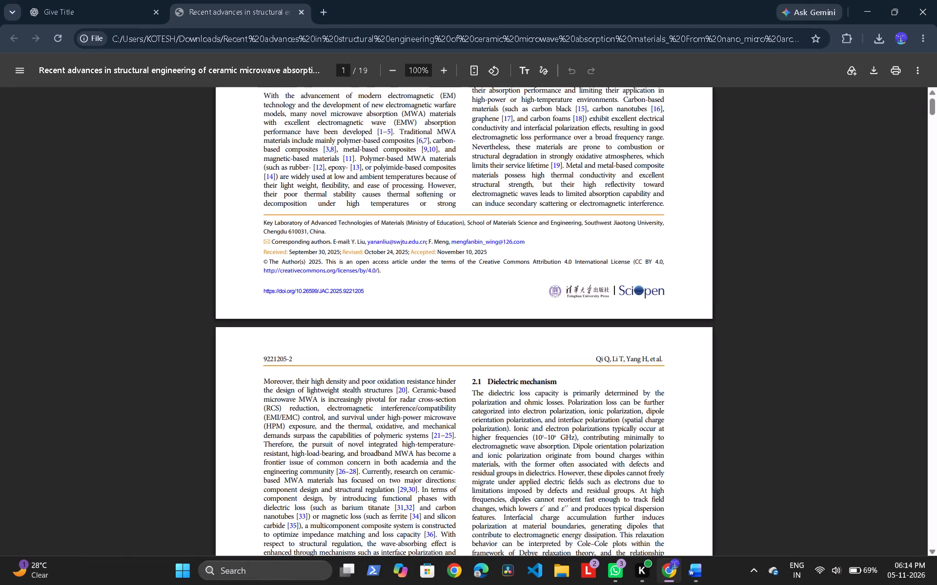
pyautogui.scroll(-2, 450, 280)
pyautogui.moveTo(473, 195); pyautogui.dragTo(456, 319)
pyautogui.scroll(1, 457, 320)
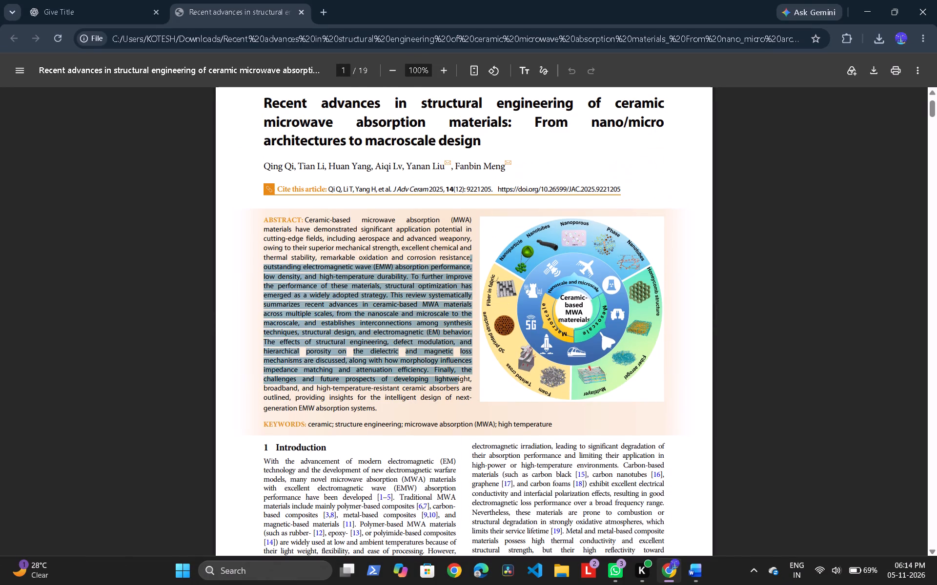
pyautogui.click(442, 395)
pyautogui.scroll(-10, 442, 400)
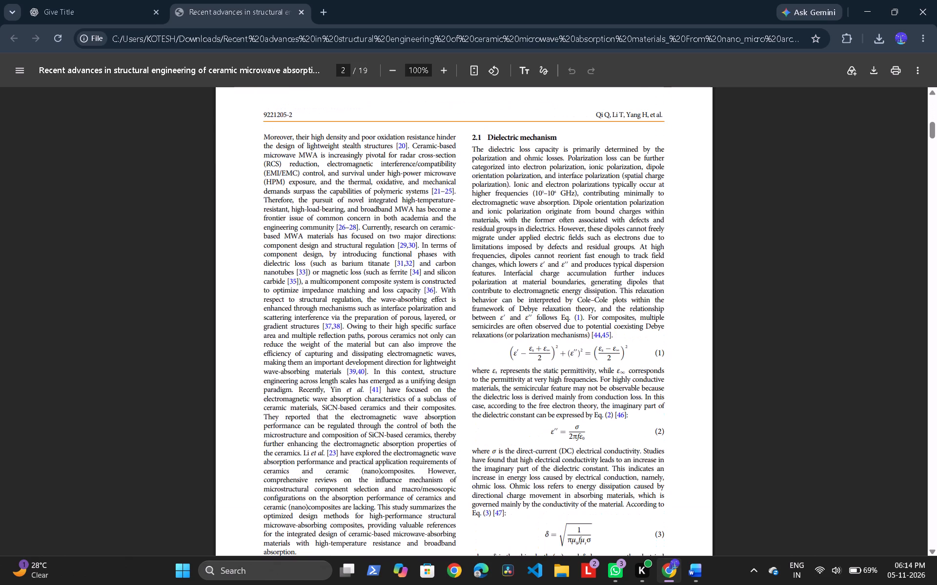
# Copy the paper's section heading "2 EM absorption fundamentals" into the Word table's empty cell beside the number 1.
pyautogui.scroll(-4, 442, 400)
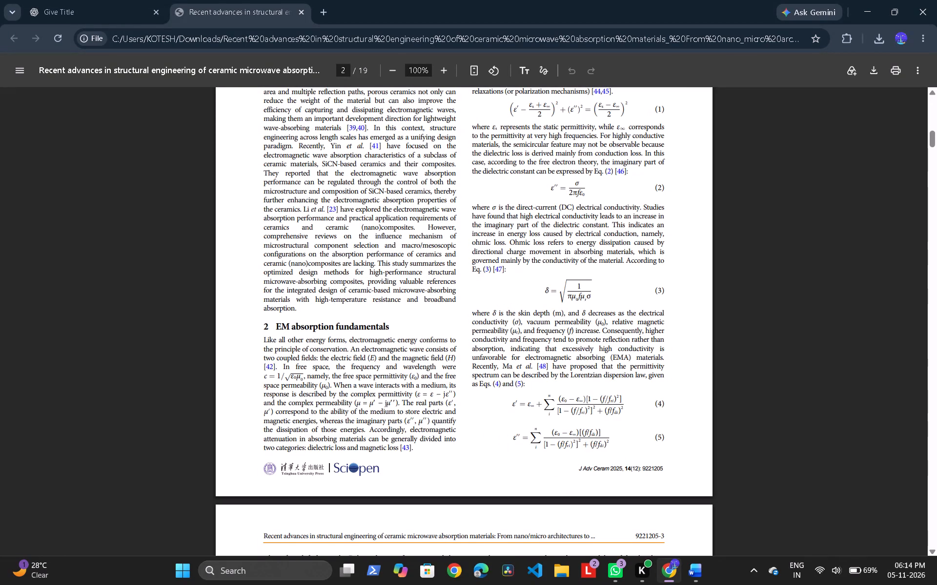
pyautogui.moveTo(257, 325); pyautogui.dragTo(391, 322)
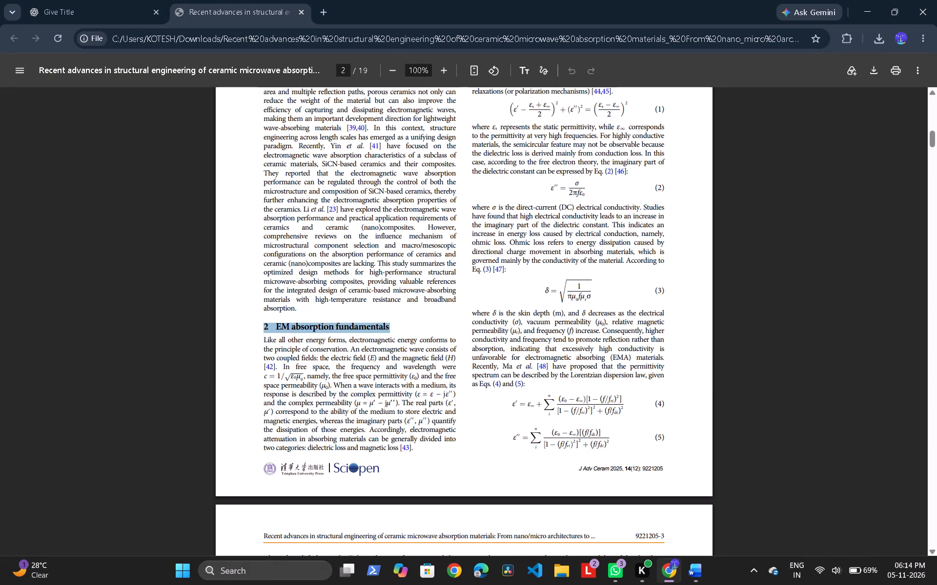
pyautogui.moveTo(391, 322); pyautogui.dragTo(391, 325)
pyautogui.hotkey('ctrl', 'c')
pyautogui.click(698, 572)
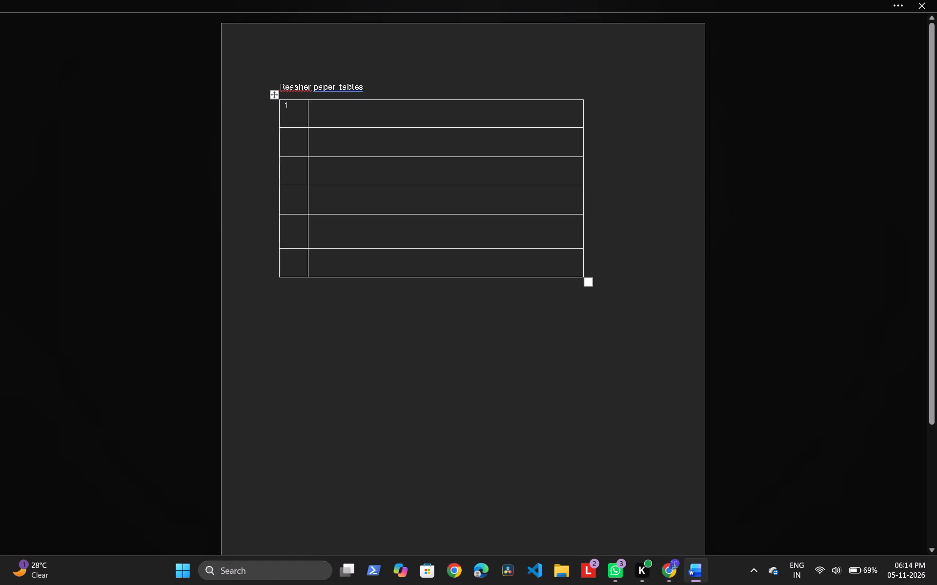
pyautogui.hotkey('ctrl', 'v')
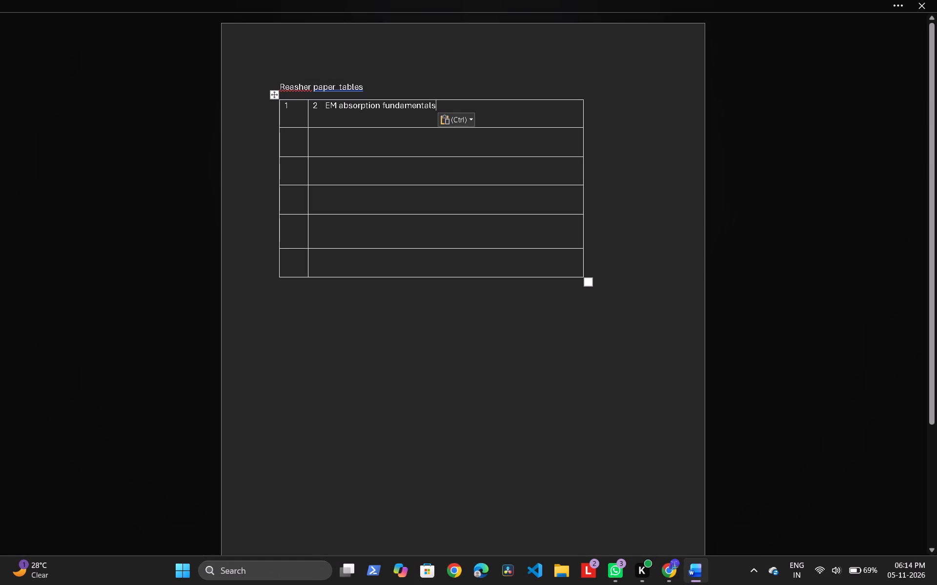
# Remove the leading section number 2 from the EM absorption fundamentals heading in the table.
pyautogui.click(321, 107)
pyautogui.press('BackSpace')
pyautogui.press('BackSpace')
pyautogui.press('BackSpace')
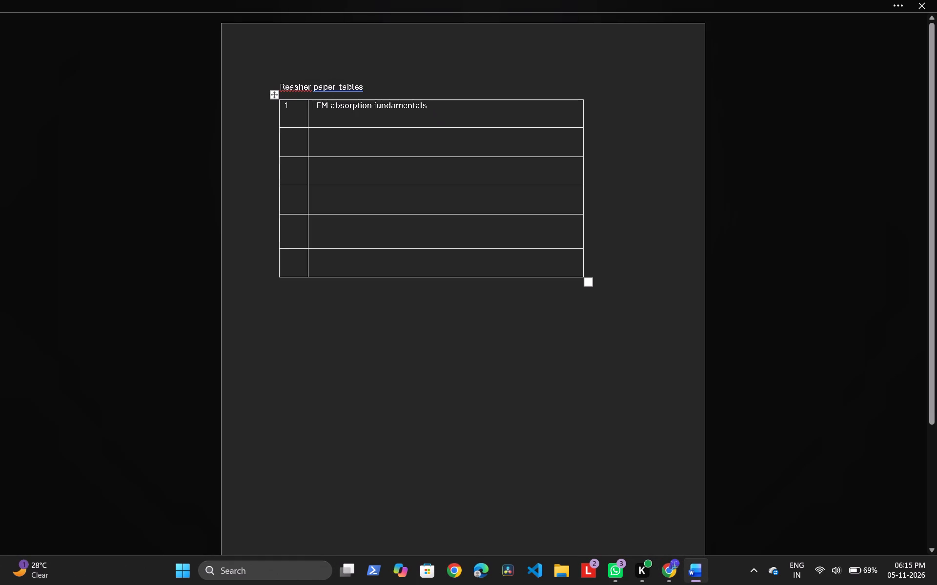
# Copy the heading "2.1 Dielectric mechanism" from the paper in Chrome and return to the Word document.
pyautogui.click(666, 570)
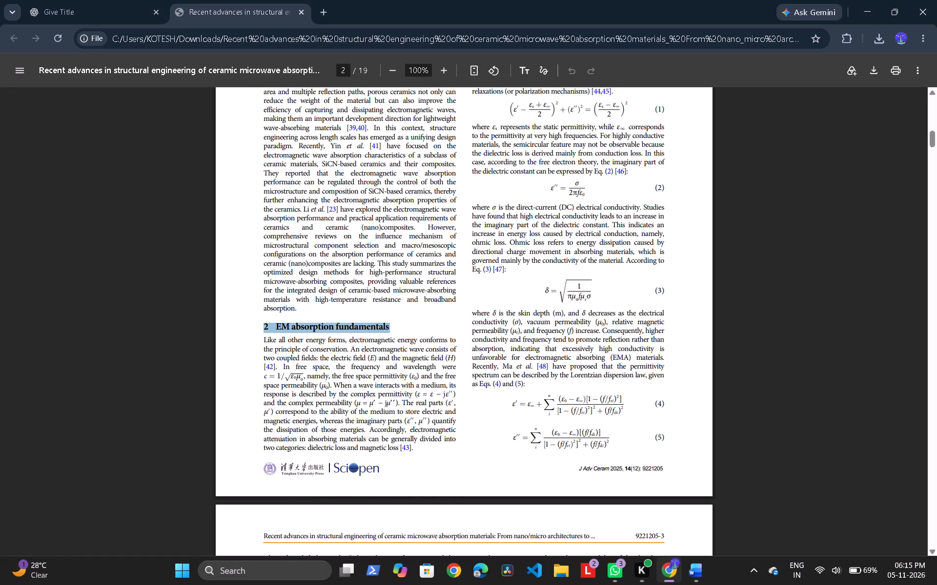
pyautogui.scroll(4, 532, 335)
pyautogui.moveTo(471, 138); pyautogui.dragTo(569, 141)
pyautogui.click(569, 141)
pyautogui.moveTo(564, 136); pyautogui.dragTo(539, 136)
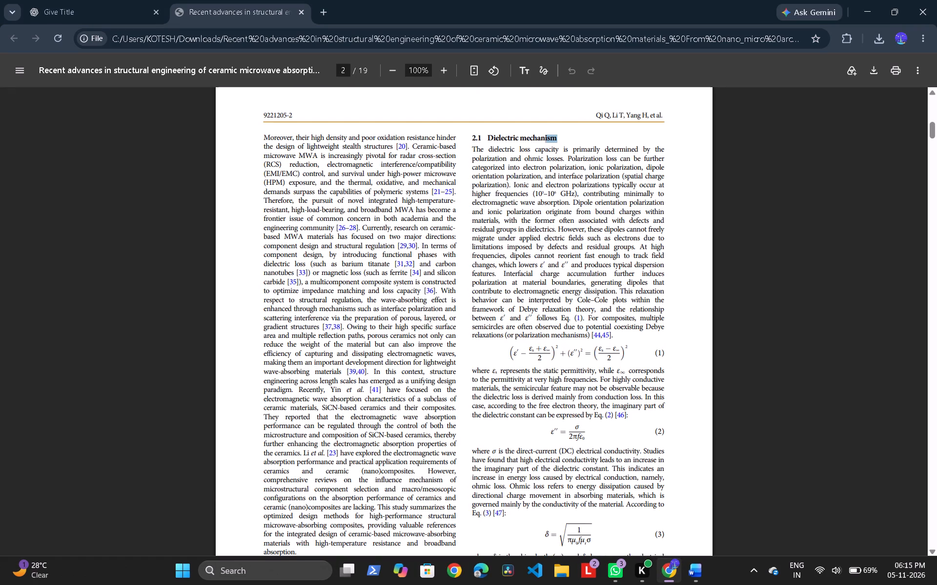
pyautogui.moveTo(539, 136); pyautogui.dragTo(470, 133)
pyautogui.hotkey('ctrl', 'c')
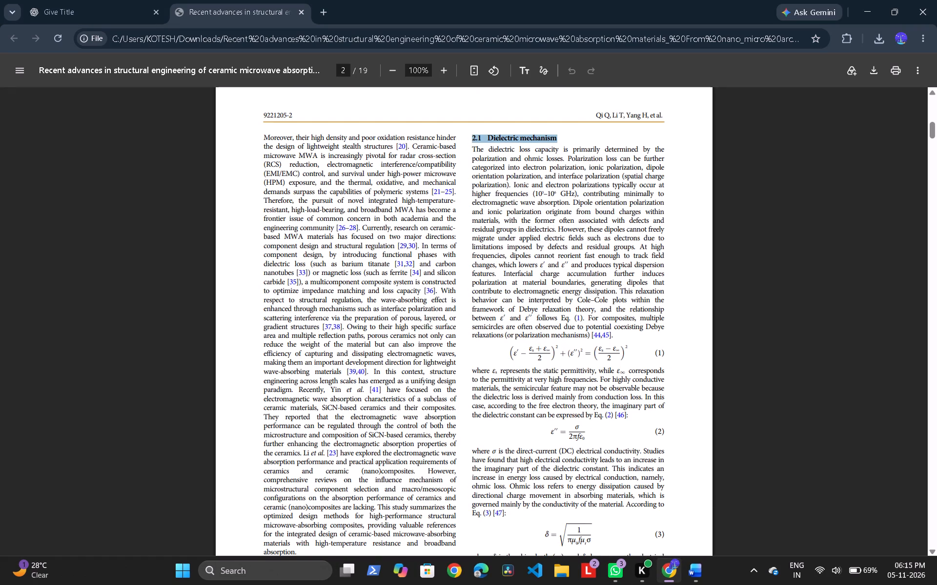
pyautogui.click(695, 581)
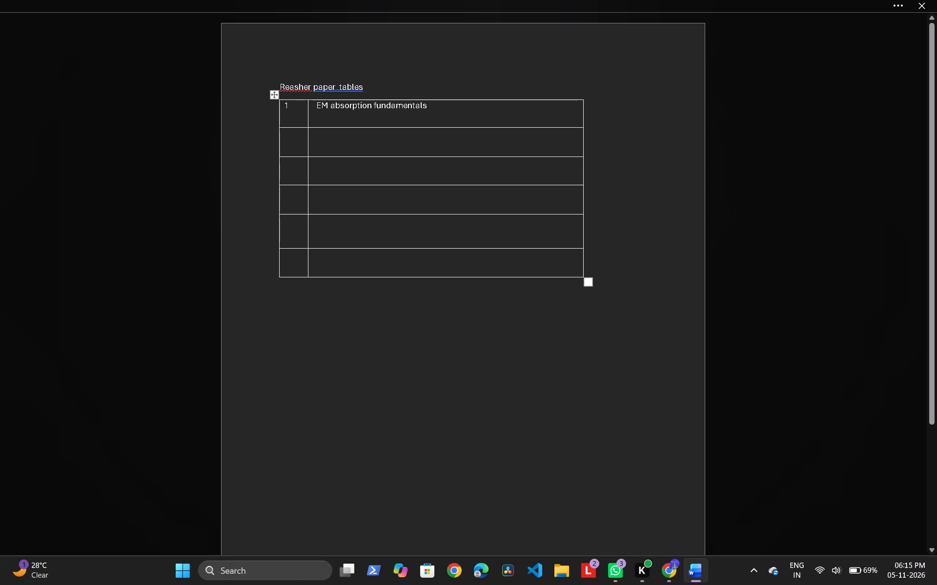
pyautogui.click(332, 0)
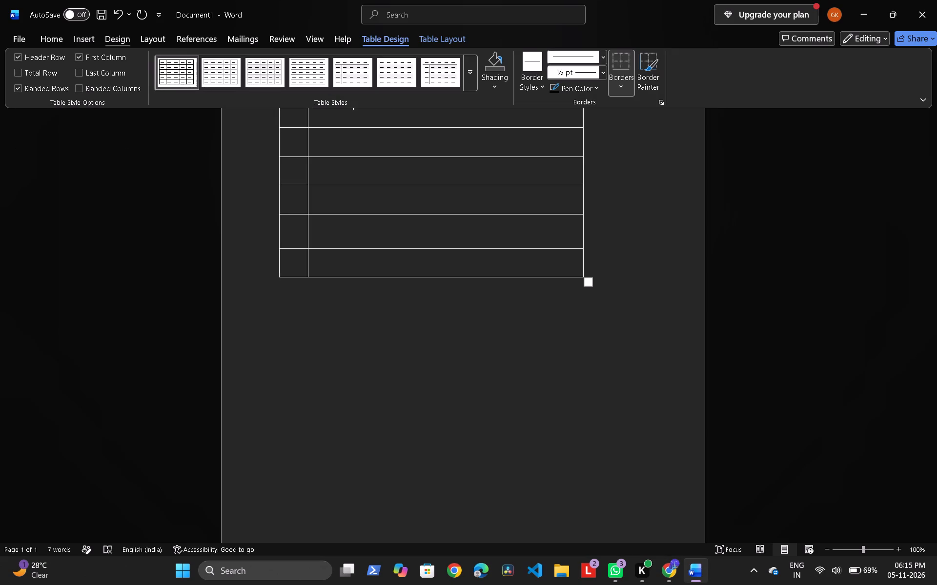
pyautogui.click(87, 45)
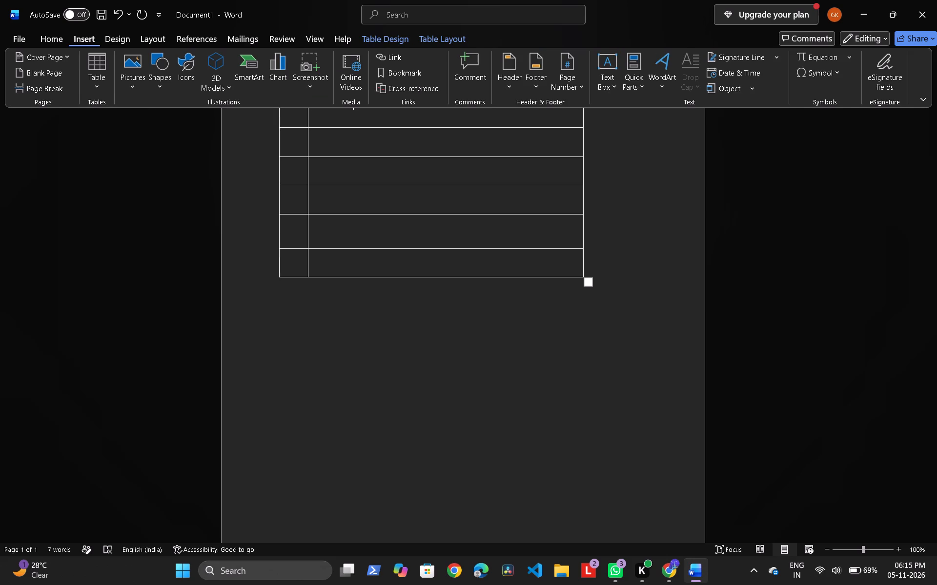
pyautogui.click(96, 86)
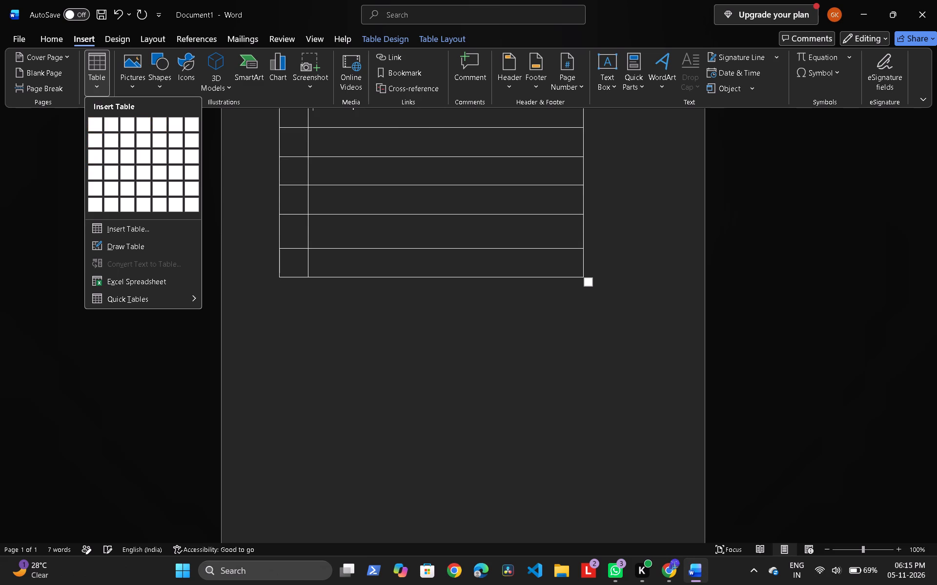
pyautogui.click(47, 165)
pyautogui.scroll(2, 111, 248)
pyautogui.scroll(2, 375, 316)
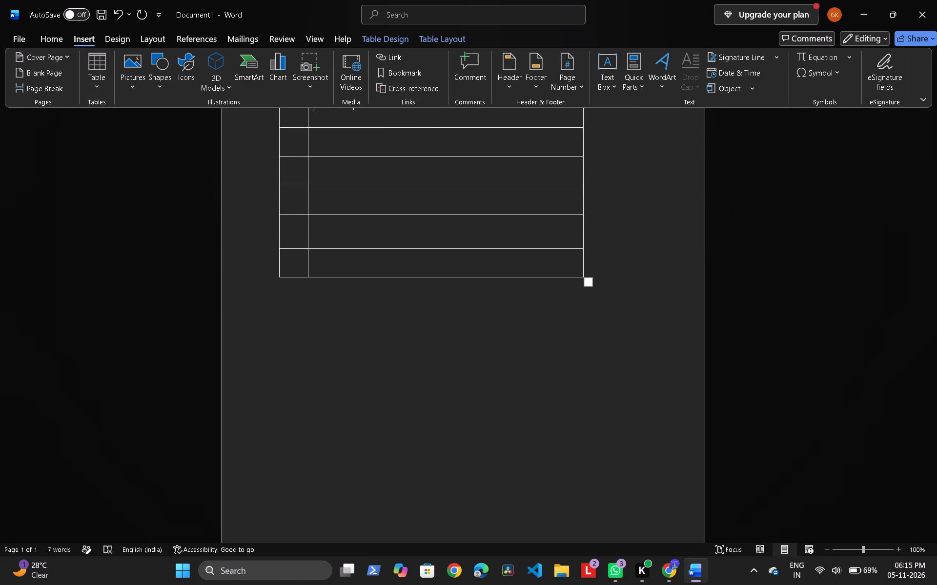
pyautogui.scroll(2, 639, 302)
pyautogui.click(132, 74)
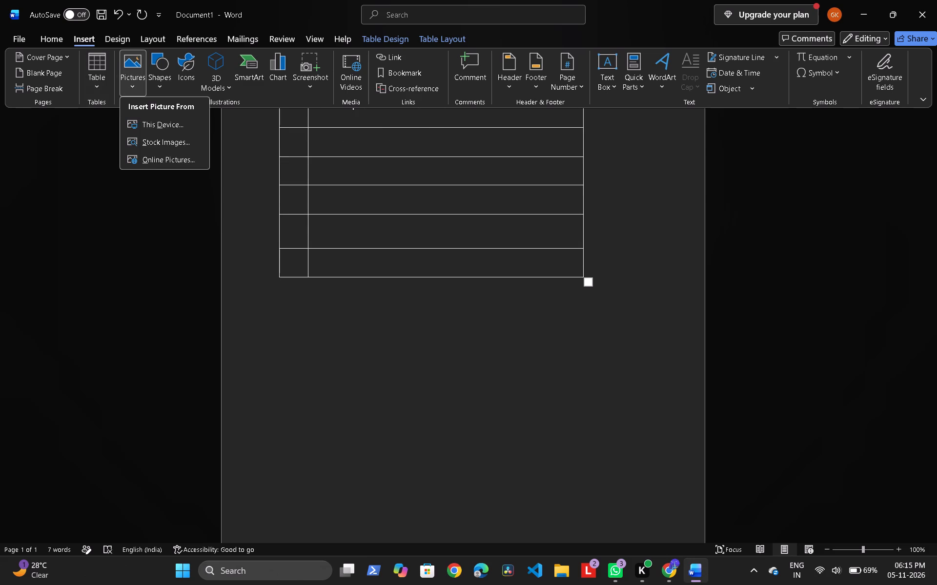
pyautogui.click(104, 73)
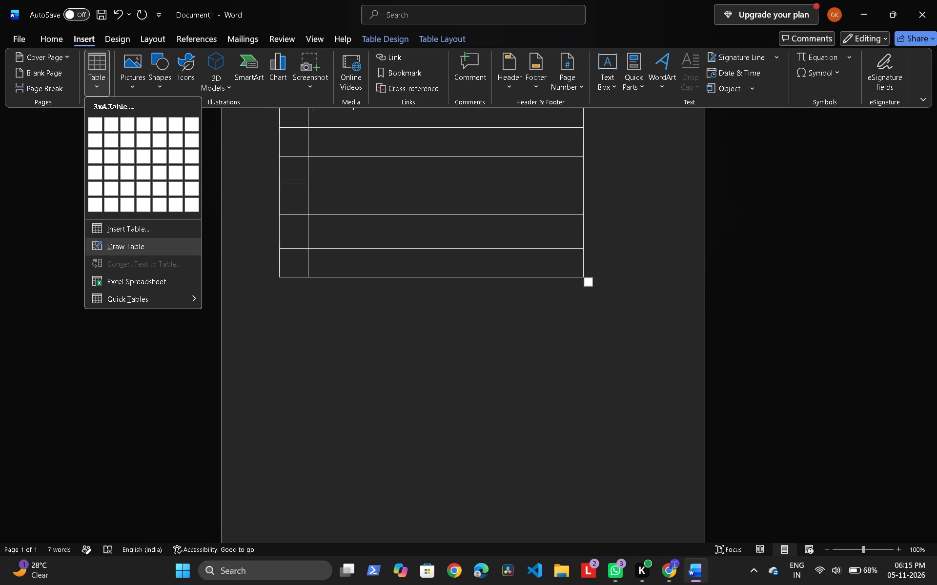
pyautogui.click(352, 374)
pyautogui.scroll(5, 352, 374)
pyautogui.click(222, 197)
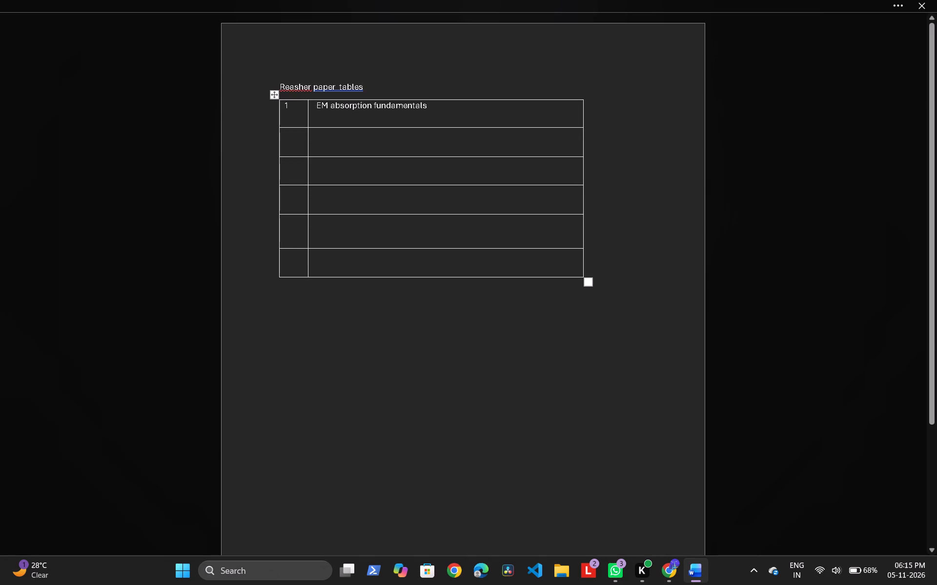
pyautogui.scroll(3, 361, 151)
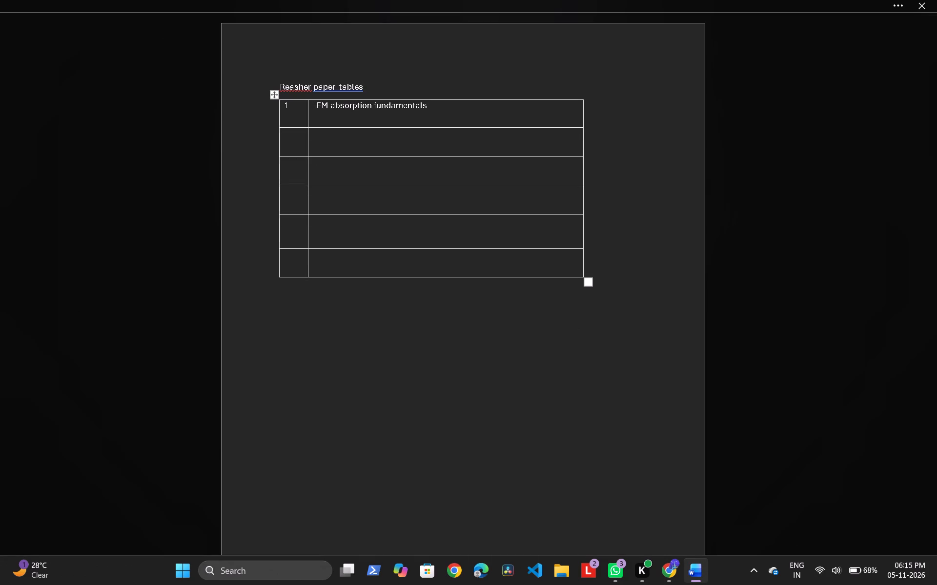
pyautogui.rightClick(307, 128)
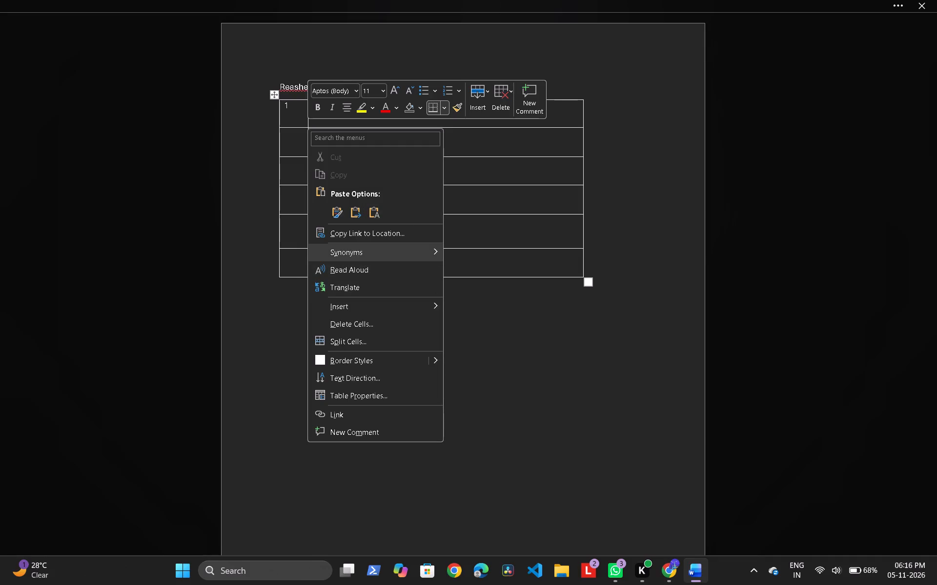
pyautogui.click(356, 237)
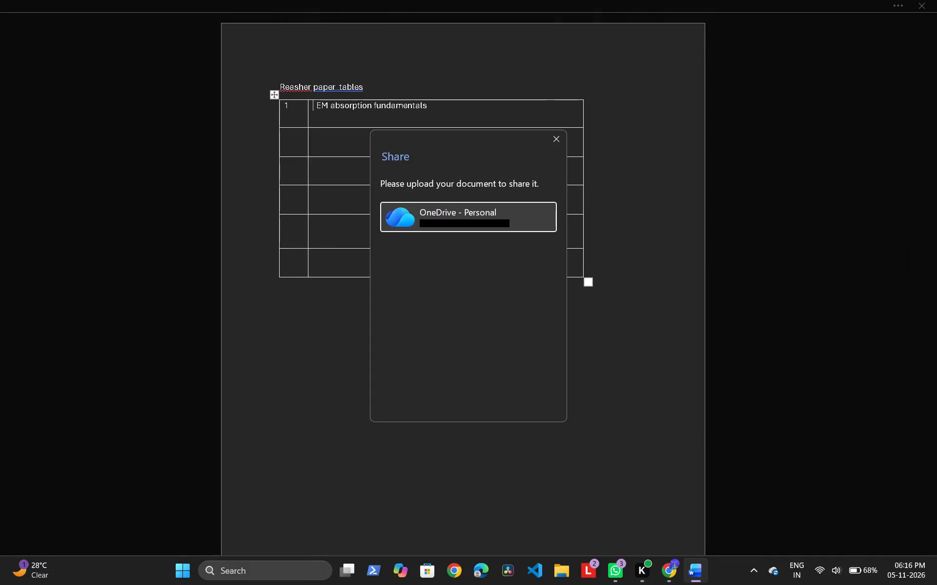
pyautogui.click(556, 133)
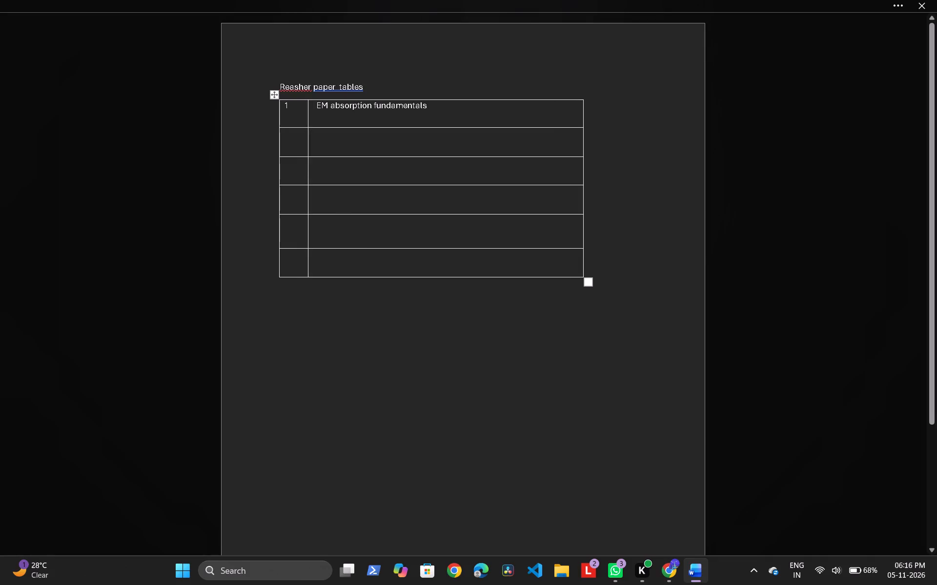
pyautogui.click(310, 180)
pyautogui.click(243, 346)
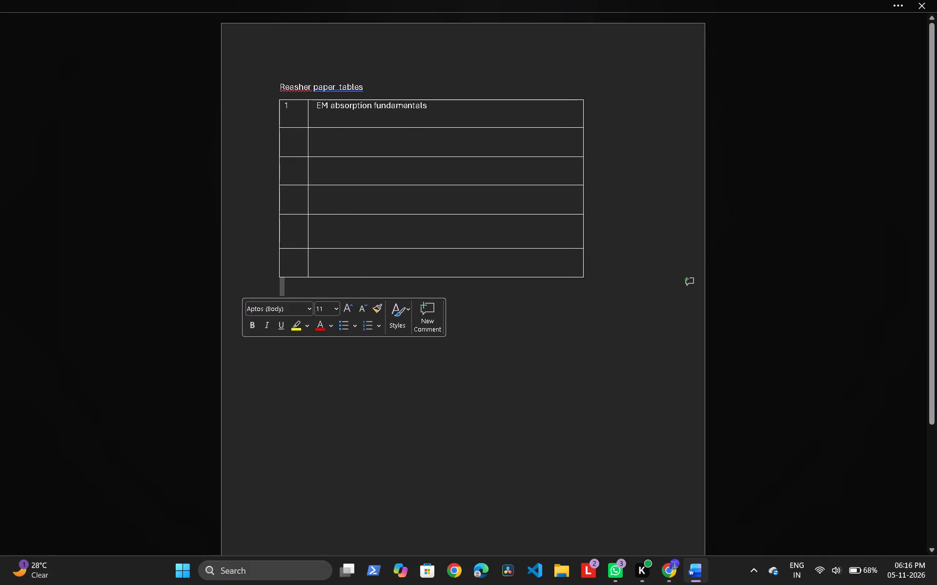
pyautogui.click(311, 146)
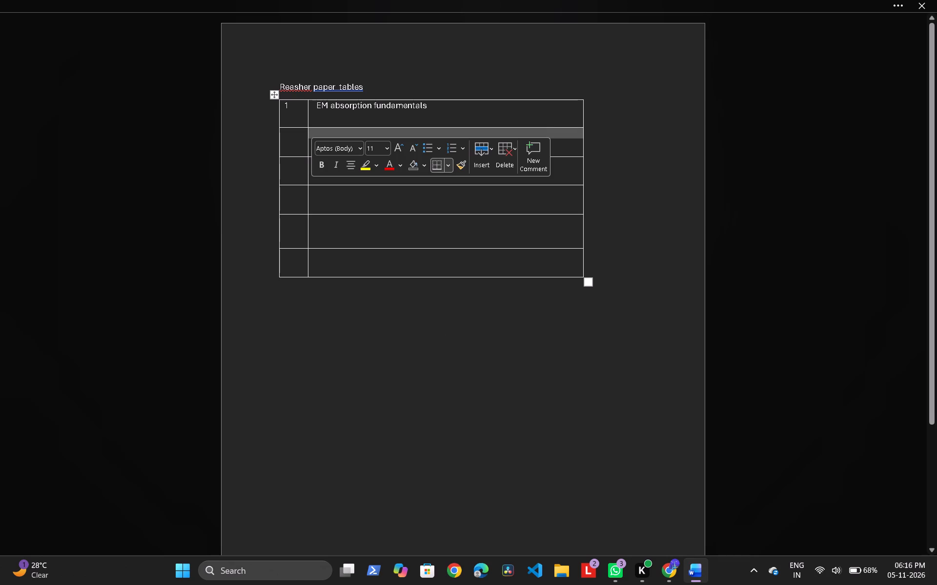
# Indent the EM absorption fundamentals heading in the table's top row by adding six spaces before it.
pyautogui.click(318, 109)
pyautogui.press('space')
pyautogui.press('space')
pyautogui.press('space')
pyautogui.press('space')
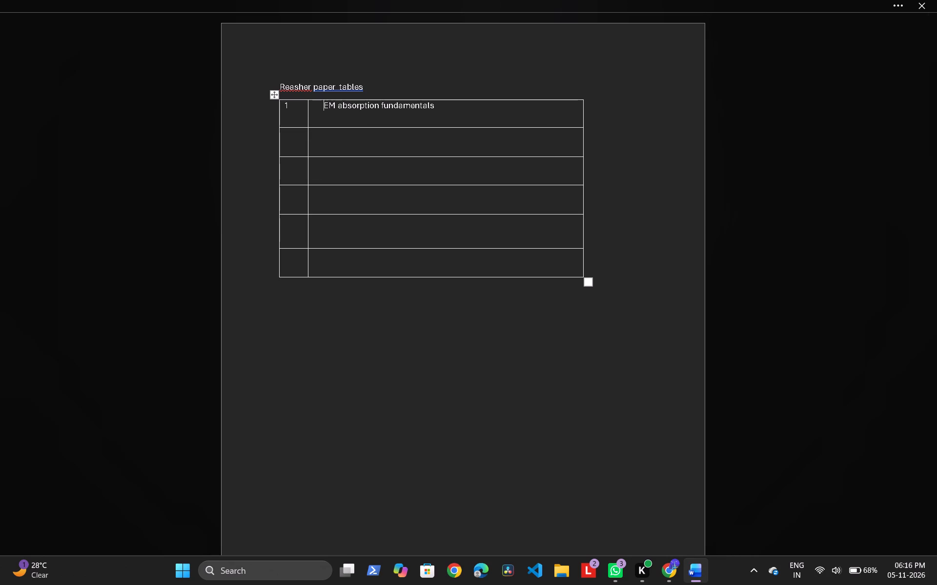
pyautogui.press('space')
pyautogui.press('space')
# Enter 1.1 in the wide cell of the table's second row.
pyautogui.click(322, 138)
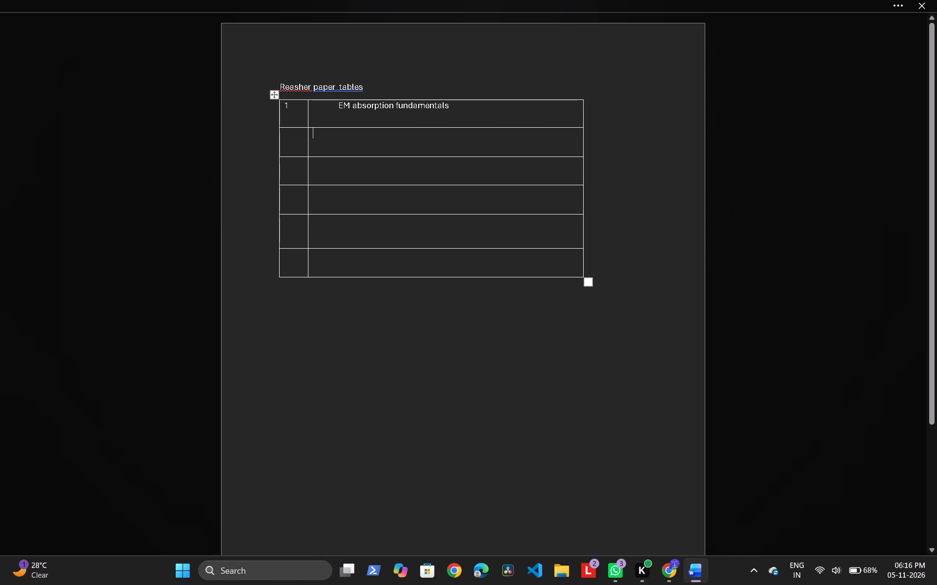
pyautogui.press('1')
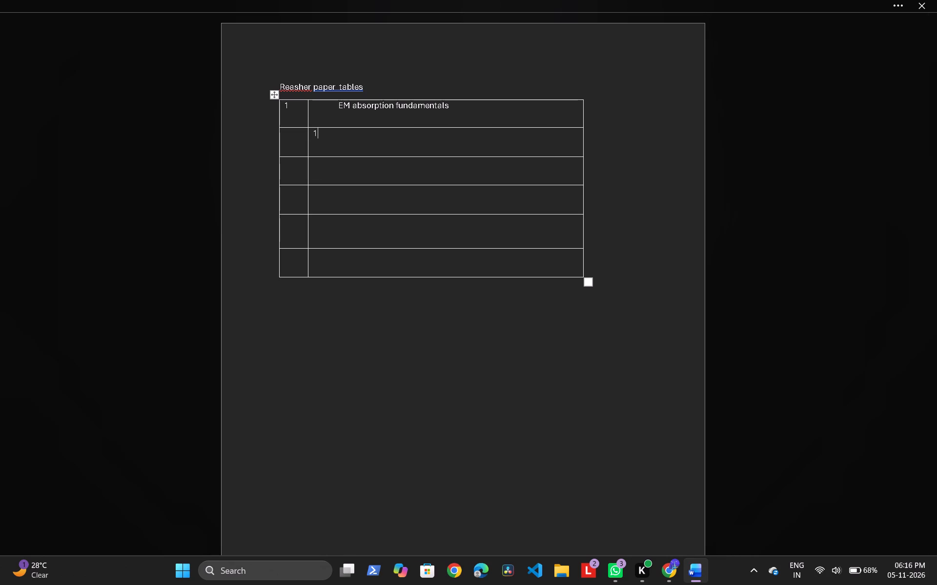
pyautogui.write('.1')
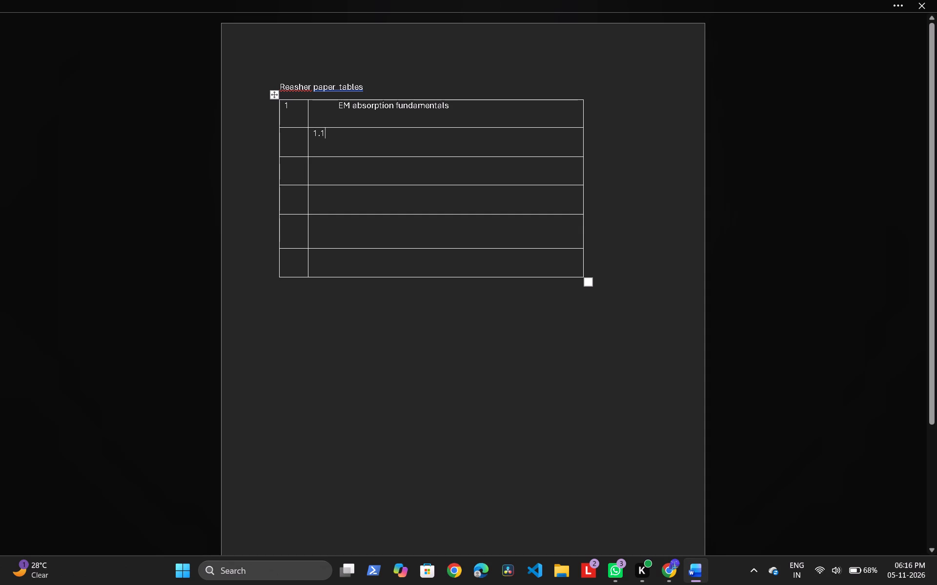
pyautogui.click(360, 142)
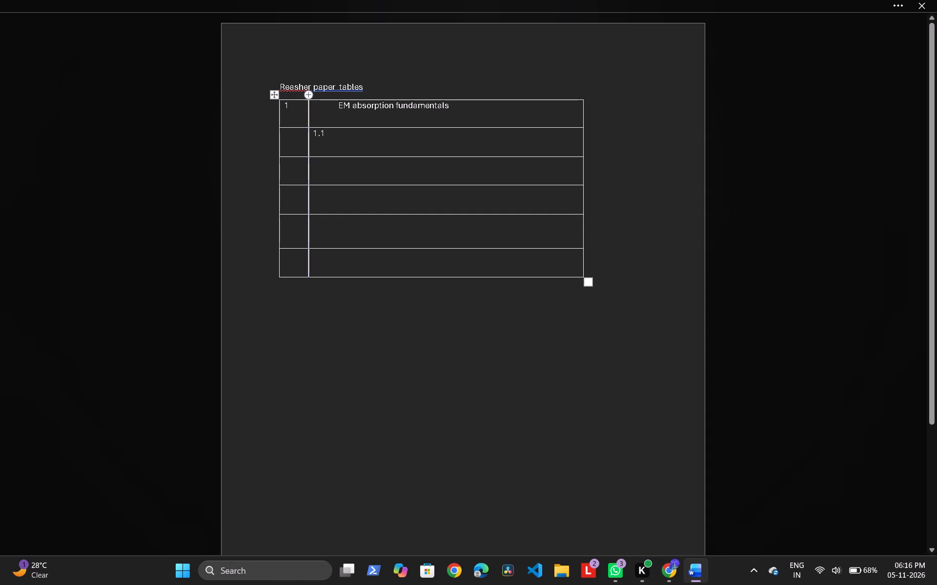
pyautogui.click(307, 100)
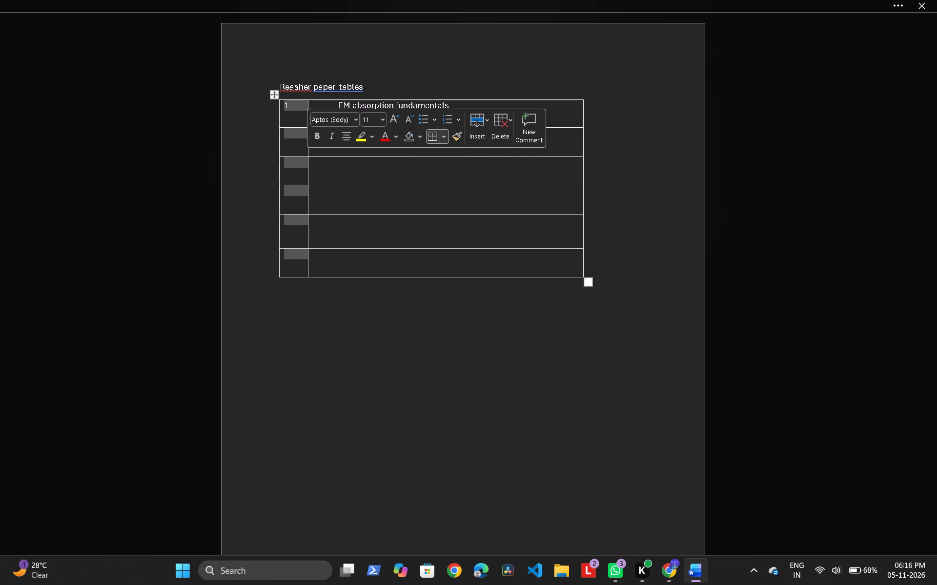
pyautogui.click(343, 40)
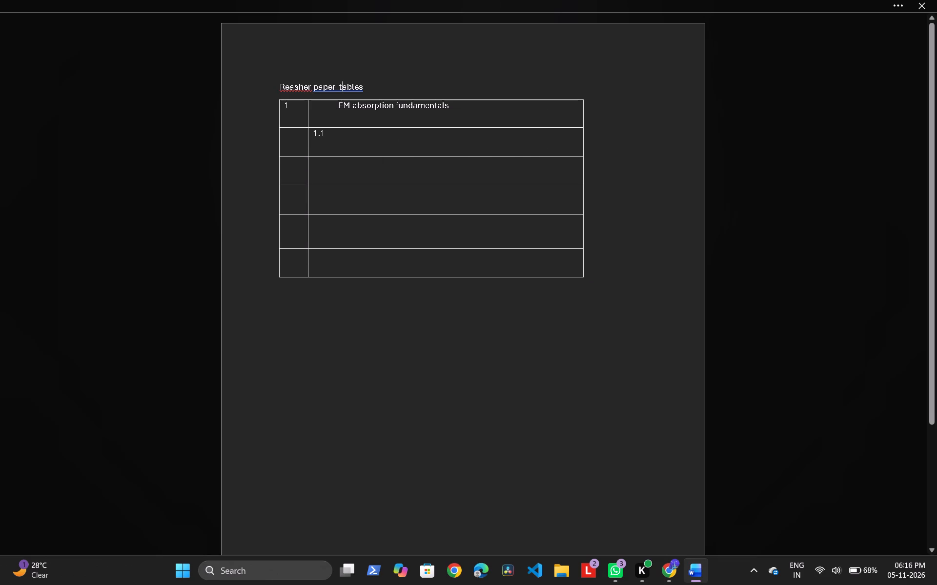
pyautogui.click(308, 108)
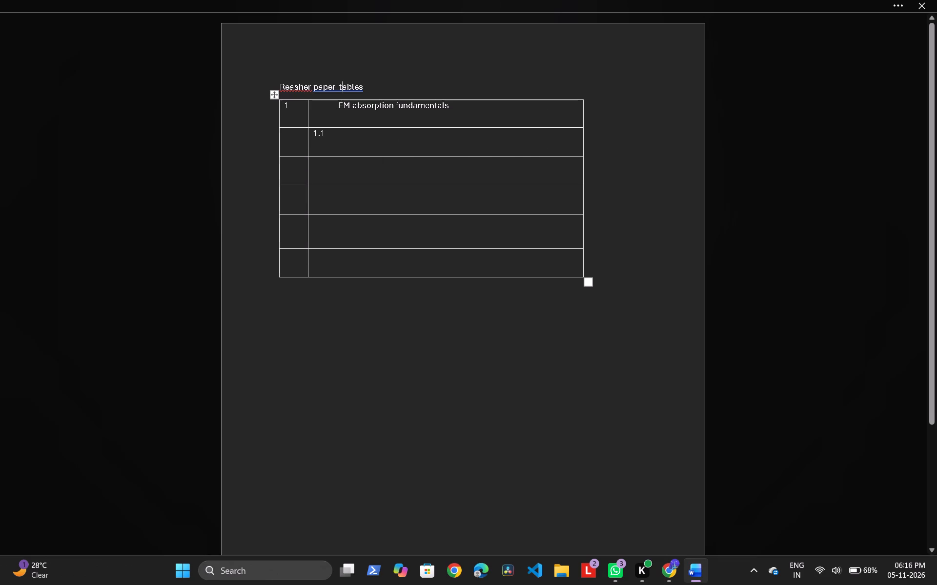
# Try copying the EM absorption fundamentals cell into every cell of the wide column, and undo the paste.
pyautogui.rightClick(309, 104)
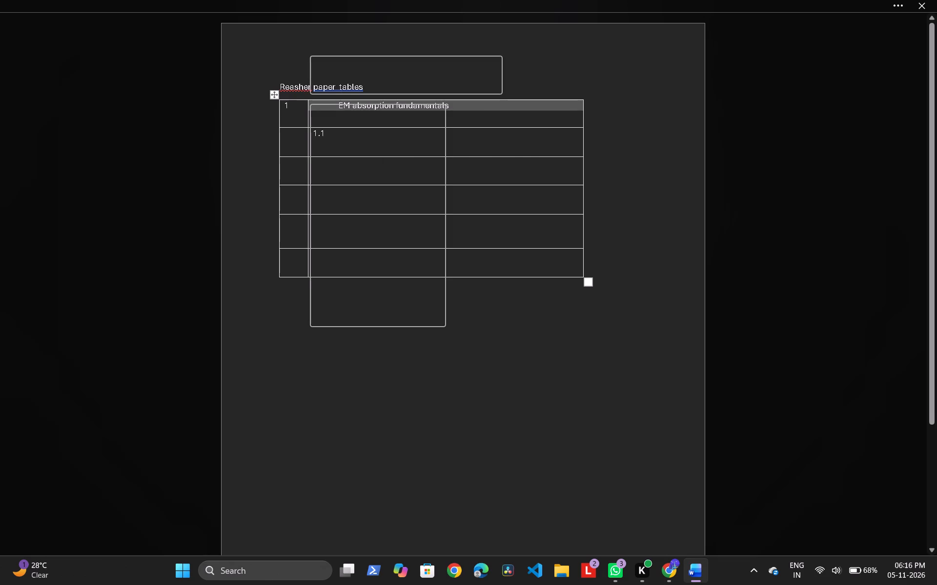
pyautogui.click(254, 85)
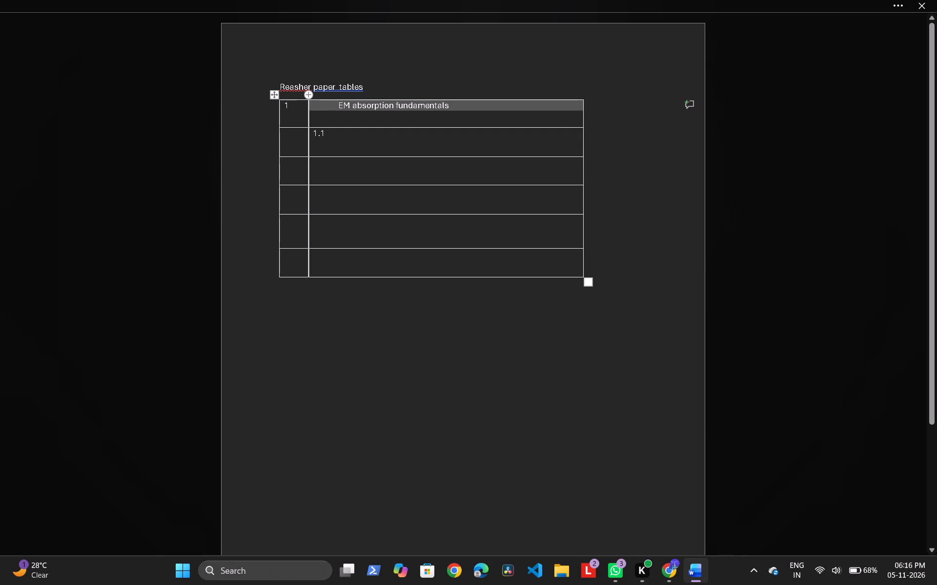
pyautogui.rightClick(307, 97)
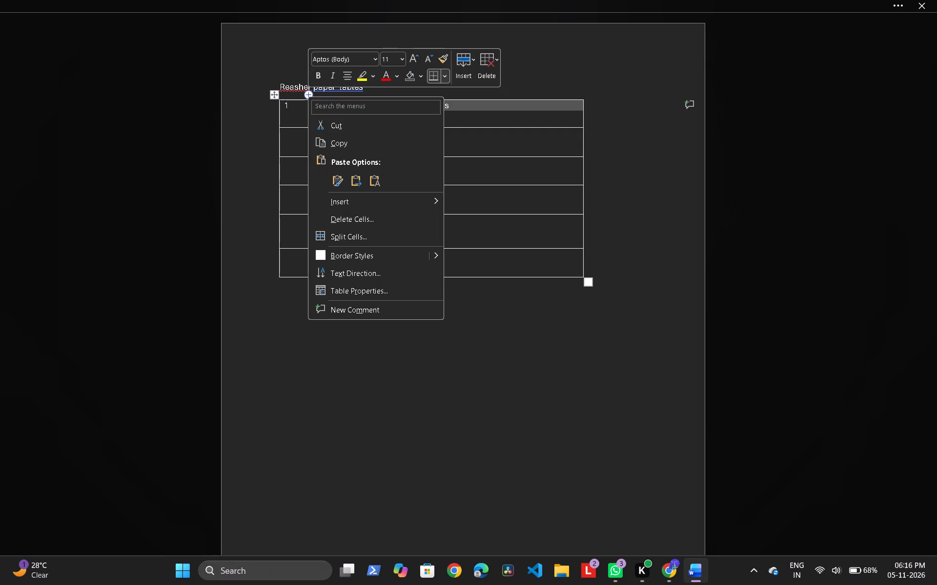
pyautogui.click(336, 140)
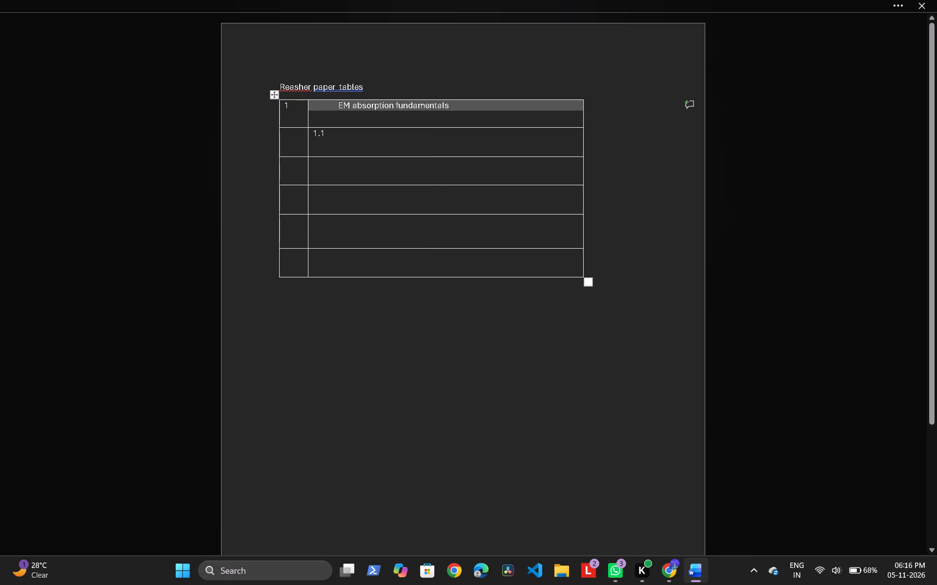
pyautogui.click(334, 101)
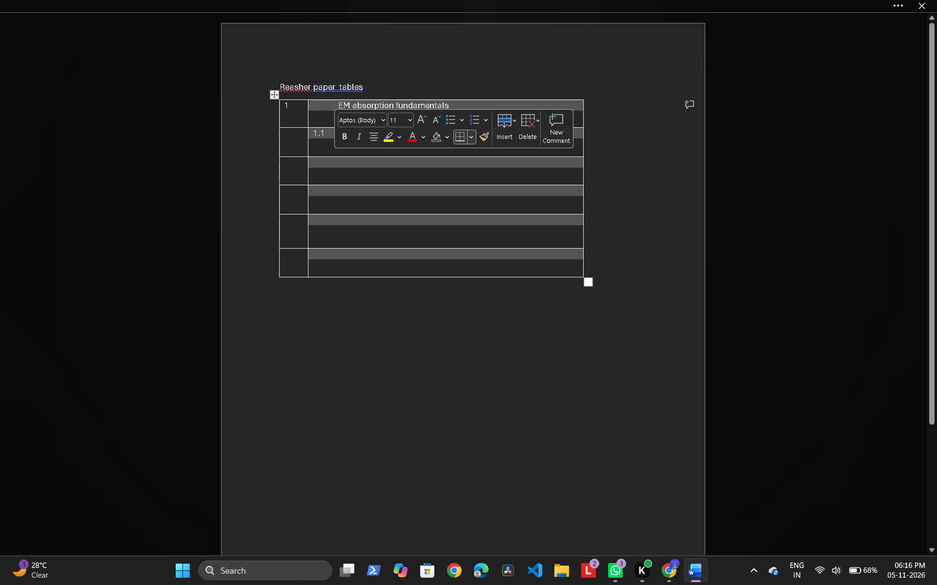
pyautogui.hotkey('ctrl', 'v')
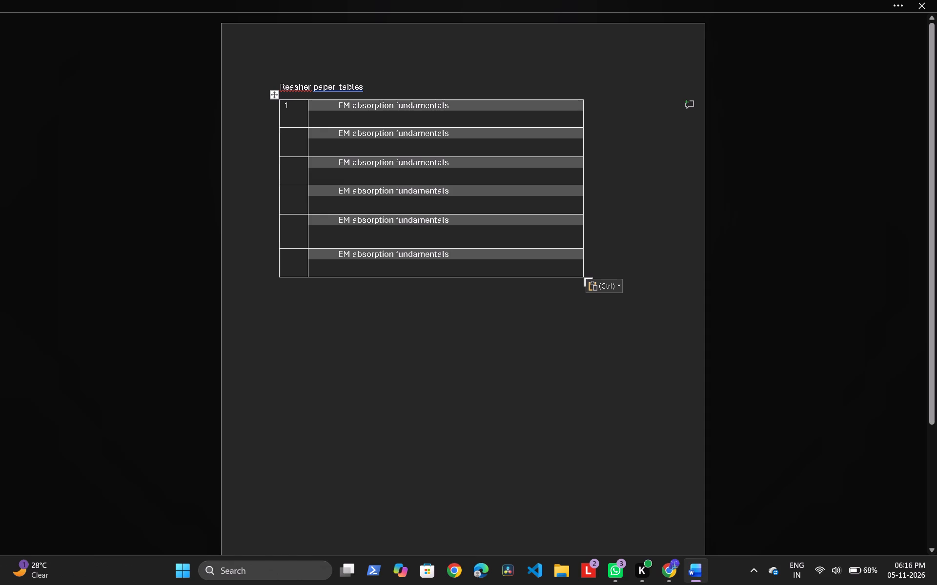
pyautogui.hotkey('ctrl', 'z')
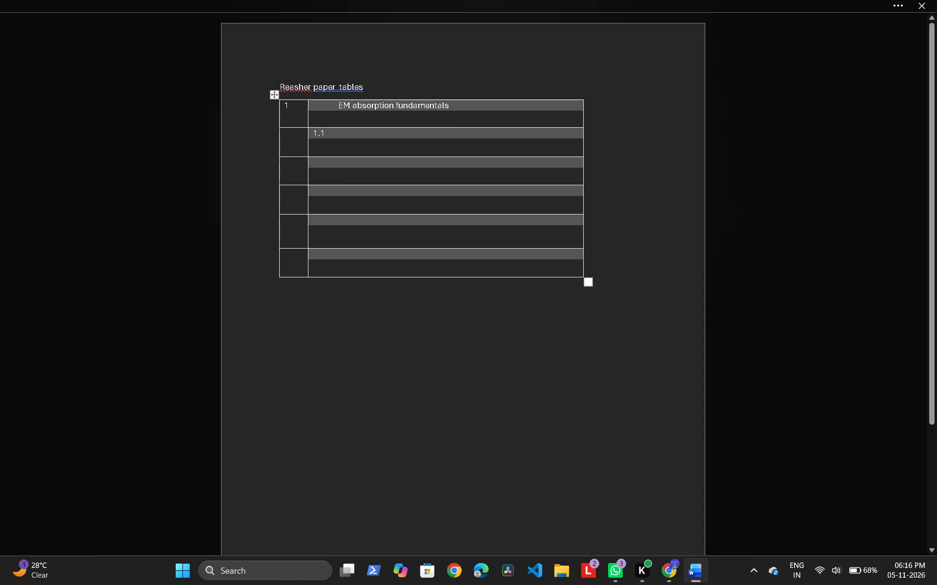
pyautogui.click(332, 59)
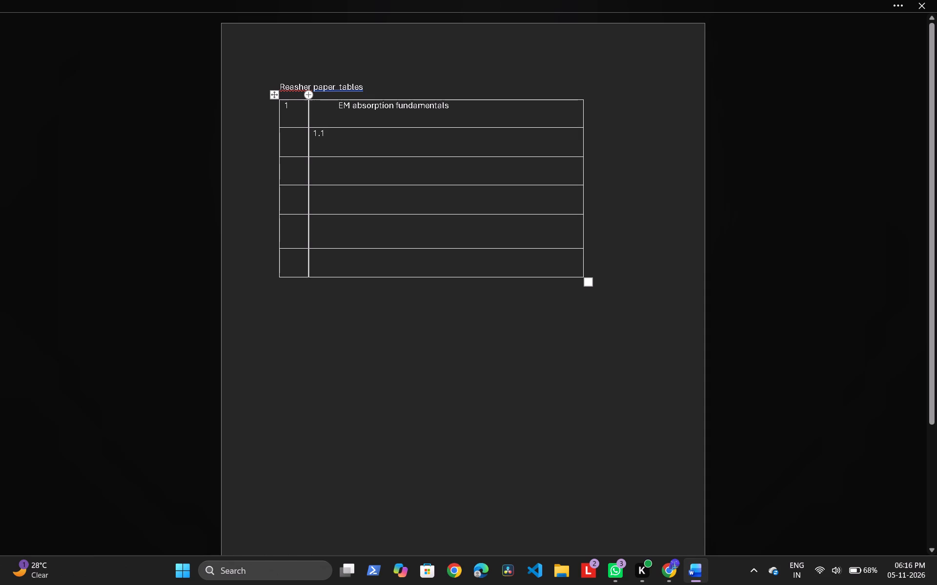
# Insert an empty column between the number column and the heading column, and narrow it to roughly the number column's width.
pyautogui.click(309, 97)
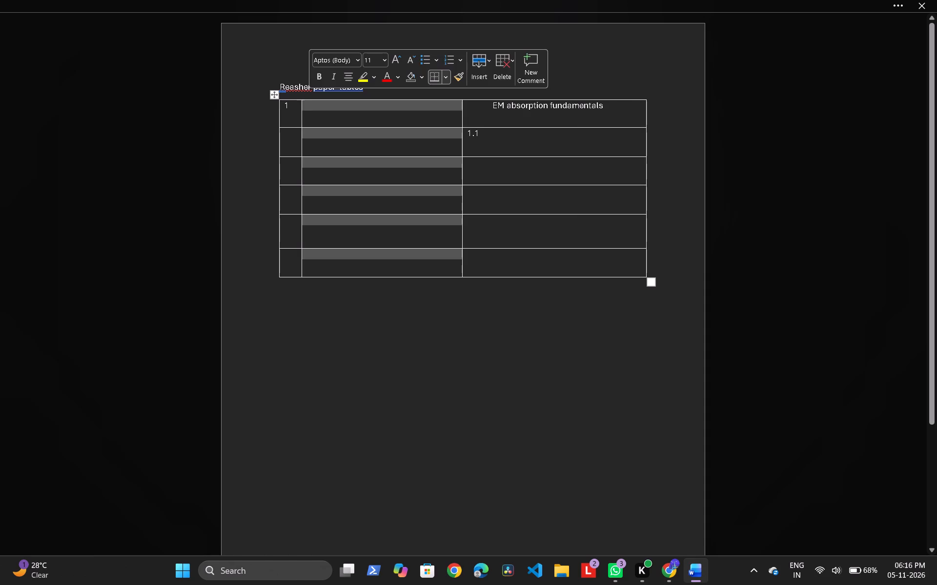
pyautogui.click(445, 76)
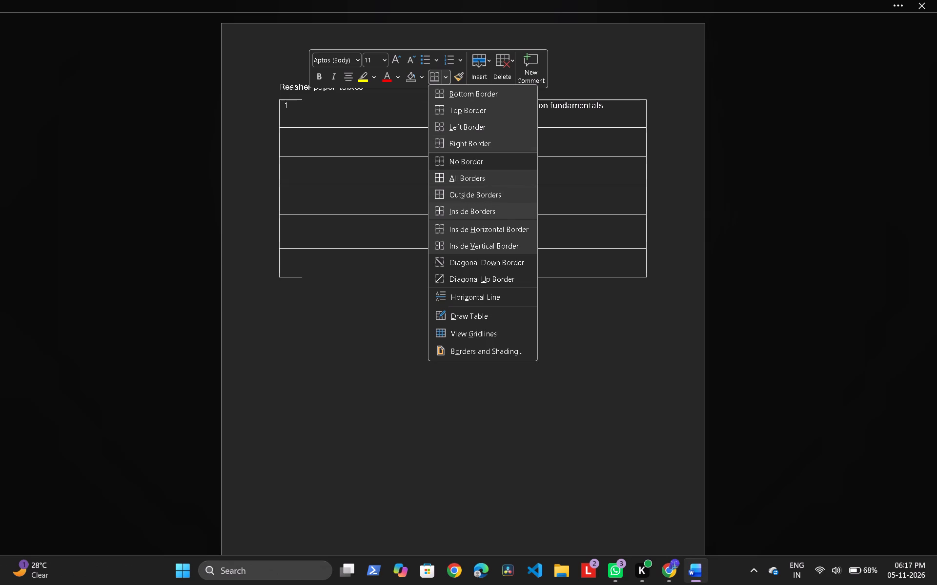
pyautogui.click(457, 244)
pyautogui.moveTo(462, 197); pyautogui.dragTo(449, 195)
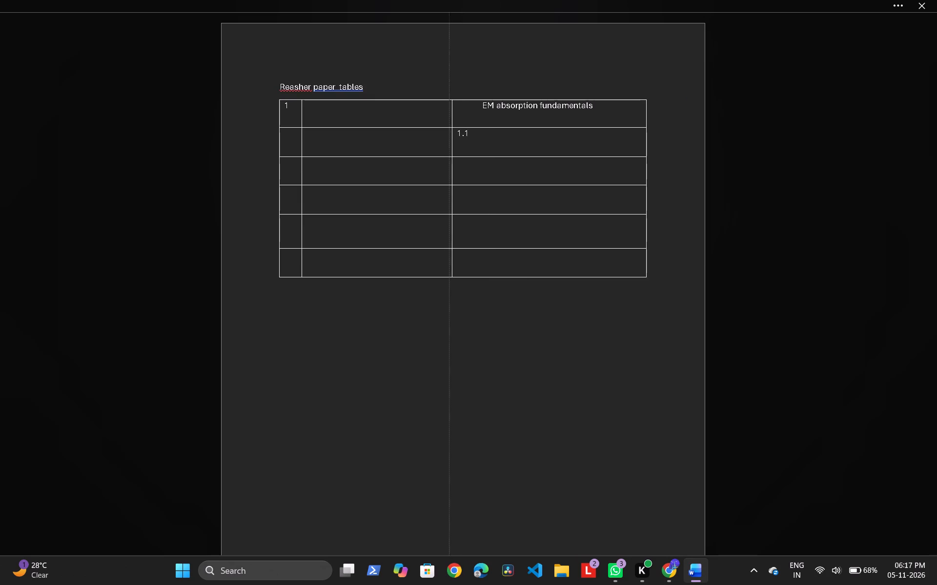
pyautogui.moveTo(449, 195); pyautogui.dragTo(330, 181)
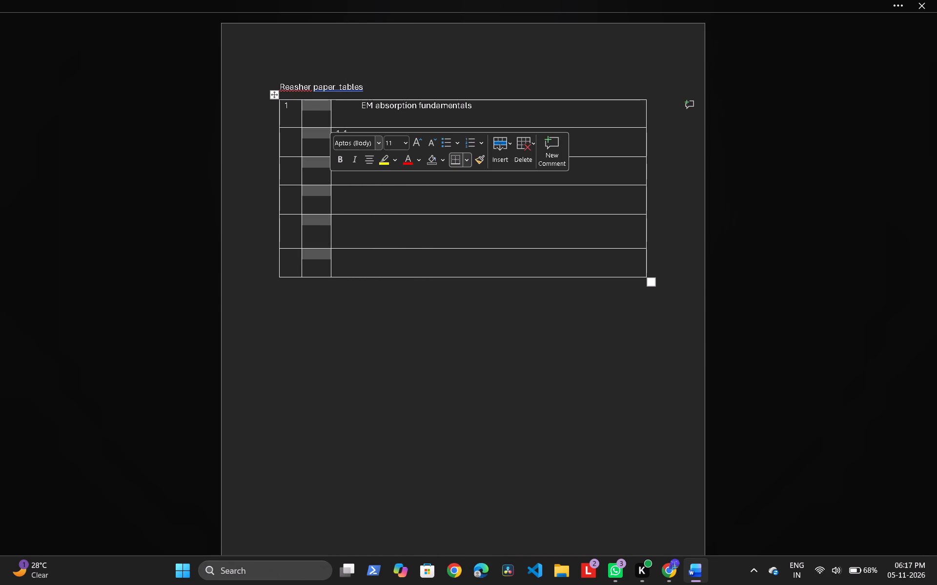
# Move the number 1.1 from the second row's wide cell into the new narrow column of that row.
pyautogui.click(350, 129)
pyautogui.click(351, 132)
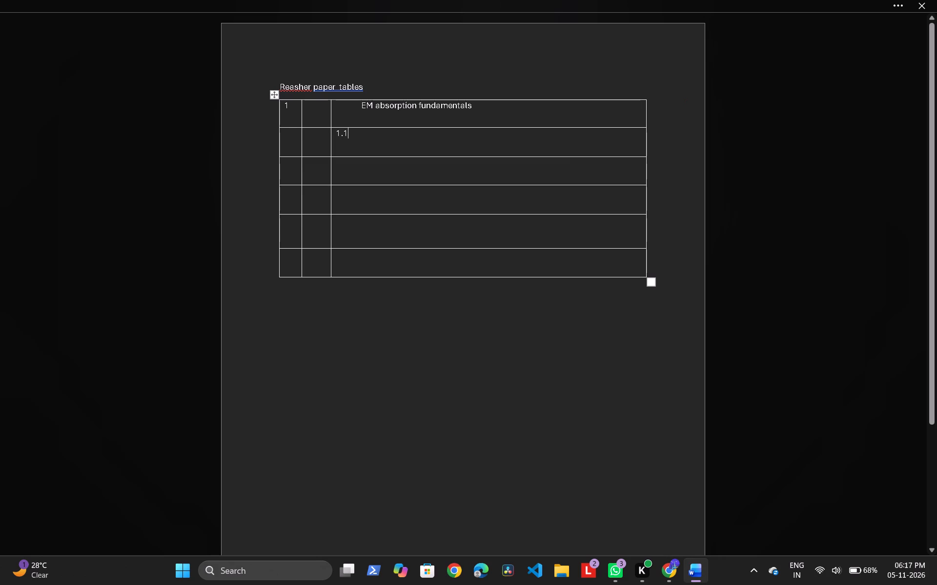
pyautogui.press('BackSpace')
pyautogui.press('BackSpace')
pyautogui.press('BackSpace')
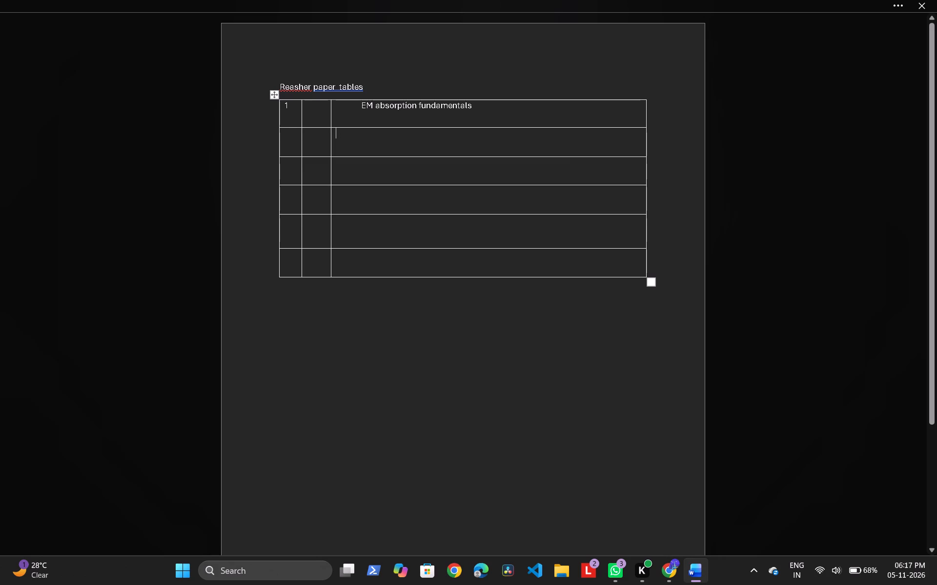
pyautogui.click(323, 136)
pyautogui.write('1.1')
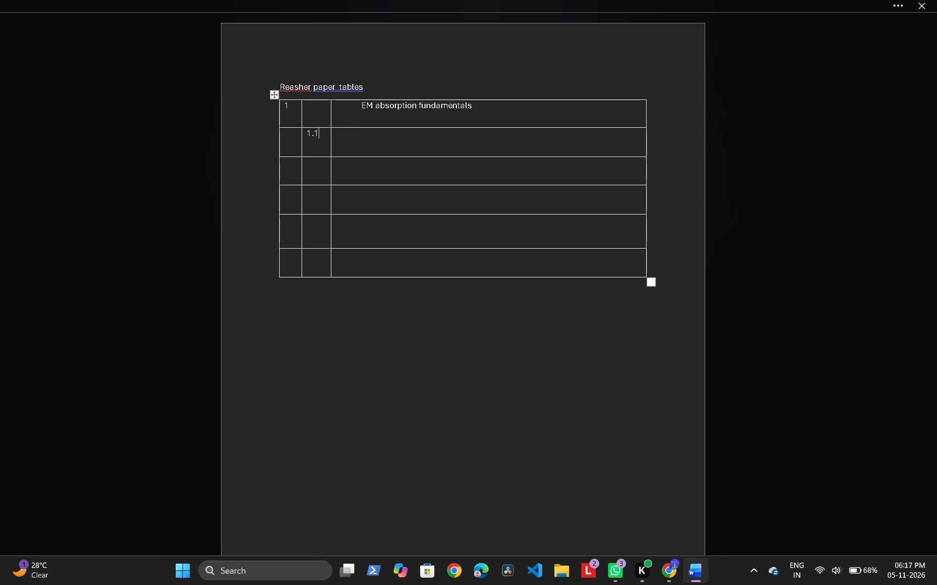
# Copy the heading "2.1 Dielectric mechanism" from the paper in Chrome into the wide cell of the Word table's second row.
pyautogui.click(351, 132)
pyautogui.click(672, 566)
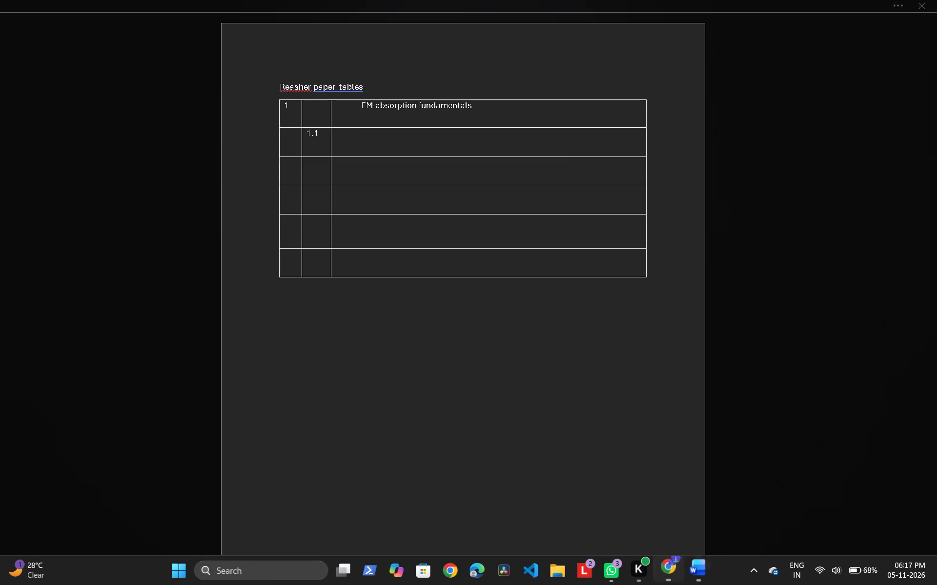
pyautogui.hotkey('ctrl', 'c')
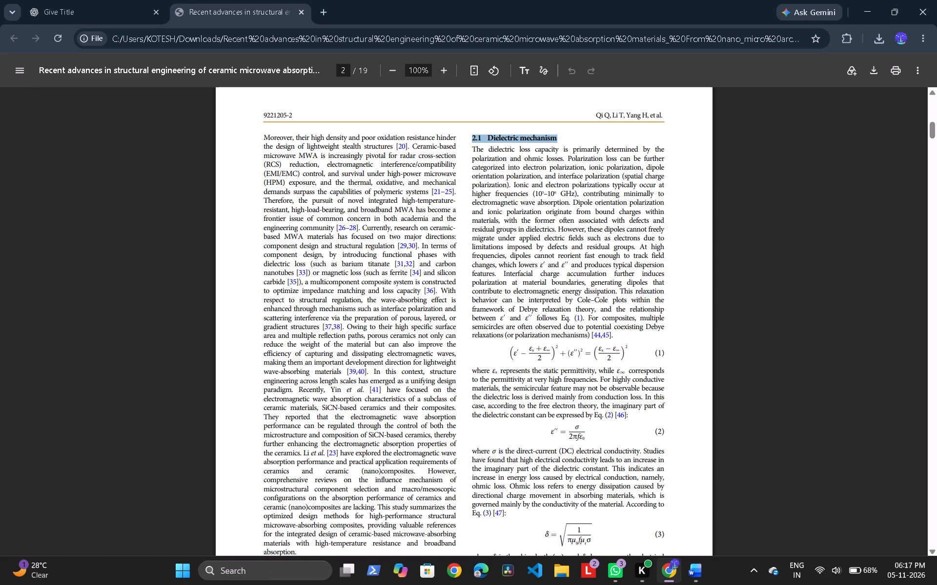
pyautogui.click(693, 576)
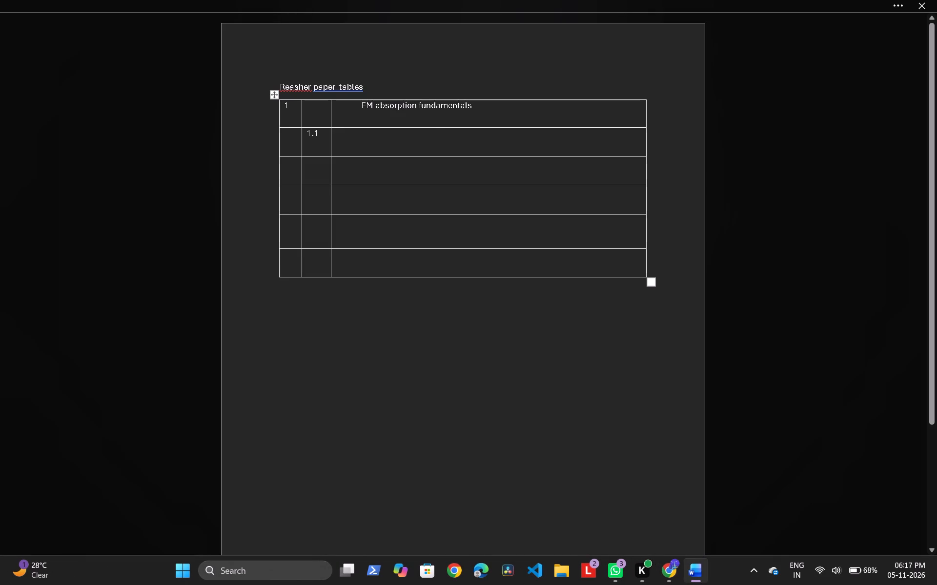
pyautogui.hotkey('ctrl', 'v')
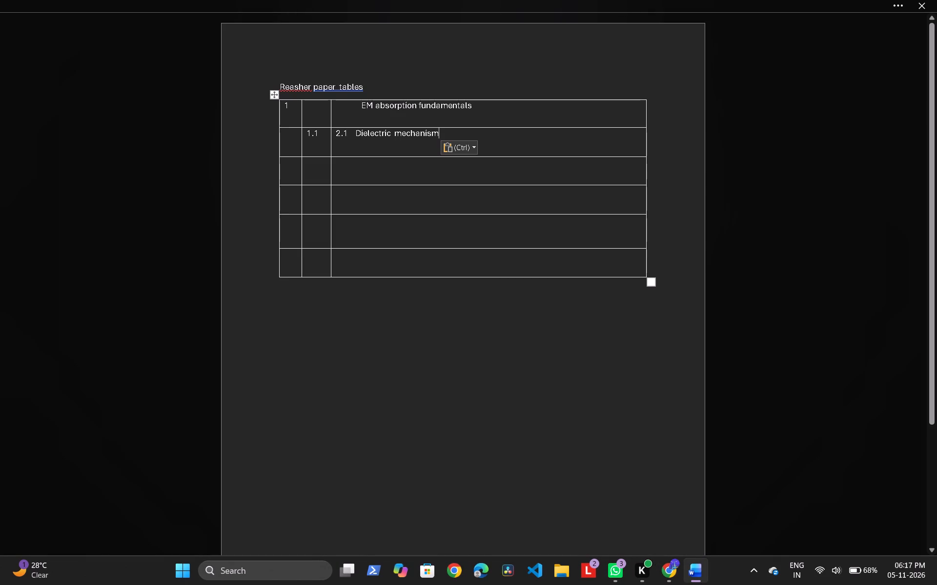
# Delete most of the leading spaces before the EM absorption fundamentals heading in the top row.
pyautogui.click(361, 107)
pyautogui.press('BackSpace')
pyautogui.press('BackSpace')
pyautogui.press('BackSpace')
pyautogui.press('BackSpace')
pyautogui.press('BackSpace')
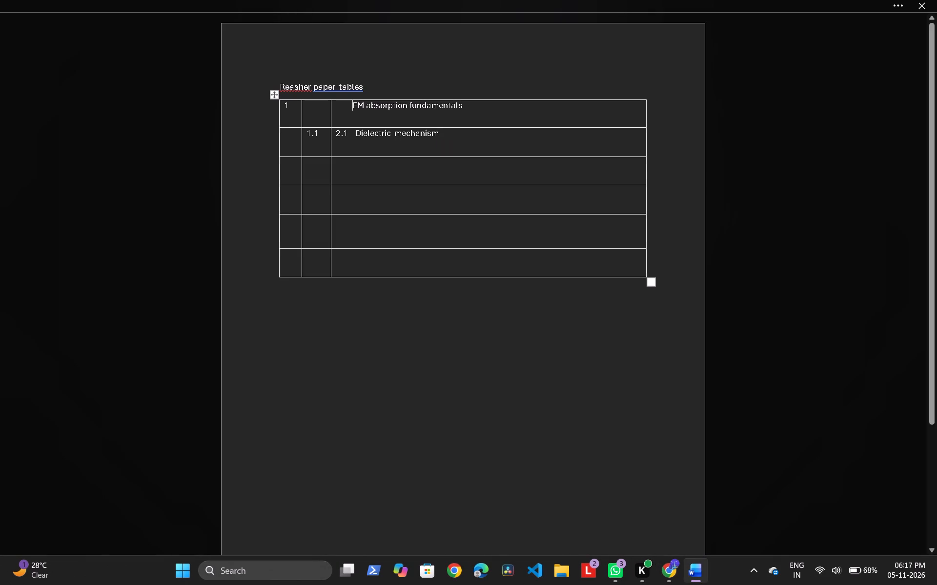
pyautogui.press('BackSpace')
pyautogui.press('BackSpace')
pyautogui.press('BackSpace')
pyautogui.press('BackSpace')
pyautogui.press('BackSpace')
pyautogui.press('BackSpace')
# Remove the section number 2.1 and its spacing from the Dielectric mechanism heading.
pyautogui.click(355, 133)
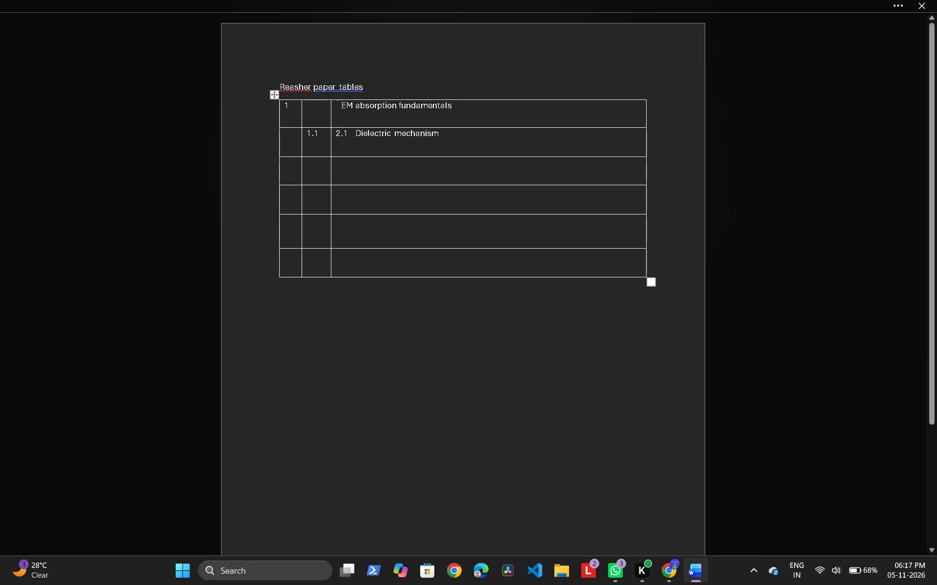
pyautogui.press('BackSpace')
pyautogui.press('BackSpace')
pyautogui.press('BackSpace')
pyautogui.press('BackSpace')
pyautogui.press('BackSpace')
pyautogui.press('BackSpace')
pyautogui.press('BackSpace')
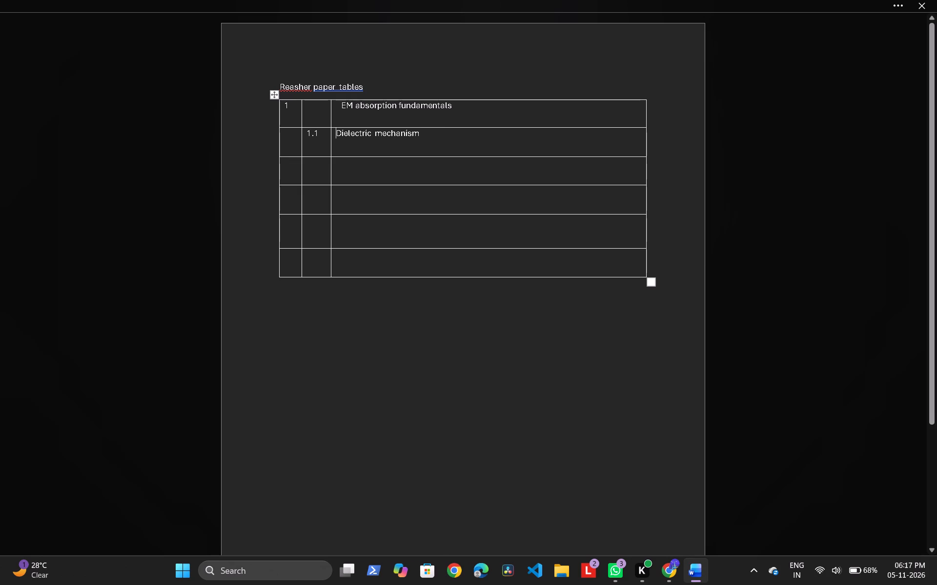
# Delete the remaining leading spaces so EM absorption fundamentals starts flush at its cell's edge.
pyautogui.click(342, 111)
pyautogui.press('BackSpace')
pyautogui.press('BackSpace')
pyautogui.press('BackSpace')
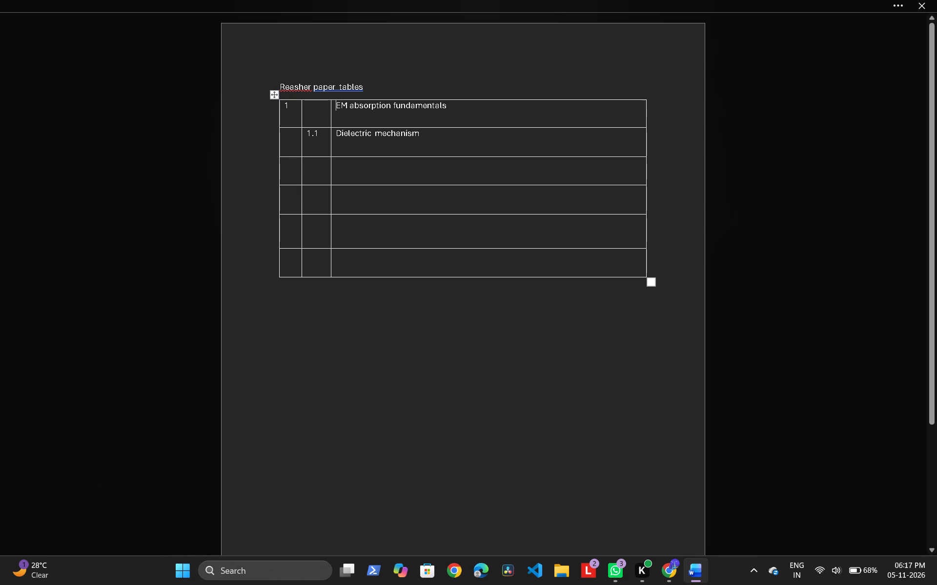
# Copy the heading "2.2 Magnetic mechanism" from the paper in Chrome into the wide cell of the Word table's third row.
pyautogui.click(673, 562)
pyautogui.scroll(-3, 513, 265)
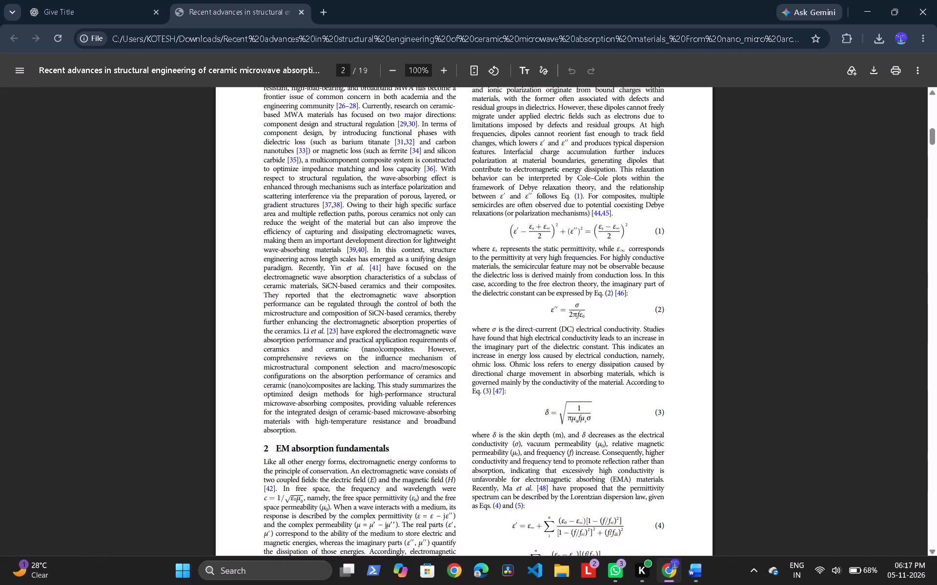
pyautogui.scroll(-6, 513, 265)
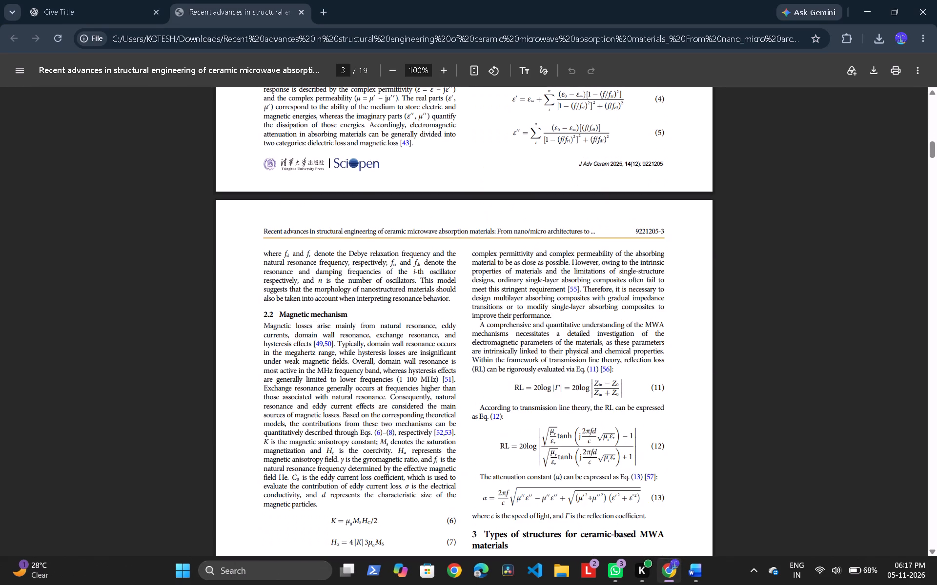
pyautogui.moveTo(263, 313); pyautogui.dragTo(352, 314)
pyautogui.hotkey('ctrl', 'c')
pyautogui.hotkey('ctrl', 'c')
pyautogui.click(694, 572)
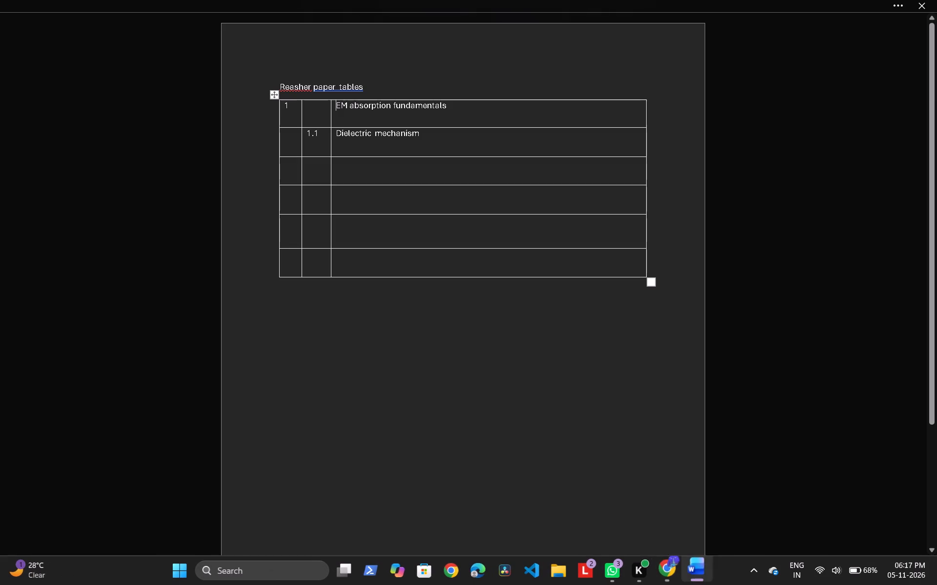
pyautogui.click(359, 174)
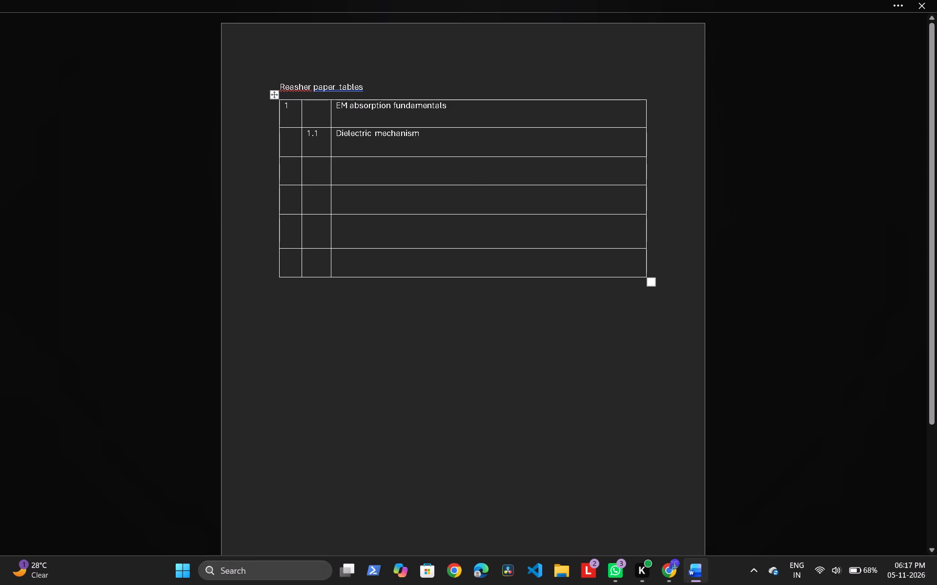
pyautogui.hotkey('ctrl', 'v')
# Remove the section number 2.2 from the Magnetic mechanism heading in the third row.
pyautogui.click(351, 164)
pyautogui.press('BackSpace')
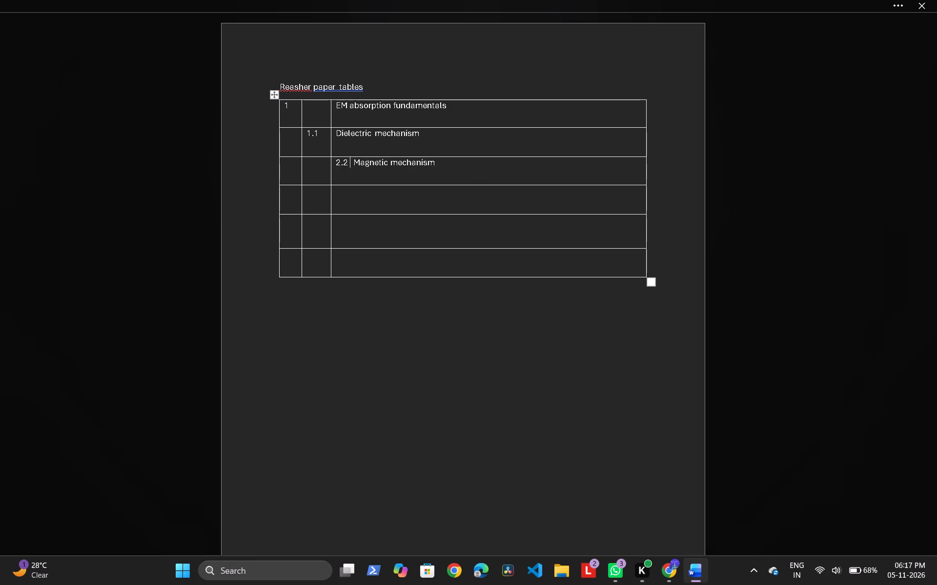
pyautogui.press('BackSpace')
pyautogui.press('BackSpace')
pyautogui.press('BackSpace')
pyautogui.press('BackSpace')
# Enter 1.2 in the narrow second column beside the Magnetic mechanism heading.
pyautogui.click(317, 159)
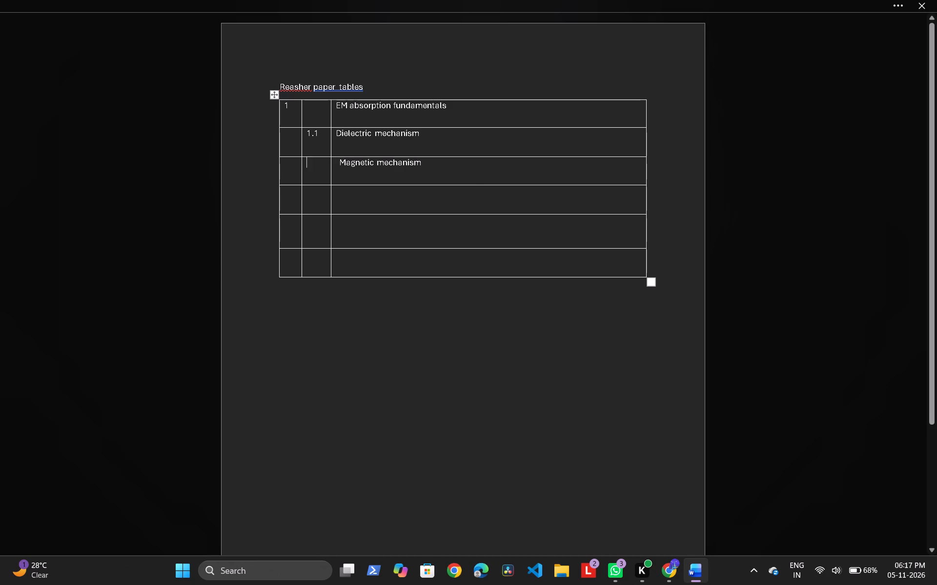
pyautogui.write('1.2')
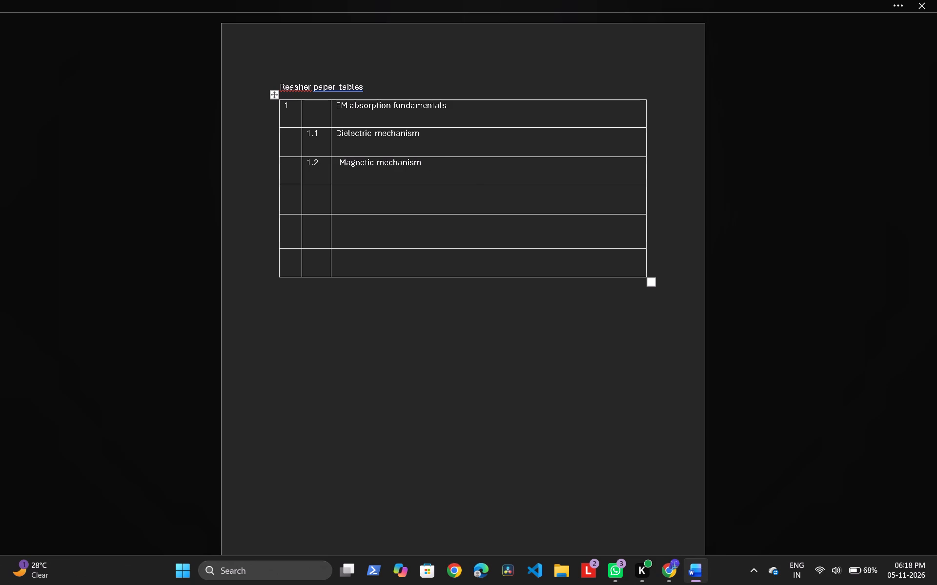
# Copy the heading "2.3 Methods for evaluating performance of EMW materials" from the paper in Chrome into the wide cell of the Word table's fourth row.
pyautogui.click(677, 578)
pyautogui.scroll(-3, 554, 325)
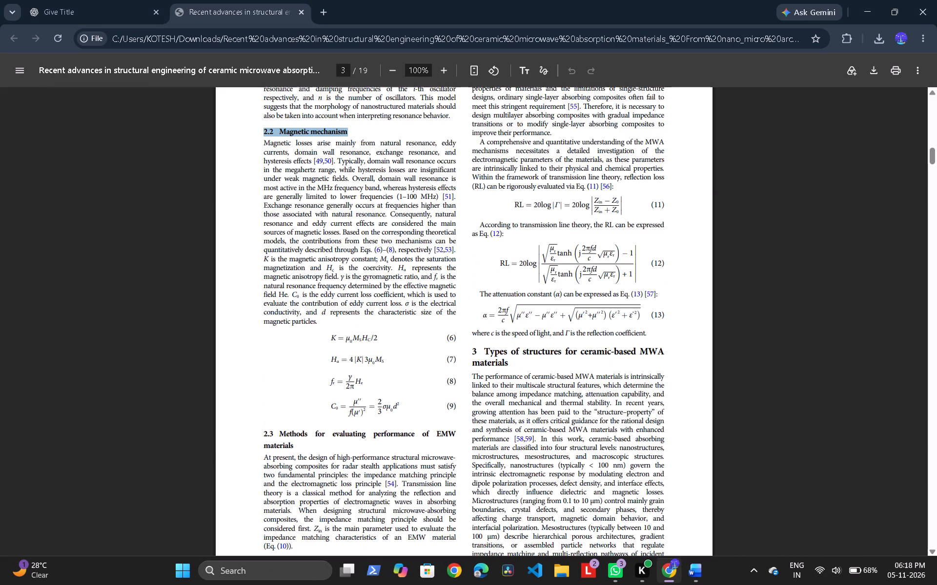
pyautogui.scroll(2, 554, 325)
pyautogui.scroll(-4, 554, 325)
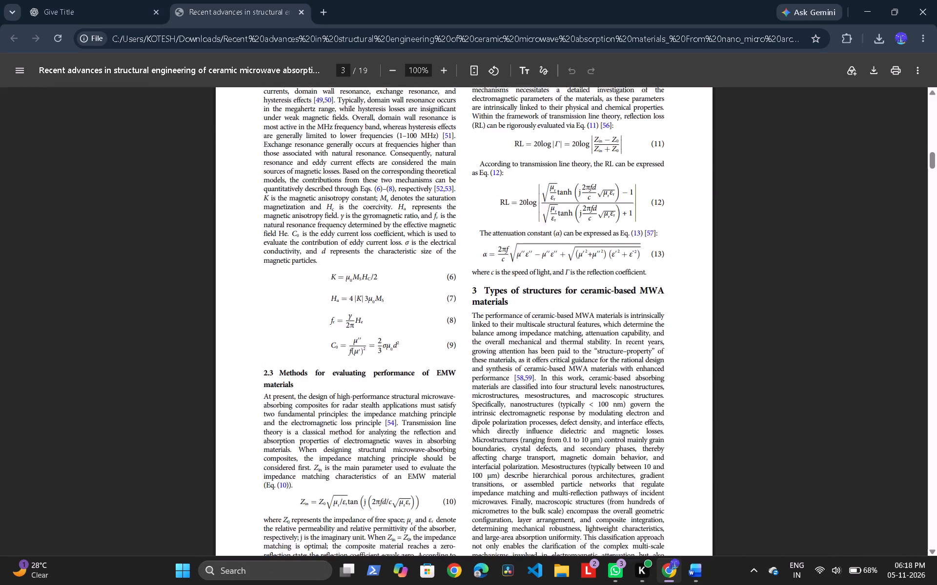
pyautogui.moveTo(261, 312); pyautogui.dragTo(292, 313)
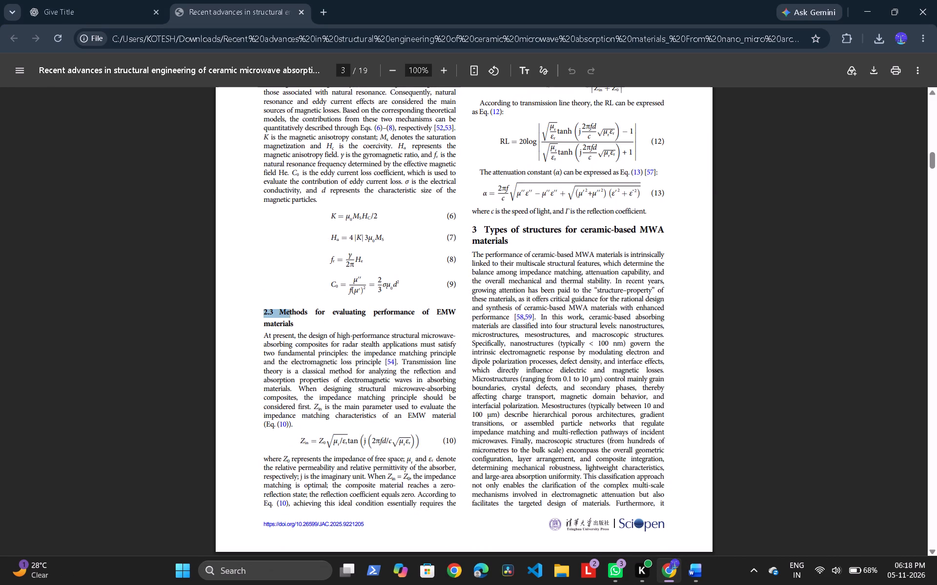
pyautogui.moveTo(292, 313); pyautogui.dragTo(295, 324)
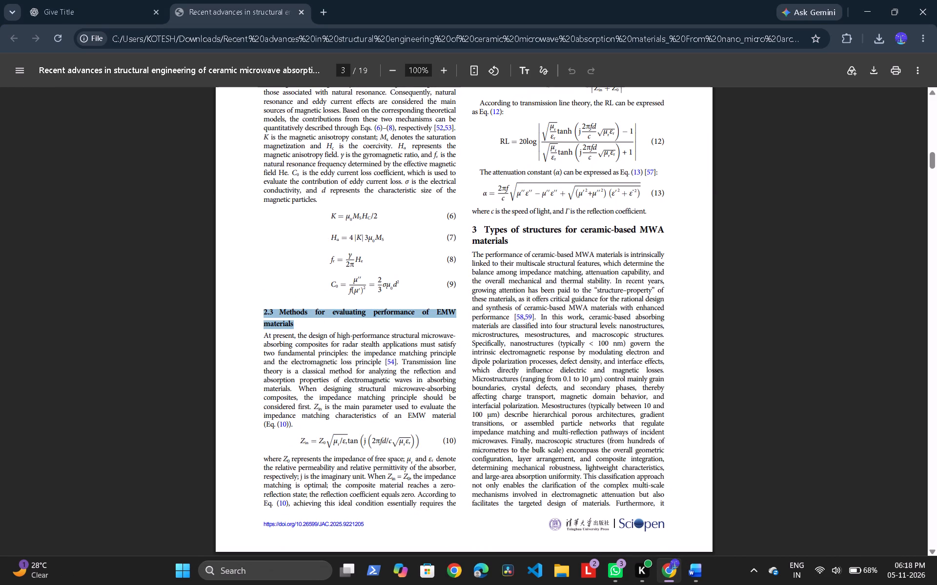
pyautogui.hotkey('ctrl', 'c')
pyautogui.hotkey('ctrl', 'c')
pyautogui.click(695, 571)
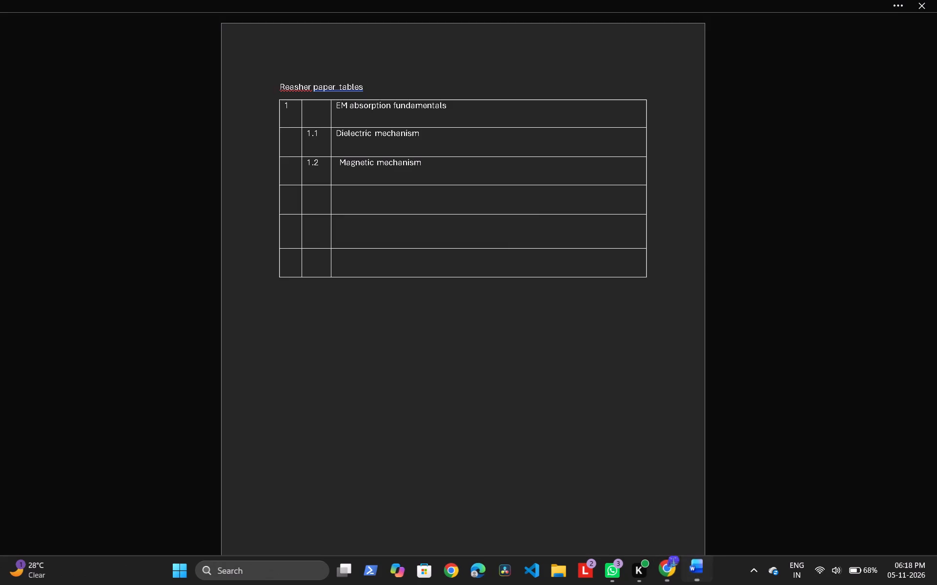
pyautogui.click(377, 201)
pyautogui.hotkey('ctrl', 'v')
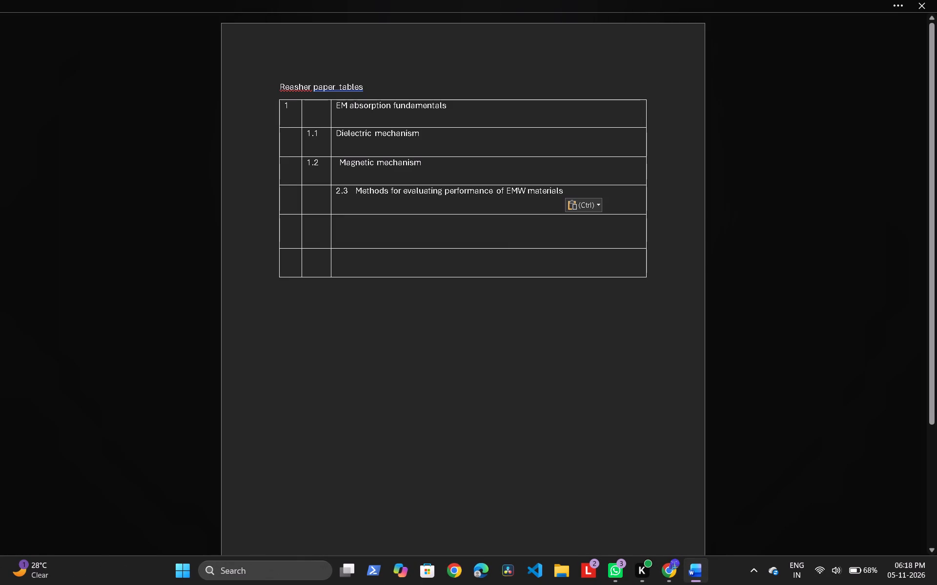
# Remove the section number 2.3 and its trailing spaces from the Methods for evaluating performance heading in the fourth row.
pyautogui.click(357, 192)
pyautogui.press('BackSpace')
pyautogui.press('BackSpace')
pyautogui.press('BackSpace')
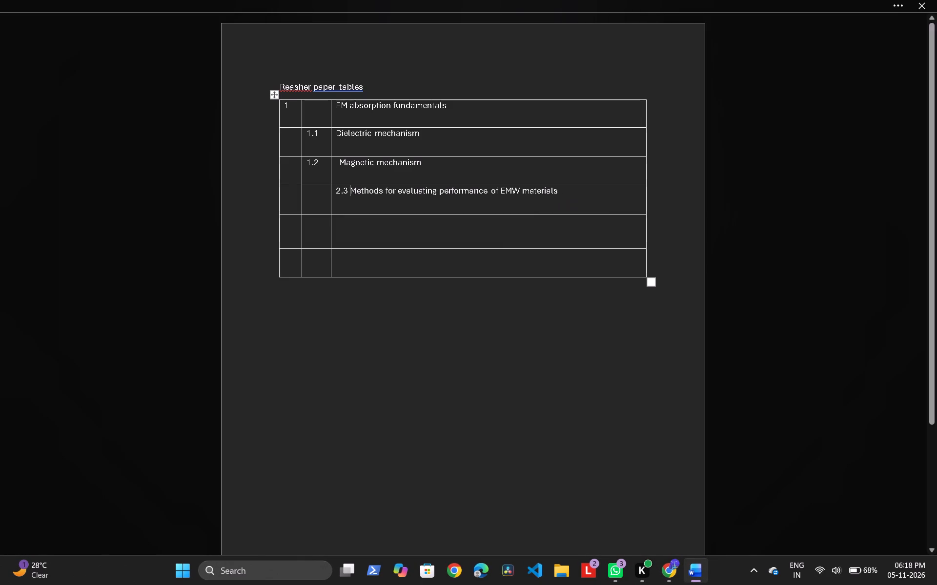
pyautogui.press('BackSpace')
pyautogui.press('BackSpace')
pyautogui.press('BackSpace')
pyautogui.press('BackSpace')
# Enter 1.3 in the narrow second column beside the Methods for evaluating performance heading.
pyautogui.click(308, 197)
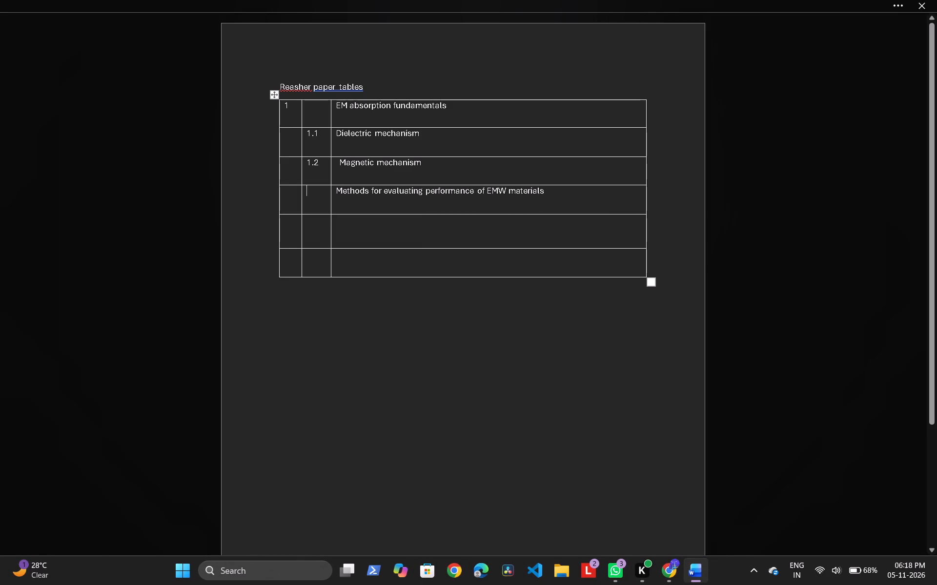
pyautogui.write('1.3')
# Copy the heading "3 Types of structures for ceramic-based MWA materials" from the paper in Chrome into the wide cell of the Word table's fifth row.
pyautogui.click(673, 569)
pyautogui.click(426, 340)
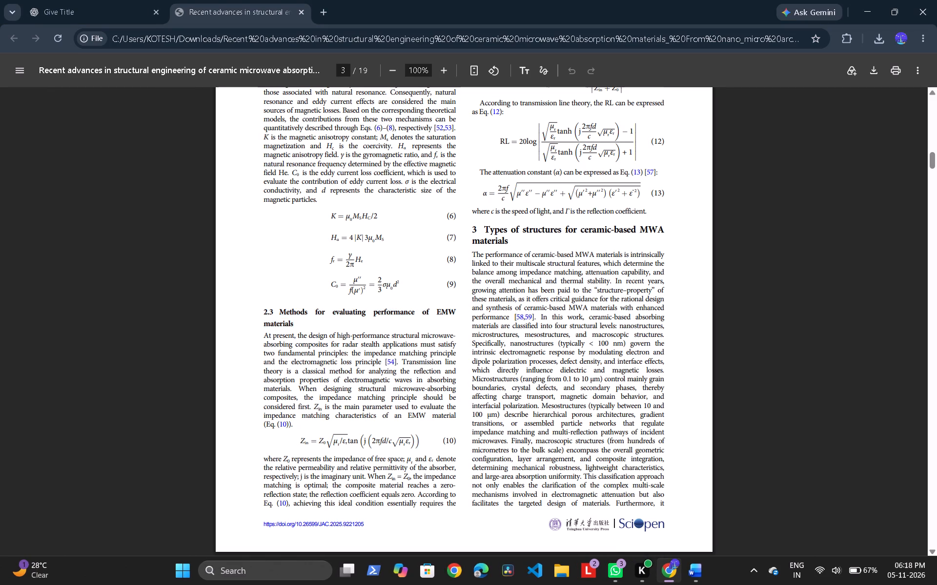
pyautogui.scroll(7, 425, 340)
pyautogui.scroll(-5, 425, 340)
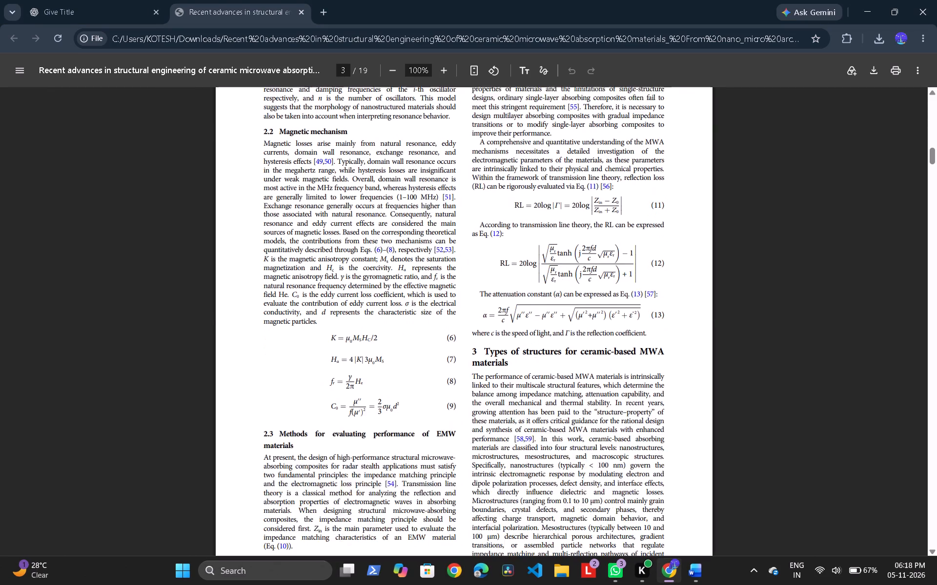
pyautogui.scroll(-2, 425, 340)
pyautogui.moveTo(474, 223); pyautogui.dragTo(511, 248)
pyautogui.hotkey('ctrl', 'c')
pyautogui.hotkey('ctrl', 'c')
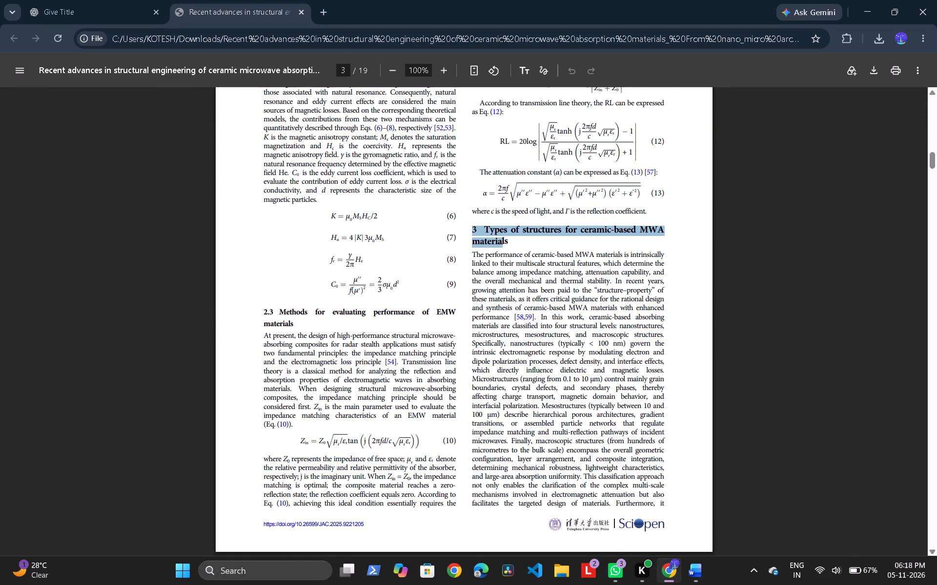
pyautogui.click(691, 564)
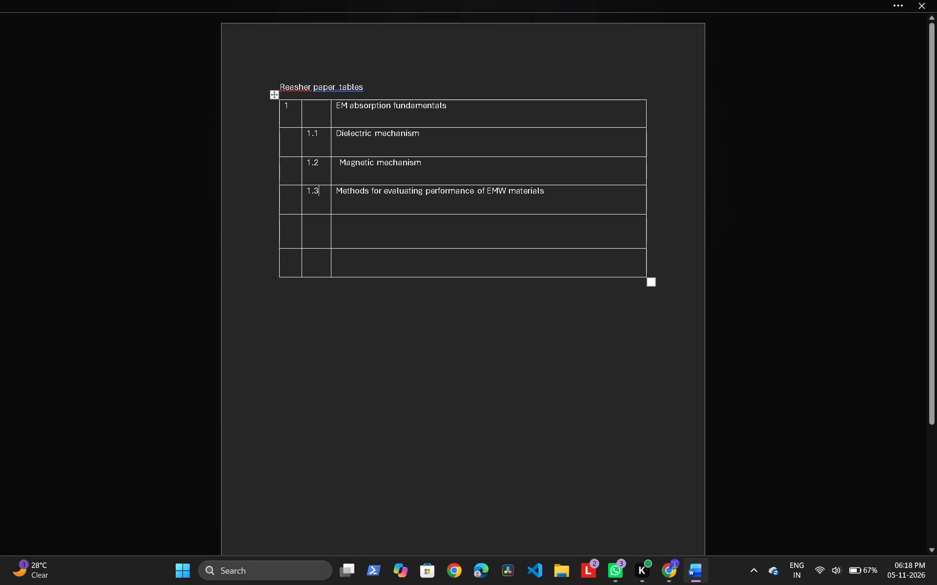
pyautogui.click(662, 582)
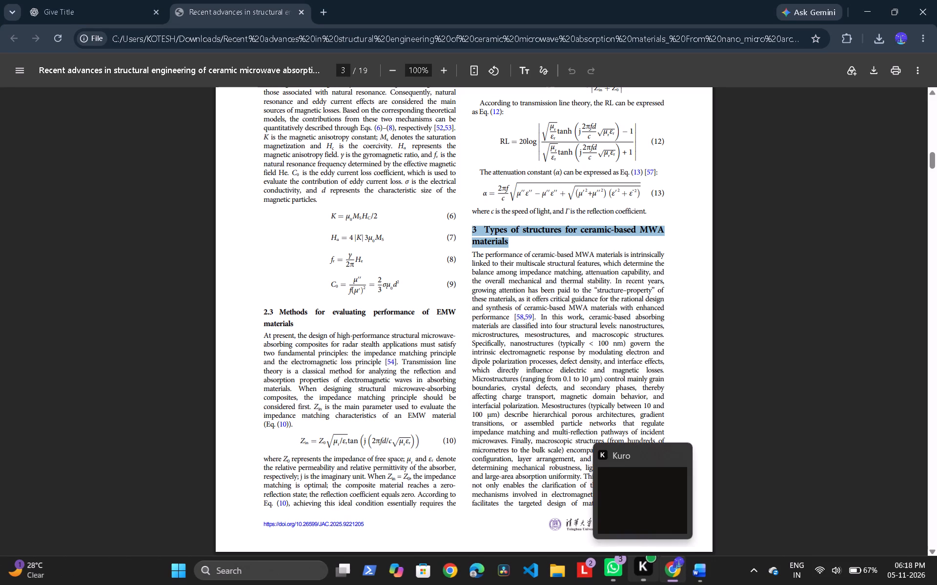
pyautogui.click(697, 584)
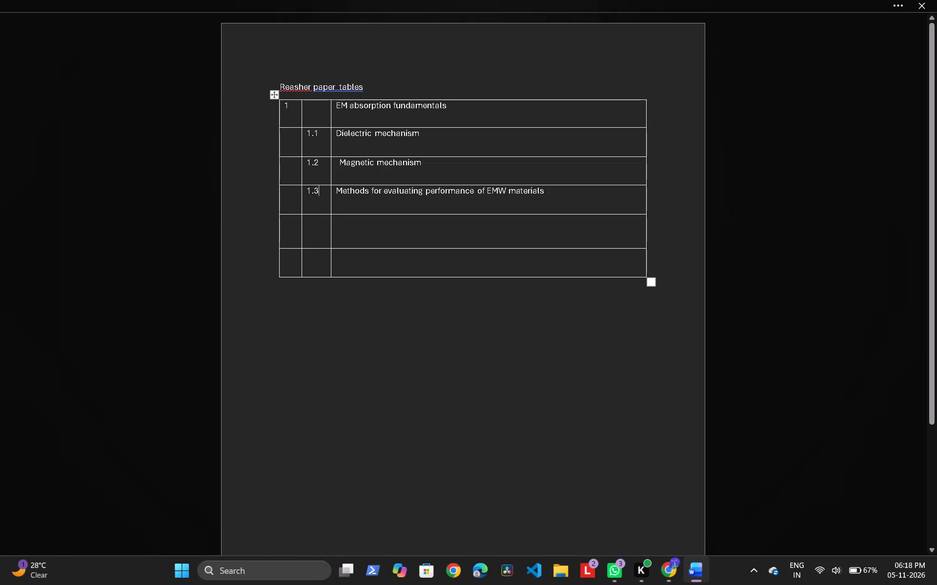
pyautogui.click(356, 223)
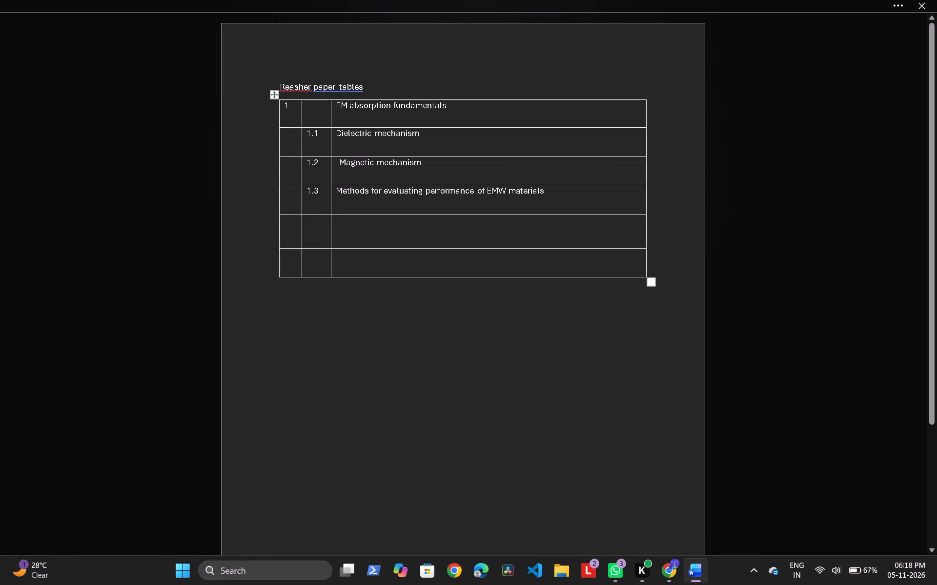
pyautogui.hotkey('ctrl', 'v')
# Remove the section number 3 from the Types of structures heading in the fifth row.
pyautogui.click(344, 218)
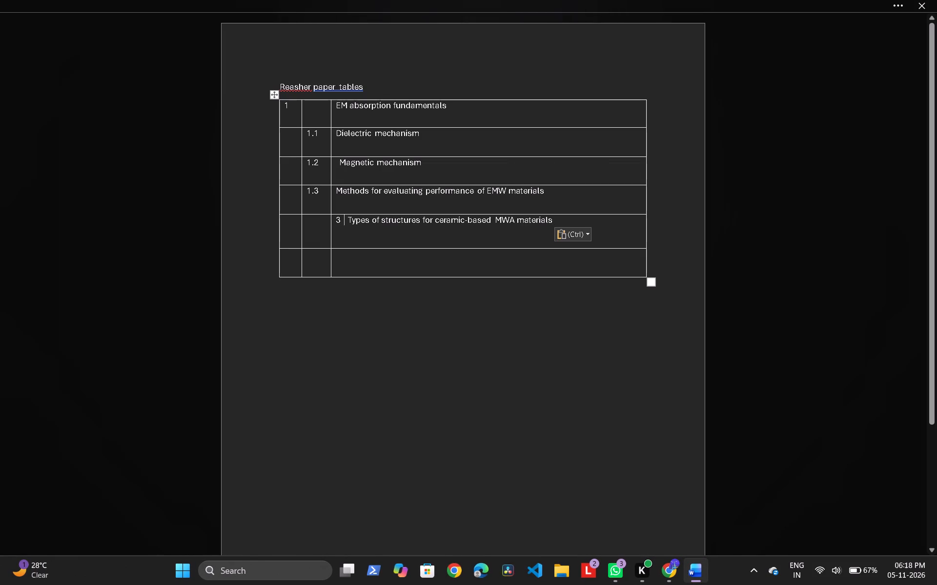
pyautogui.press('BackSpace')
pyautogui.press('BackSpace')
pyautogui.press('BackSpace')
# Enter 2 in the first column of the Types of structures row.
pyautogui.click(300, 221)
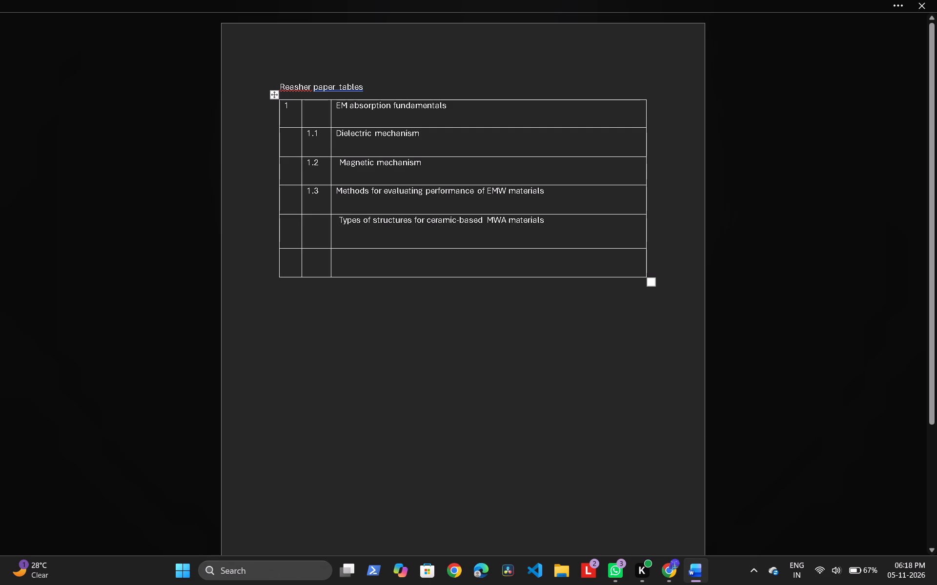
pyautogui.click(296, 231)
pyautogui.press('2')
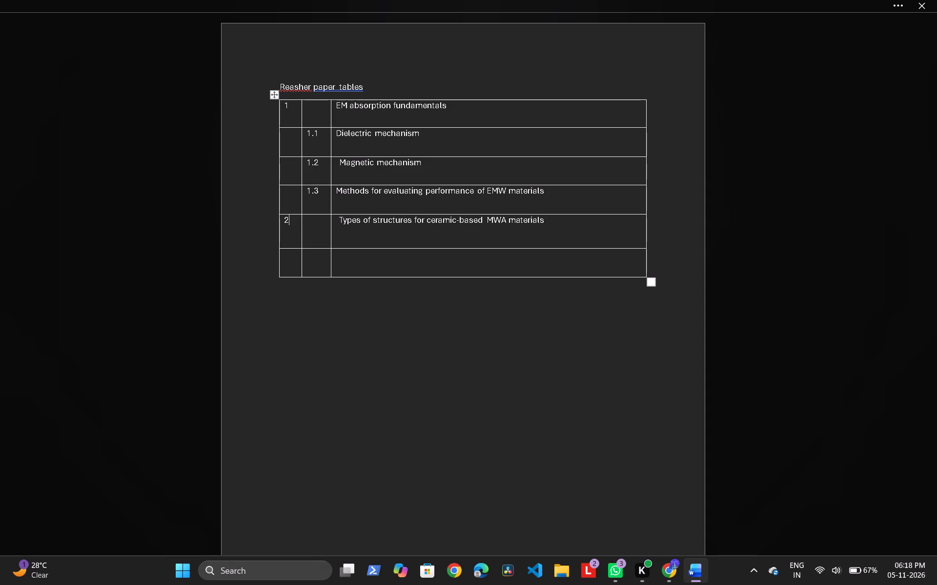
# Toggle off the border between the Magnetic mechanism cell and the Methods for evaluating performance cell.
pyautogui.click(338, 174)
pyautogui.rightClick(338, 174)
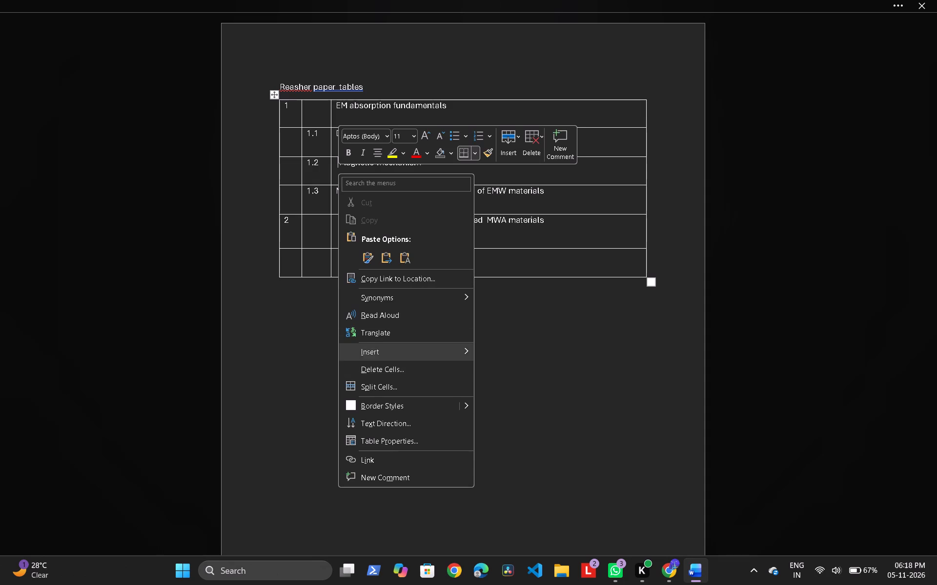
pyautogui.click(469, 156)
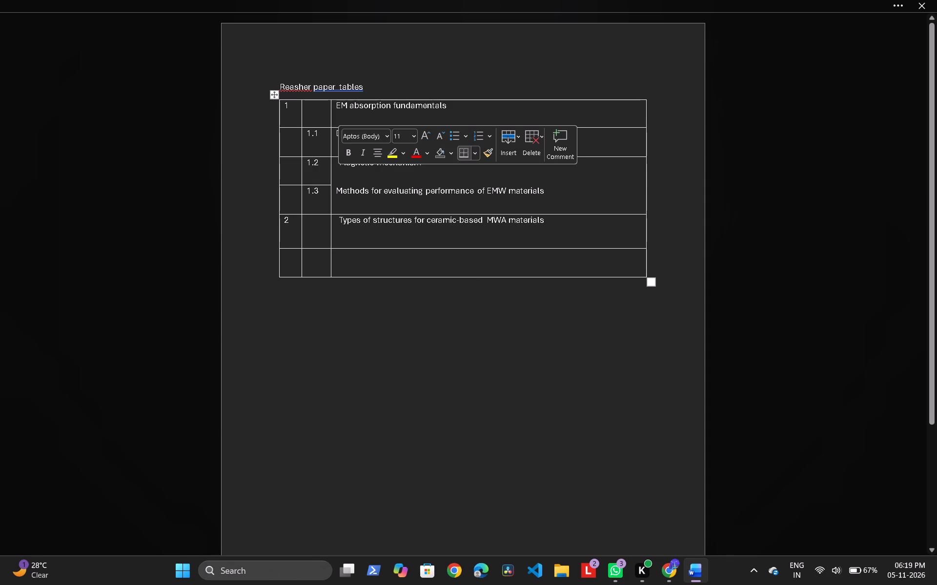
pyautogui.click(397, 335)
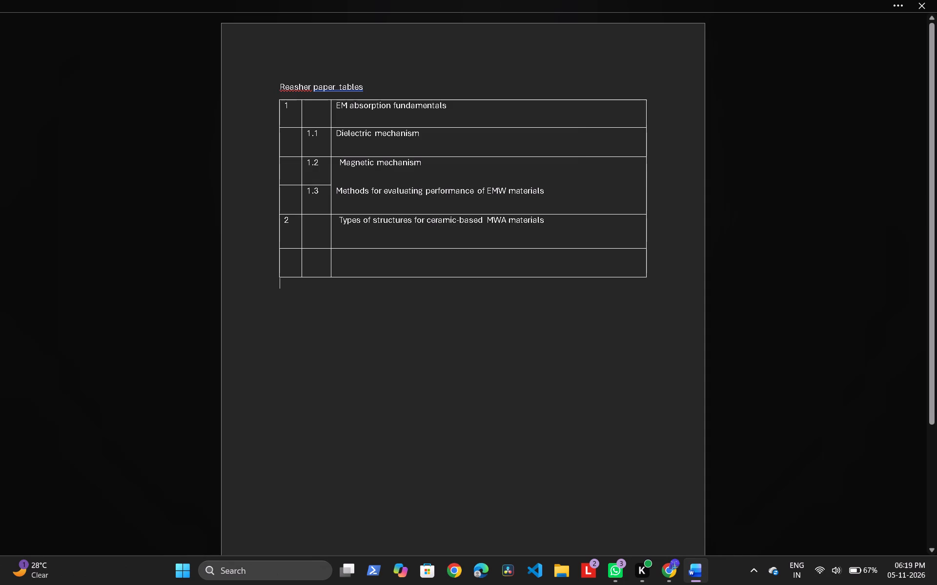
# Reduce the height of the Types of structures row to about that of the rows above it.
pyautogui.click(376, 241)
pyautogui.moveTo(443, 249); pyautogui.dragTo(442, 240)
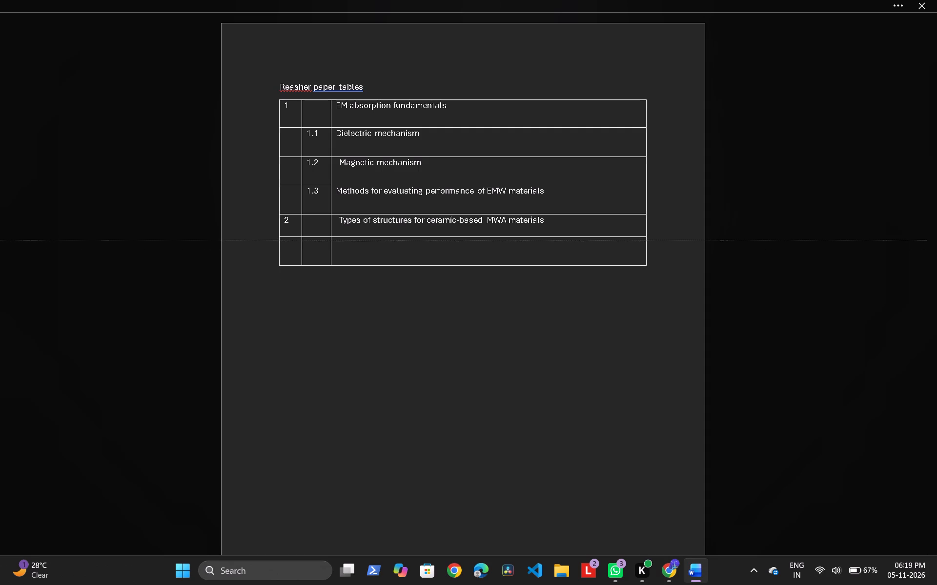
pyautogui.moveTo(442, 240); pyautogui.dragTo(442, 242)
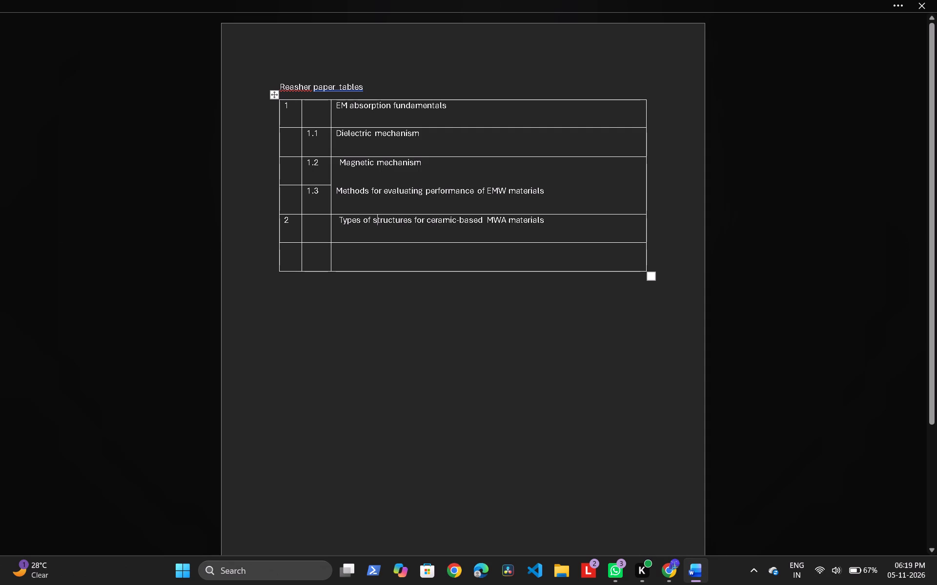
pyautogui.moveTo(428, 242); pyautogui.dragTo(427, 249)
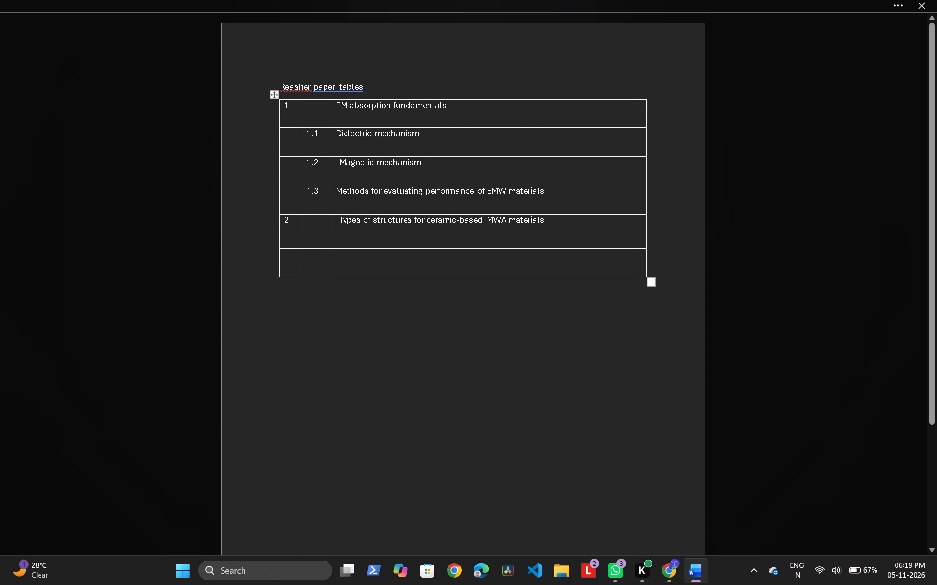
pyautogui.moveTo(415, 249); pyautogui.dragTo(413, 243)
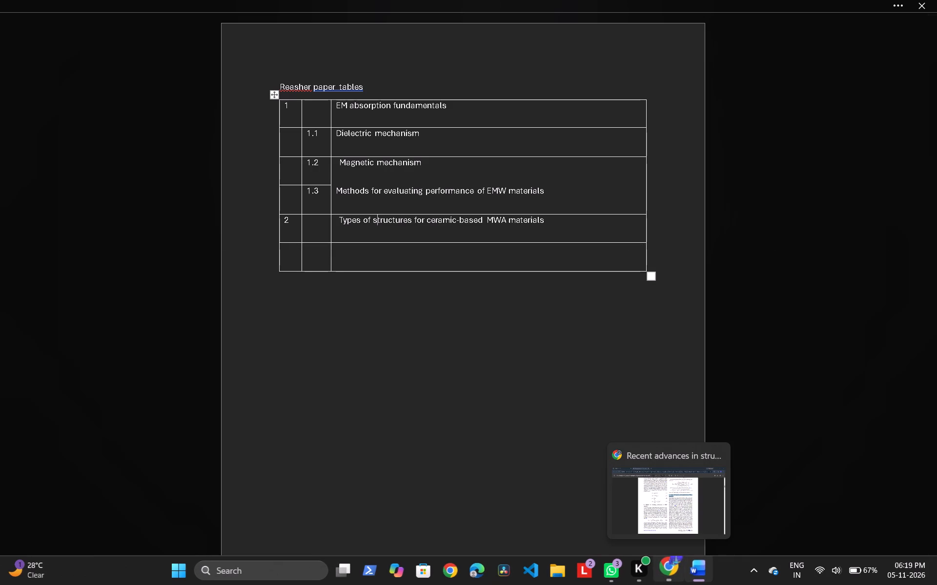
# Copy the heading "3.1 Nanoscale and microscale ceramic-based MWA materials" from the paper in Chrome into the wide cell of the Word table's sixth row.
pyautogui.click(668, 539)
pyautogui.click(662, 510)
pyautogui.scroll(-2, 467, 322)
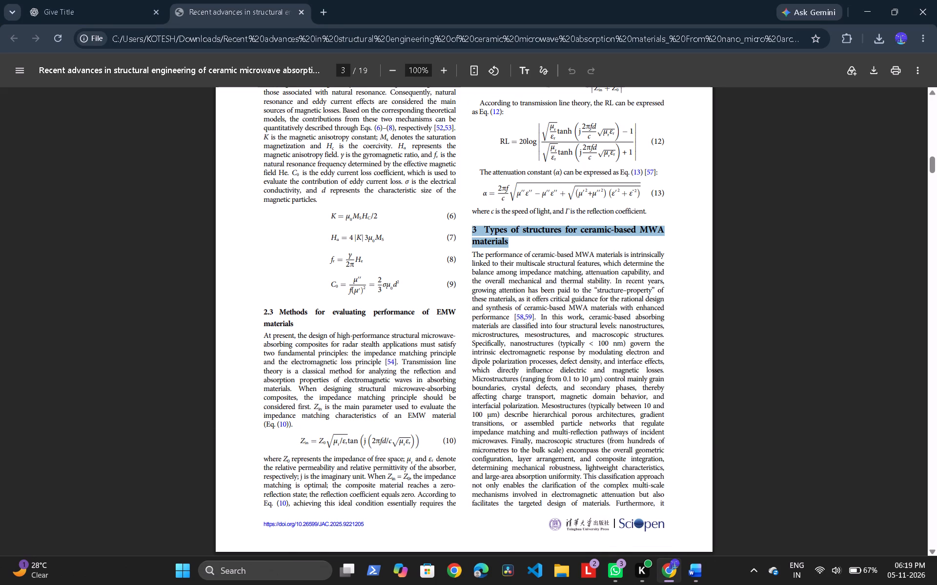
pyautogui.scroll(-5, 467, 322)
pyautogui.moveTo(263, 261); pyautogui.dragTo(275, 272)
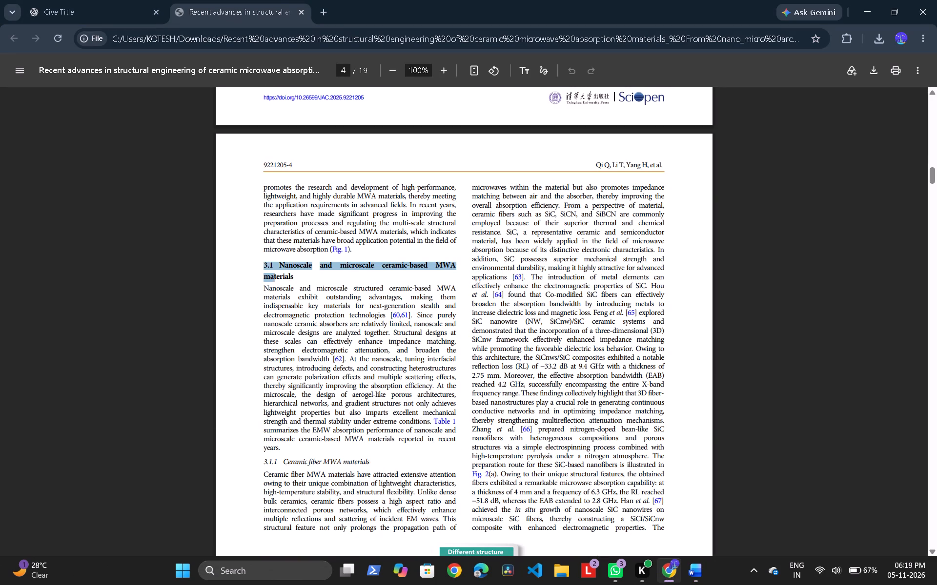
pyautogui.moveTo(275, 272); pyautogui.dragTo(301, 275)
pyautogui.hotkey('ctrl', 'c')
pyautogui.hotkey('ctrl', 'c')
pyautogui.click(696, 574)
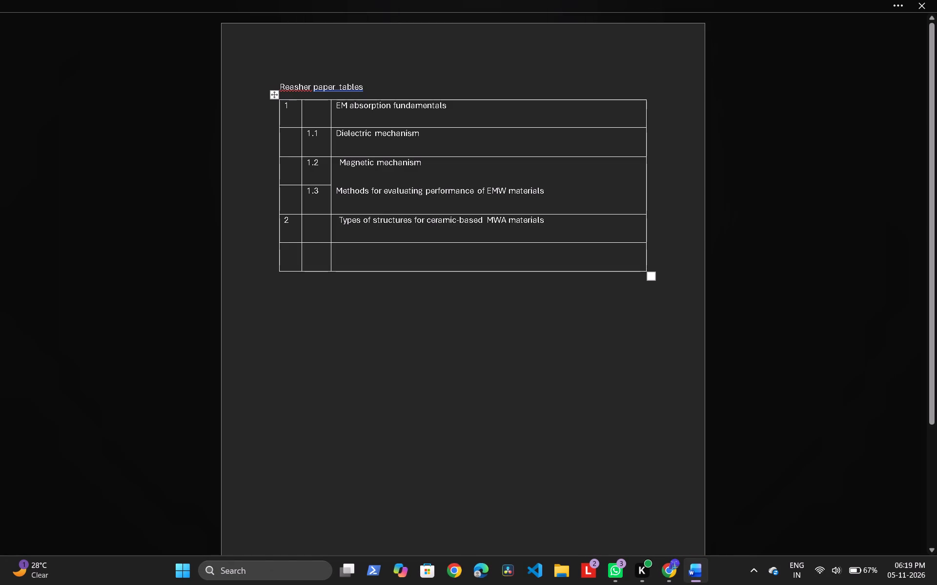
pyautogui.click(362, 255)
pyautogui.hotkey('ctrl', 'v')
# Remove the section number 3.1 and its trailing spaces from the Nanoscale and microscale heading in the sixth row.
pyautogui.click(346, 248)
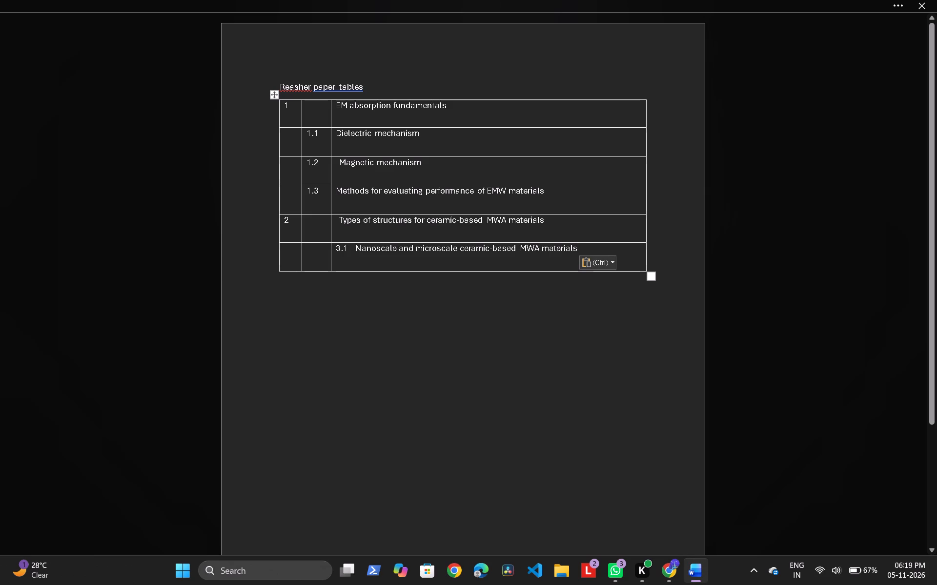
pyautogui.click(358, 252)
pyautogui.press('BackSpace')
pyautogui.press('BackSpace')
pyautogui.press('BackSpace')
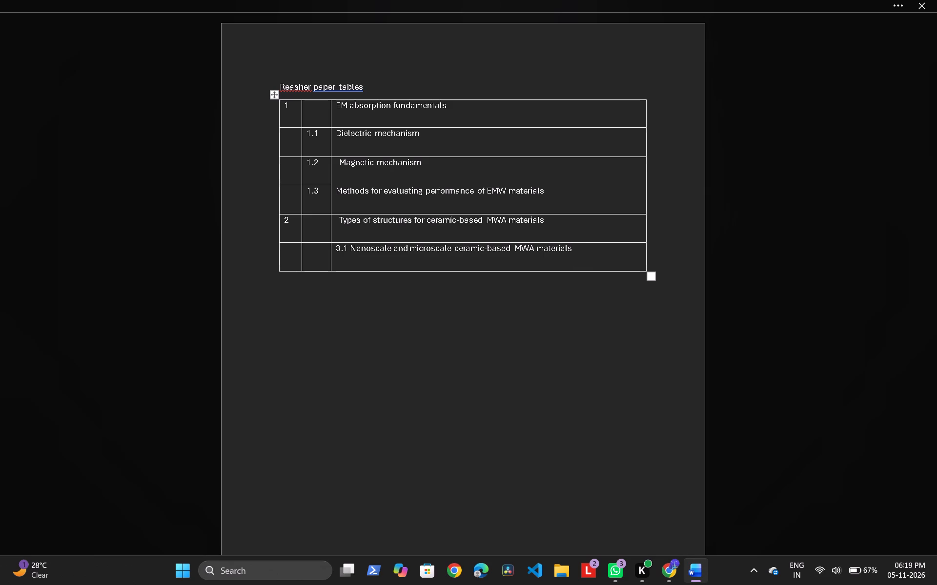
pyautogui.press('BackSpace')
pyautogui.press('BackSpace')
pyautogui.press('BackSpace')
pyautogui.press('BackSpace')
# Enter 2.1 in the subsection number cell of the Nanoscale and microscale row.
pyautogui.click(325, 250)
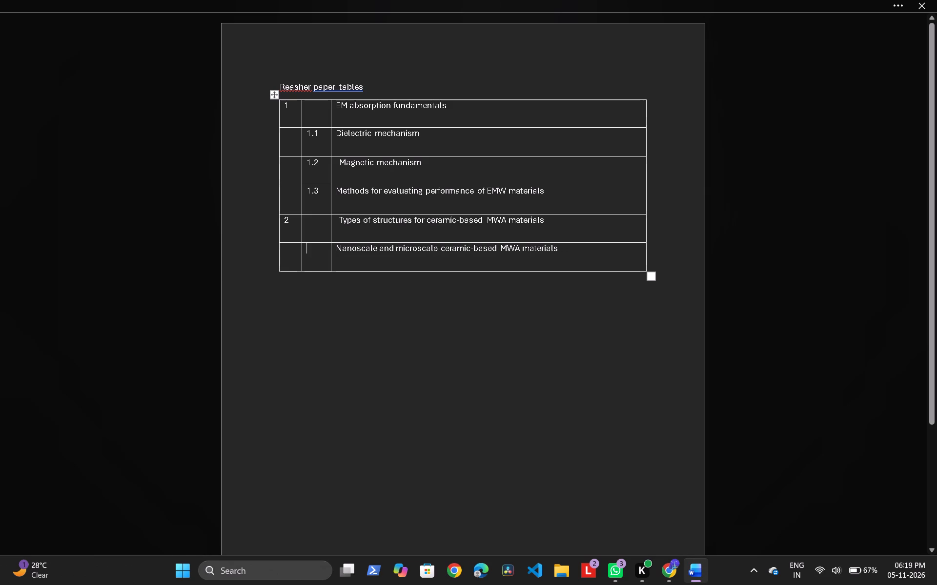
pyautogui.write('2.1')
# Look through the paper in Chrome from section 3.1 onward for its numbered sub-subsection headings.
pyautogui.click(678, 565)
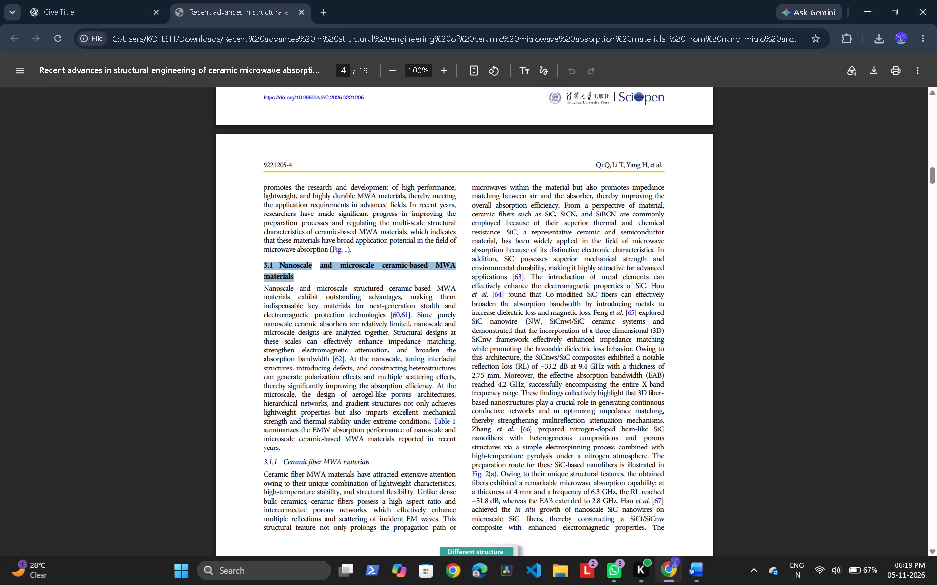
pyautogui.scroll(-2, 491, 322)
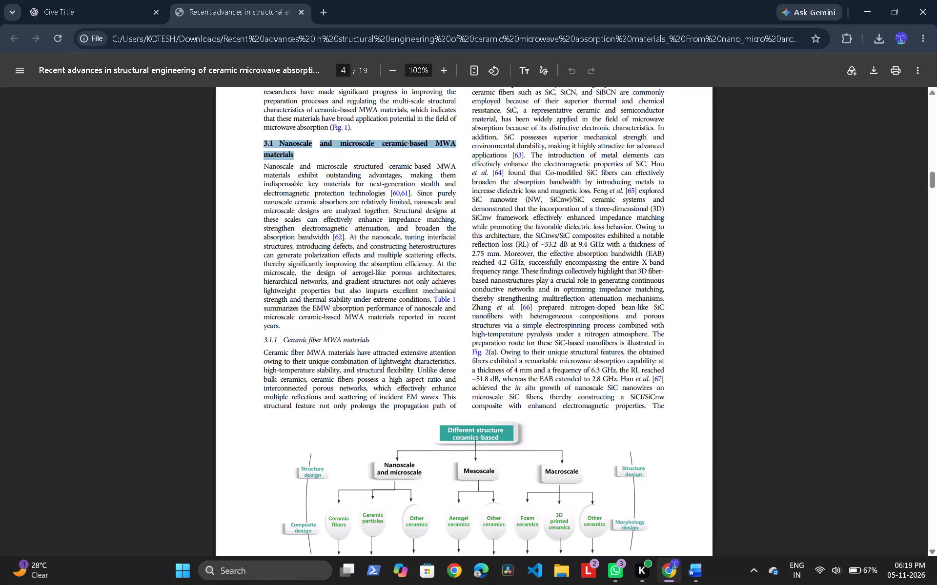
pyautogui.scroll(2, 381, 363)
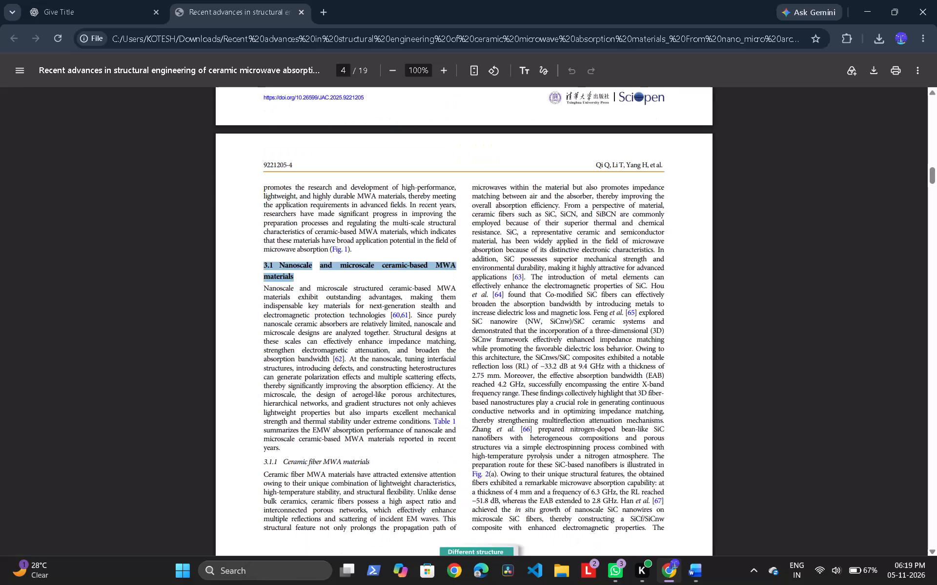
pyautogui.scroll(-12, 381, 363)
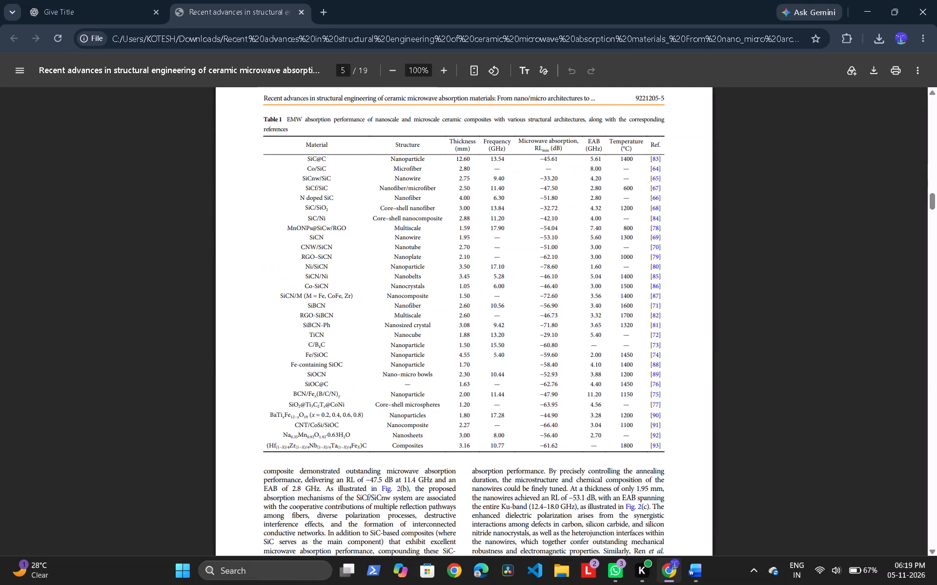
pyautogui.scroll(-6, 372, 365)
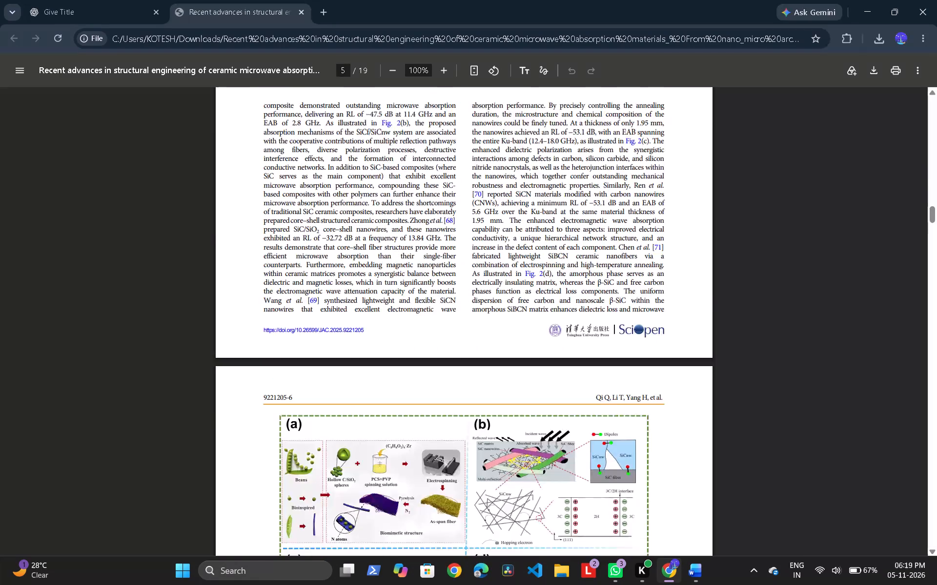
pyautogui.scroll(-10, 372, 365)
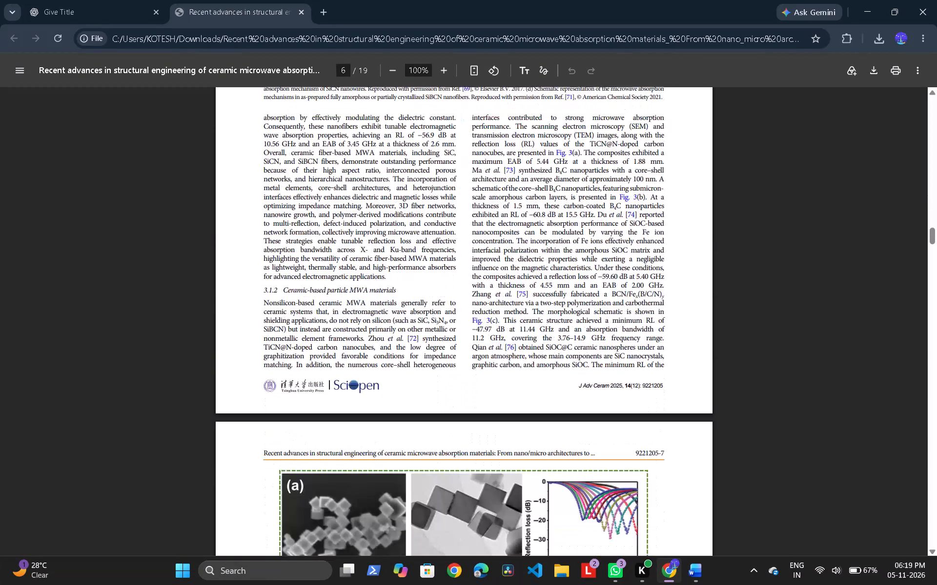
pyautogui.scroll(-3, 372, 365)
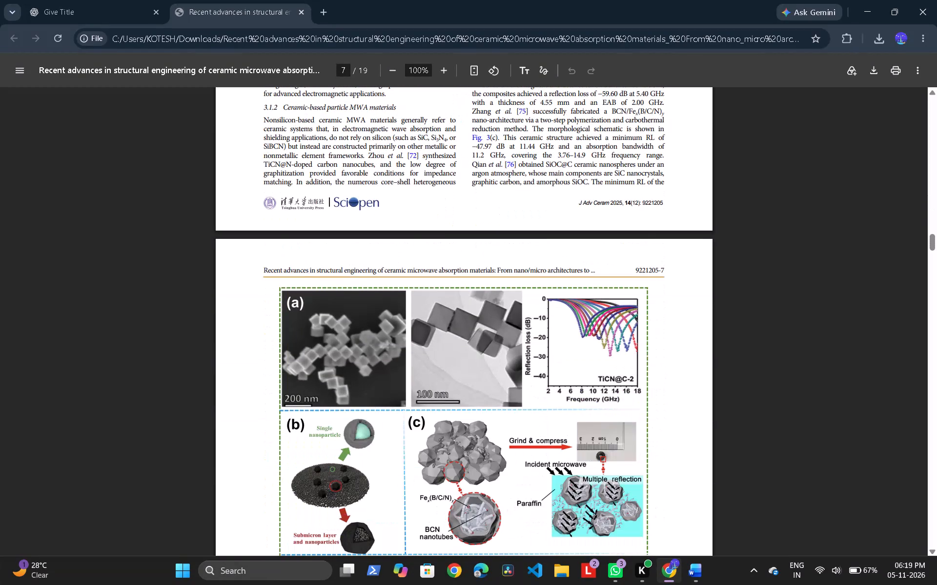
pyautogui.scroll(-10, 372, 365)
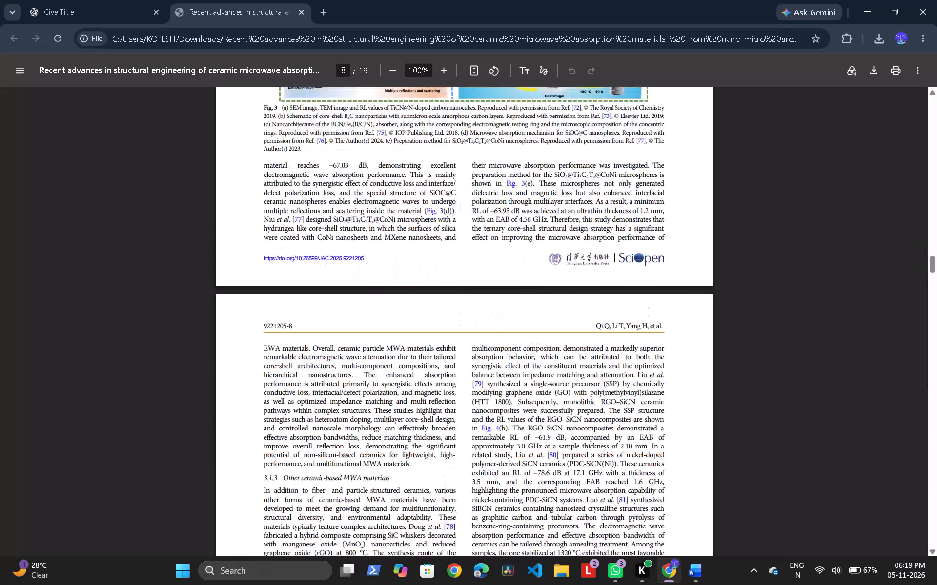
pyautogui.scroll(-5, 372, 365)
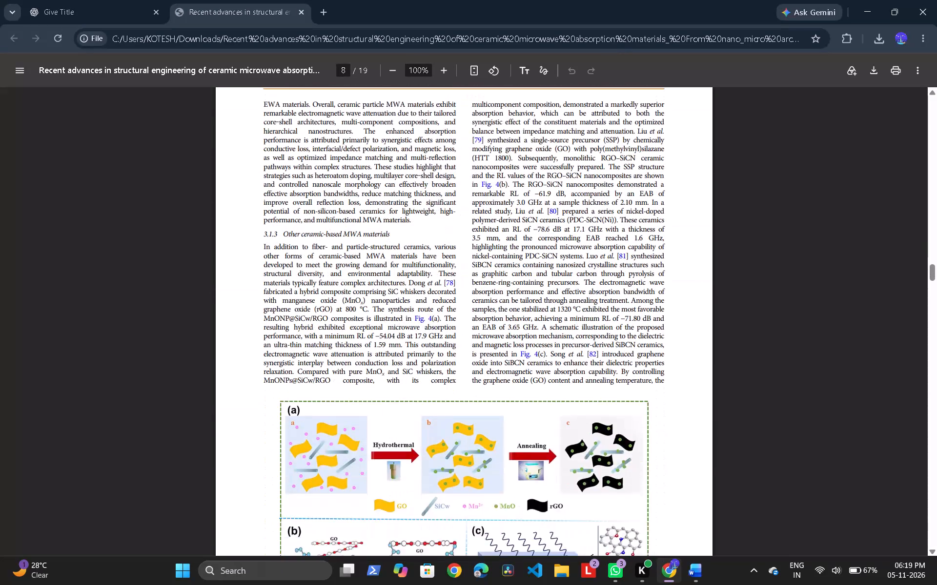
pyautogui.scroll(-2, 372, 365)
pyautogui.scroll(2, 372, 365)
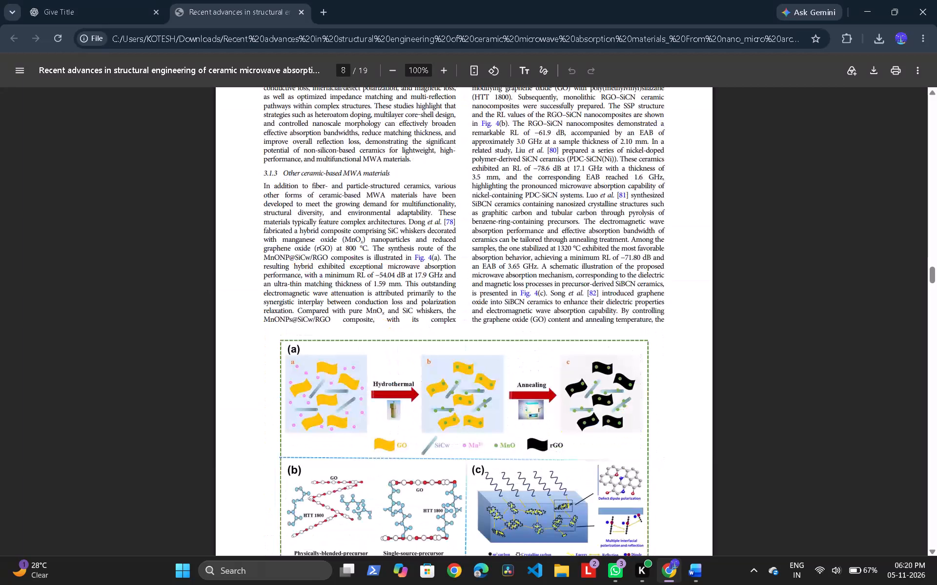
# In the Word table, insert a blank column between the subsection numbers and the headings, and narrow it to about the subsection column's width.
pyautogui.click(699, 577)
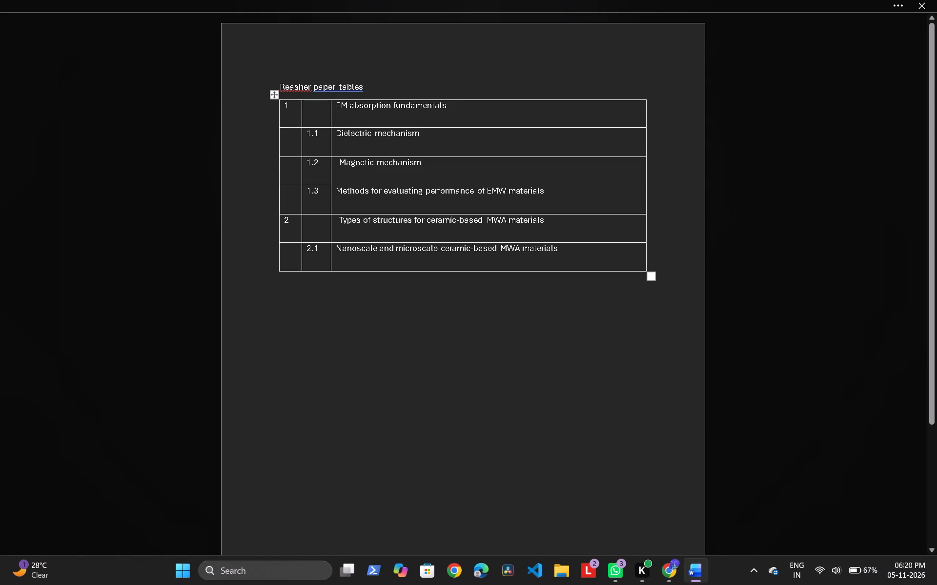
pyautogui.click(330, 174)
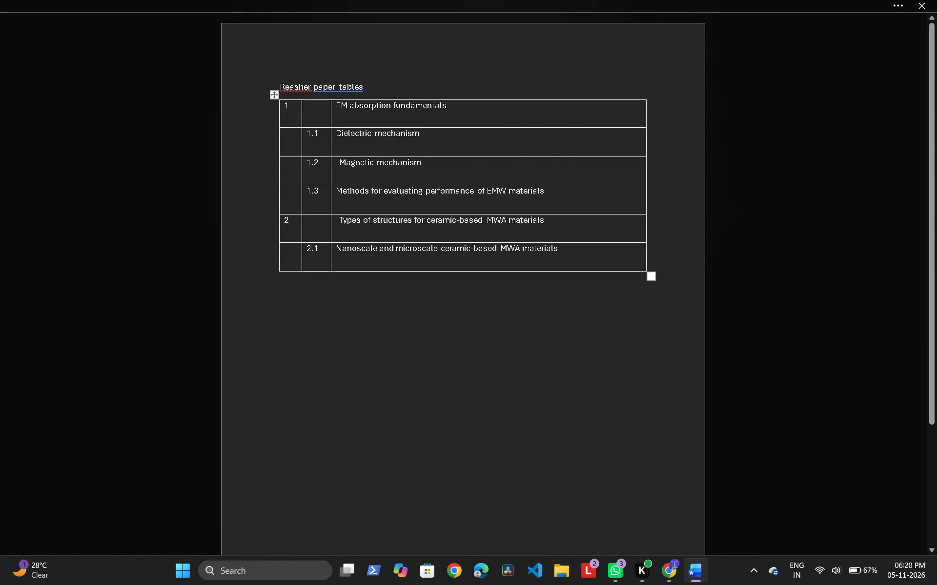
pyautogui.rightClick(330, 174)
pyautogui.click(329, 93)
pyautogui.click(329, 93)
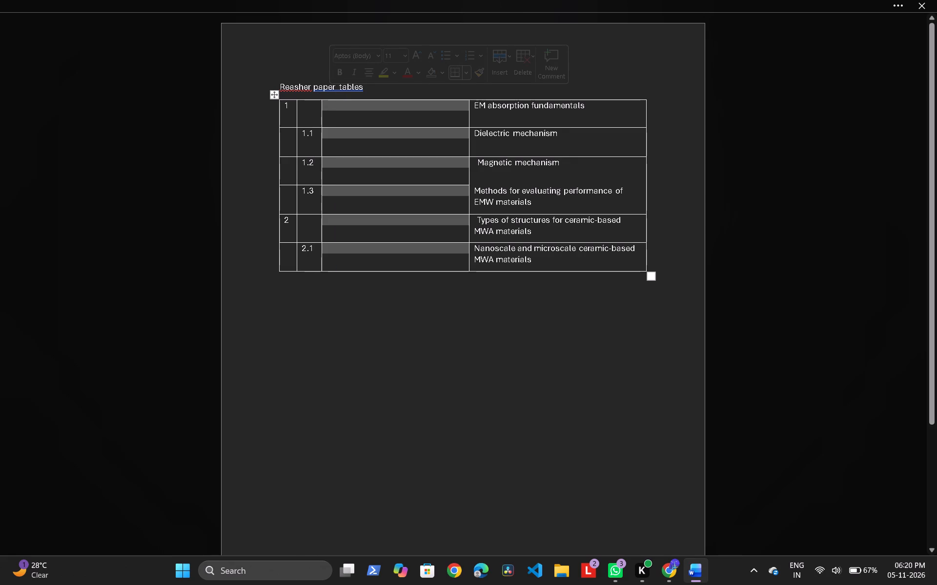
pyautogui.moveTo(469, 150); pyautogui.dragTo(348, 156)
pyautogui.click(332, 148)
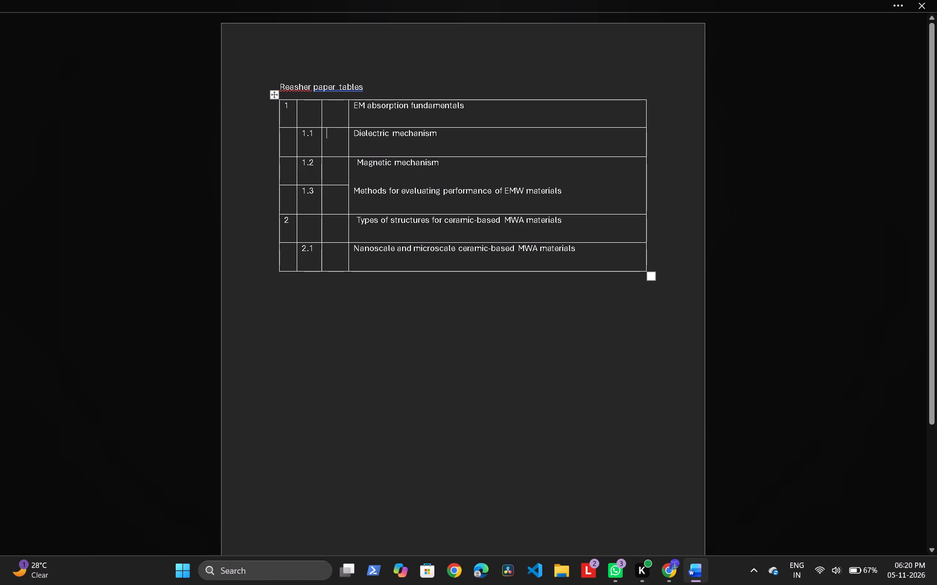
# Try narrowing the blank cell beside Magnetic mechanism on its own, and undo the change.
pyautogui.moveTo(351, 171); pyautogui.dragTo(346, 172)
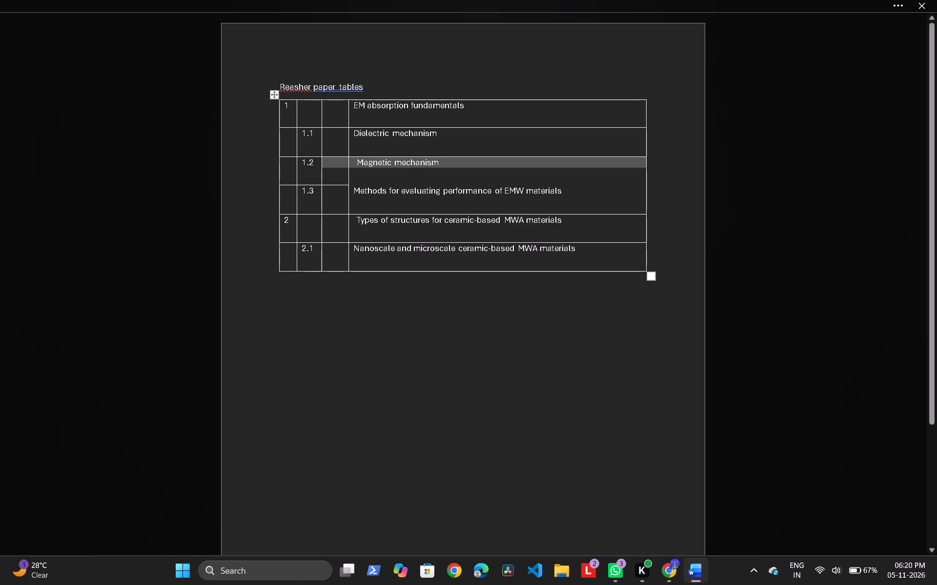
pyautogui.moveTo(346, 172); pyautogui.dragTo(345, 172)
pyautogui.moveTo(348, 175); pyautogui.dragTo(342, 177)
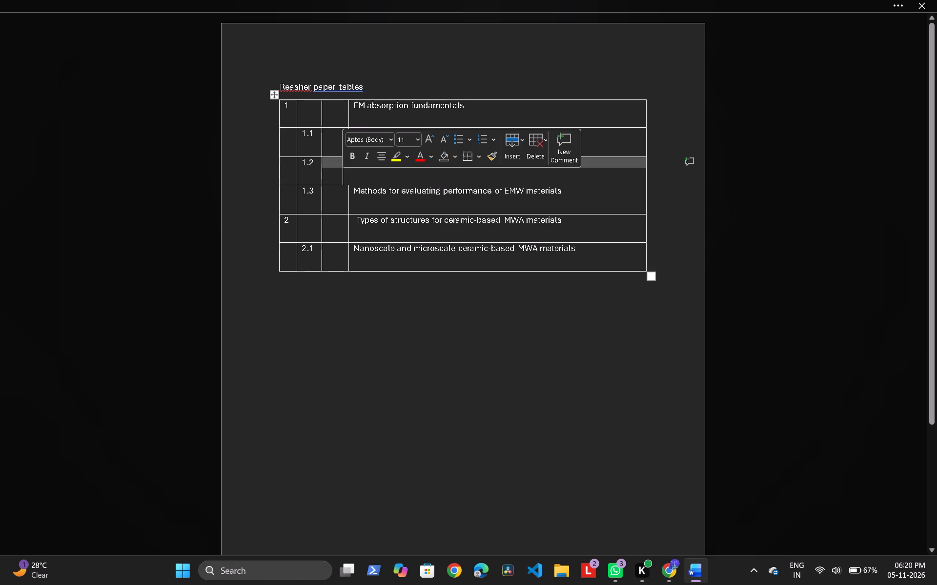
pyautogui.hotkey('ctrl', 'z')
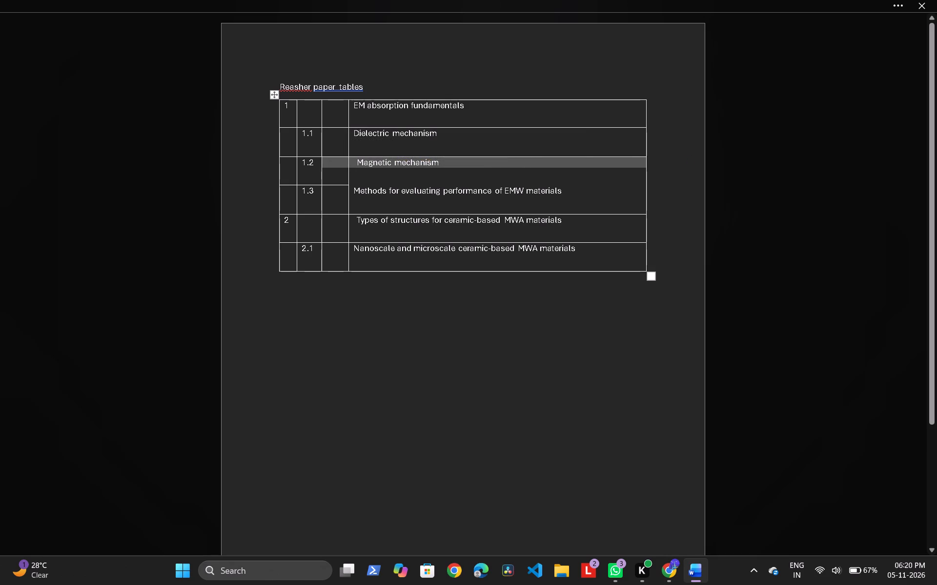
# Narrow the blank column slightly further across all rows, moving its border with the headings column.
pyautogui.click(349, 201)
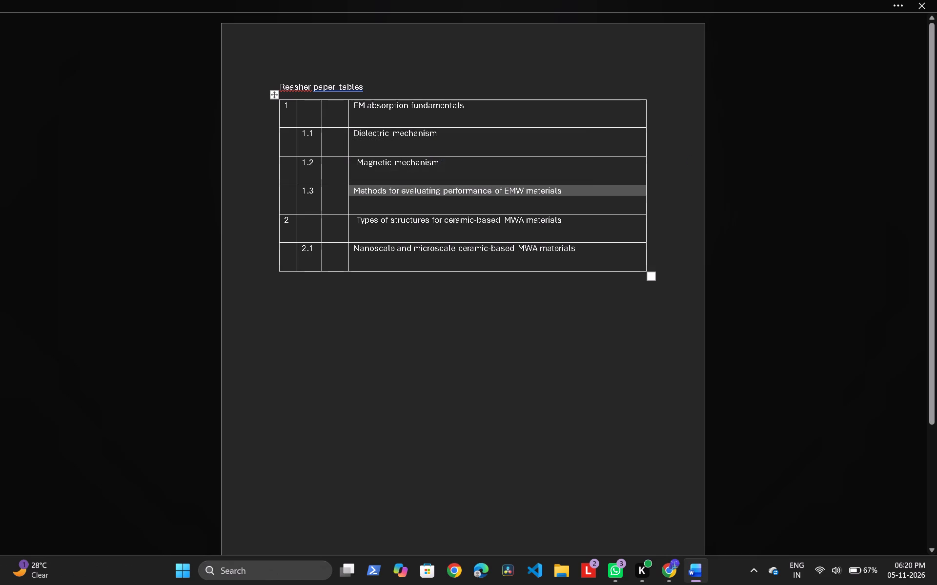
pyautogui.moveTo(348, 171); pyautogui.dragTo(343, 171)
pyautogui.click(367, 327)
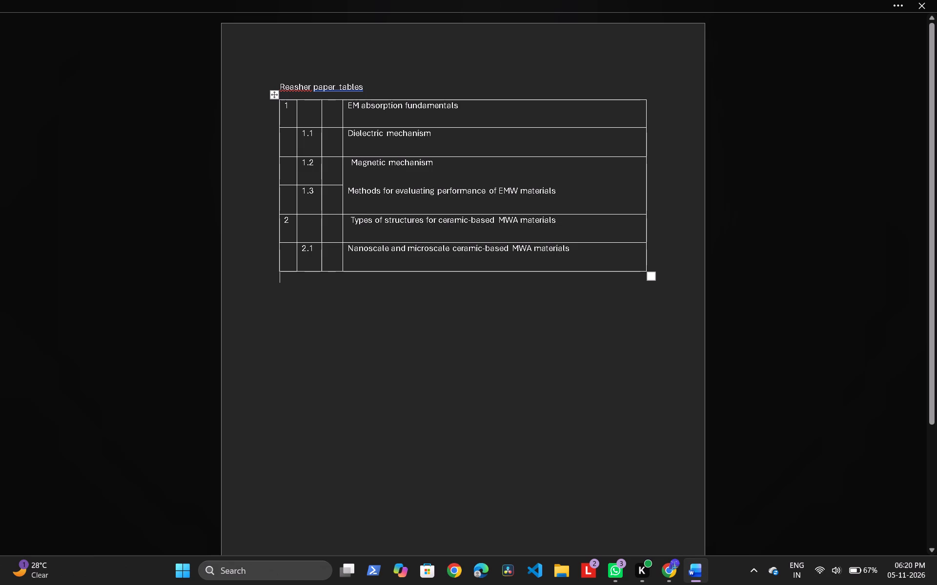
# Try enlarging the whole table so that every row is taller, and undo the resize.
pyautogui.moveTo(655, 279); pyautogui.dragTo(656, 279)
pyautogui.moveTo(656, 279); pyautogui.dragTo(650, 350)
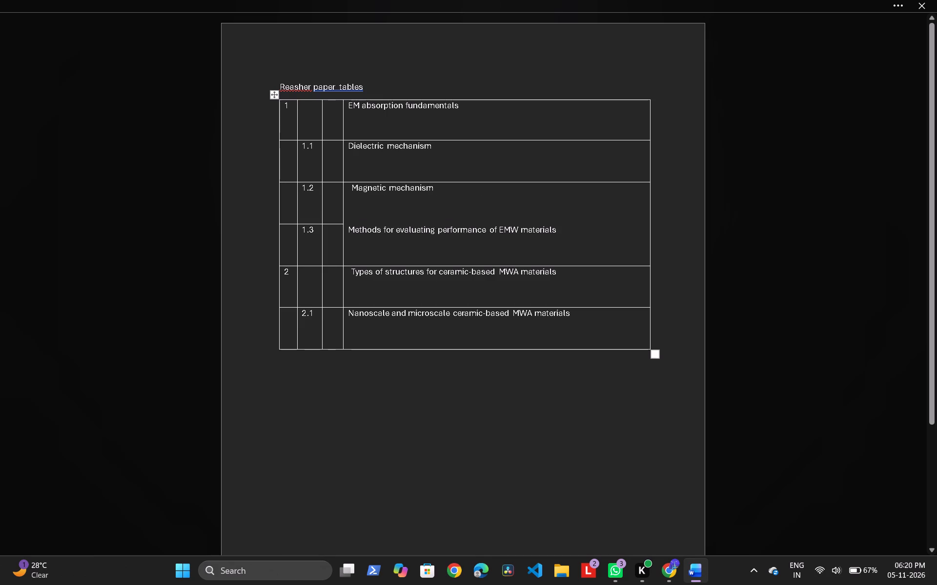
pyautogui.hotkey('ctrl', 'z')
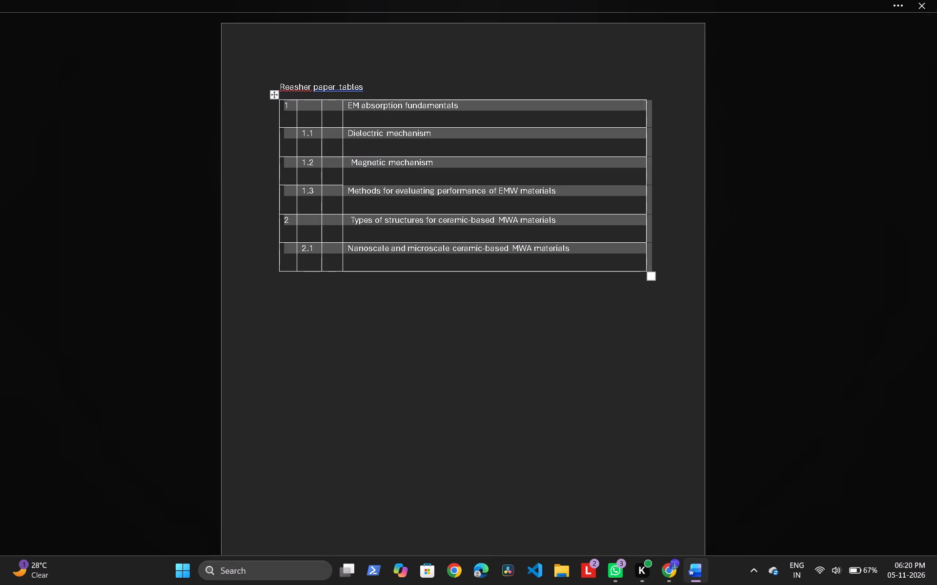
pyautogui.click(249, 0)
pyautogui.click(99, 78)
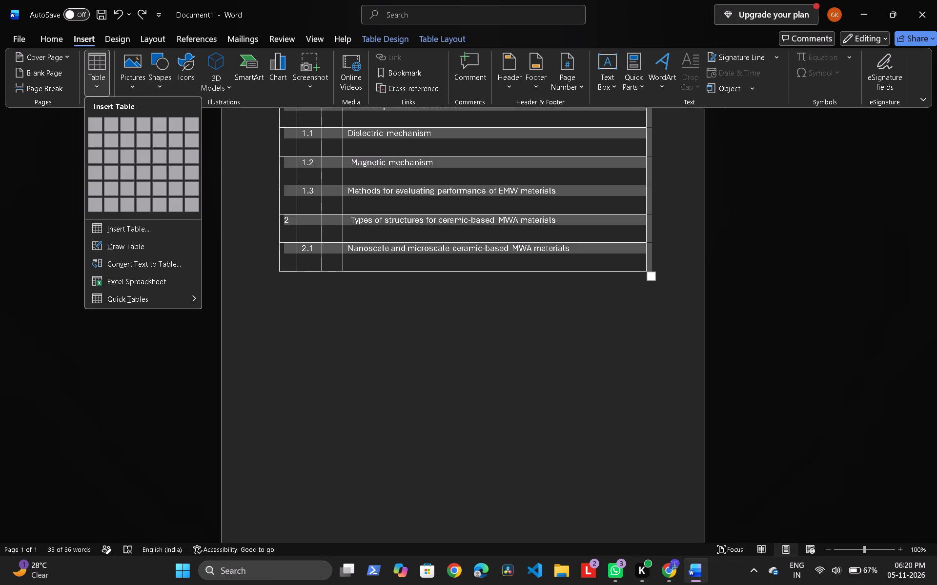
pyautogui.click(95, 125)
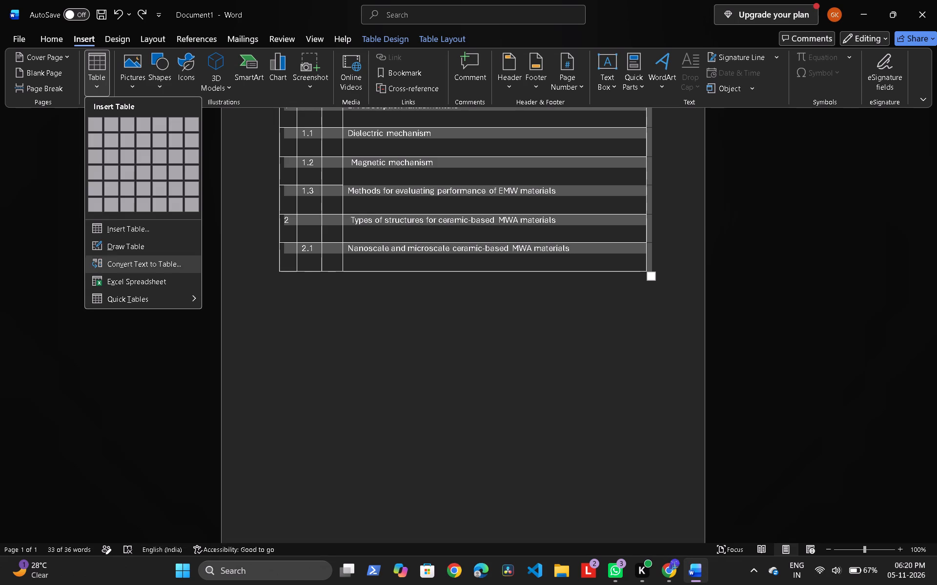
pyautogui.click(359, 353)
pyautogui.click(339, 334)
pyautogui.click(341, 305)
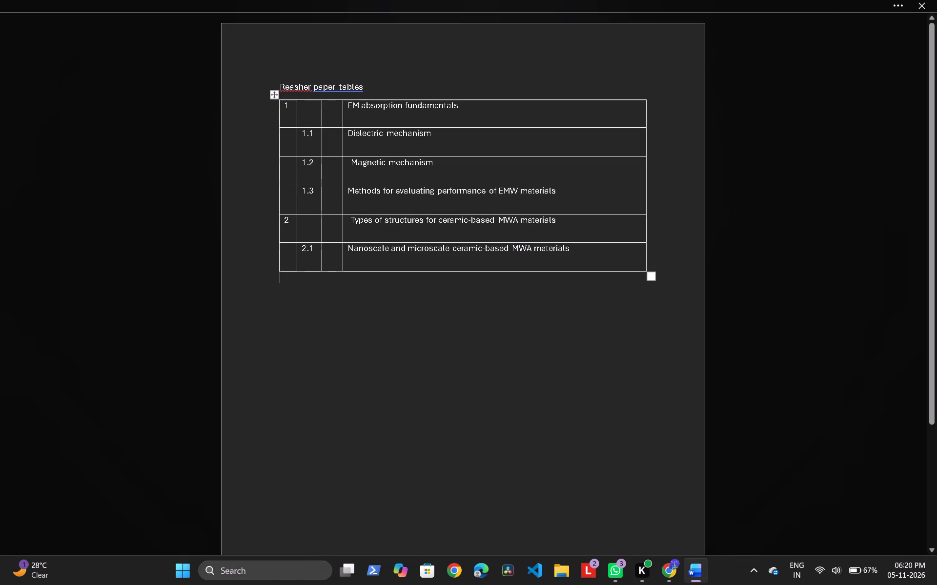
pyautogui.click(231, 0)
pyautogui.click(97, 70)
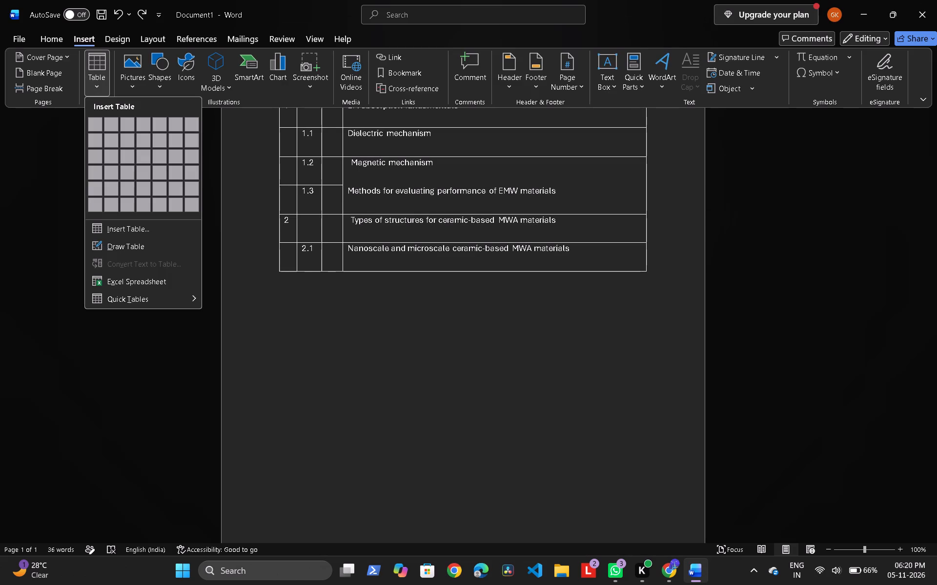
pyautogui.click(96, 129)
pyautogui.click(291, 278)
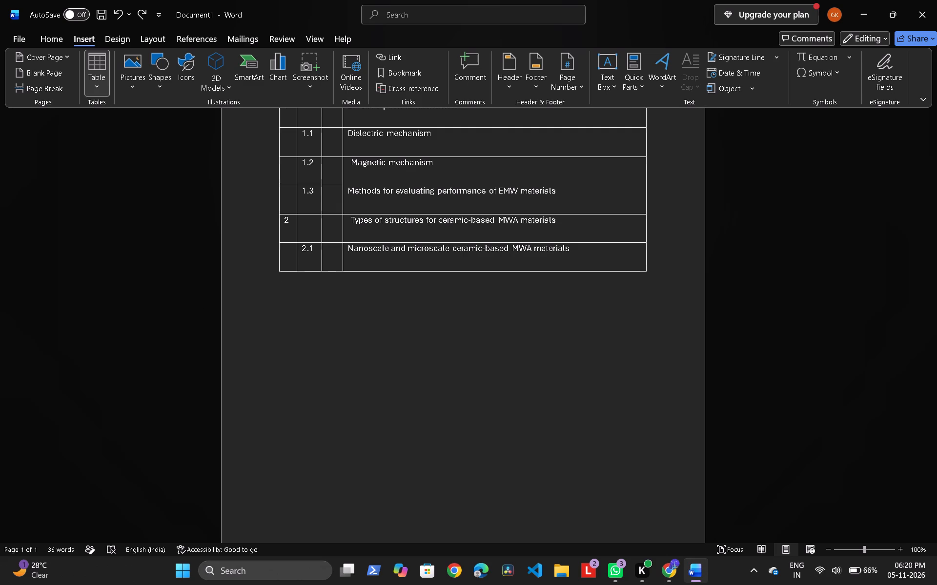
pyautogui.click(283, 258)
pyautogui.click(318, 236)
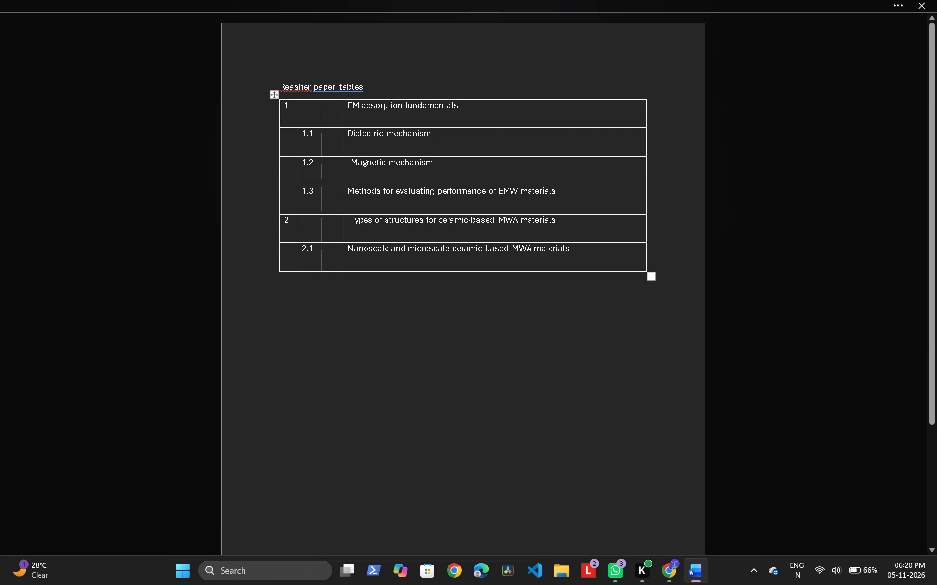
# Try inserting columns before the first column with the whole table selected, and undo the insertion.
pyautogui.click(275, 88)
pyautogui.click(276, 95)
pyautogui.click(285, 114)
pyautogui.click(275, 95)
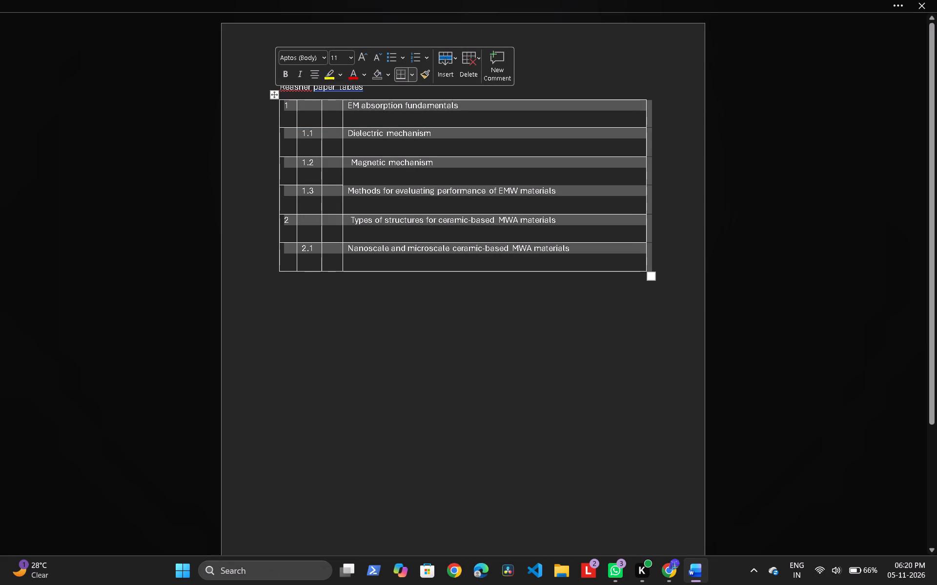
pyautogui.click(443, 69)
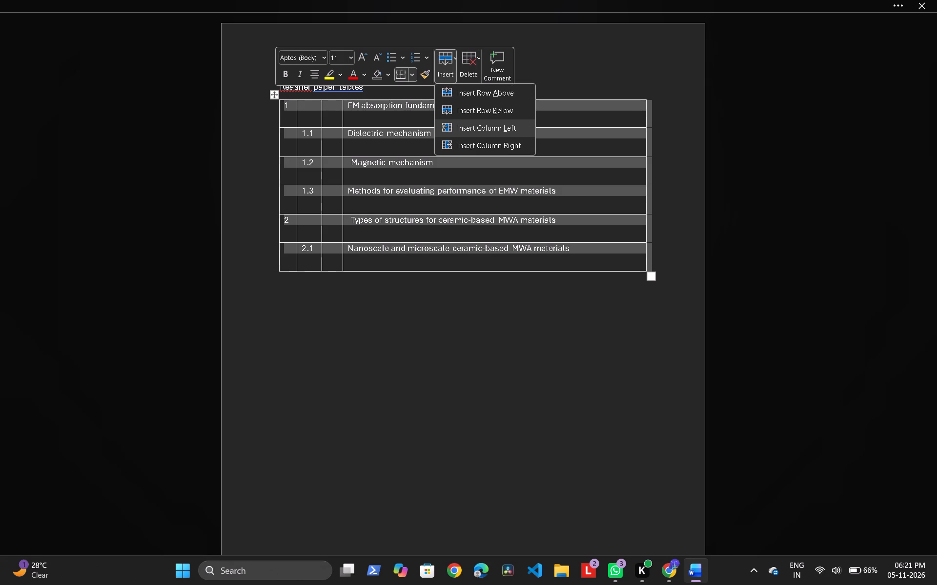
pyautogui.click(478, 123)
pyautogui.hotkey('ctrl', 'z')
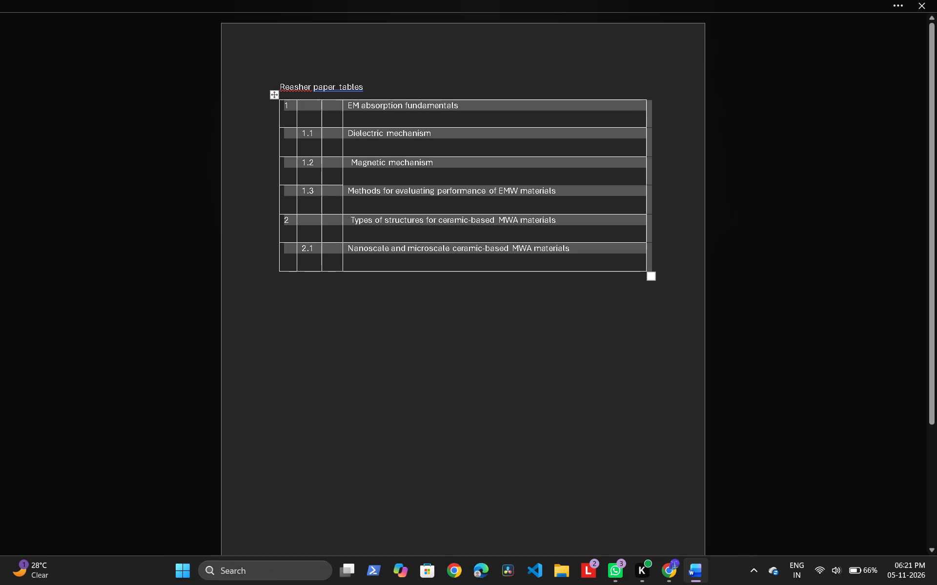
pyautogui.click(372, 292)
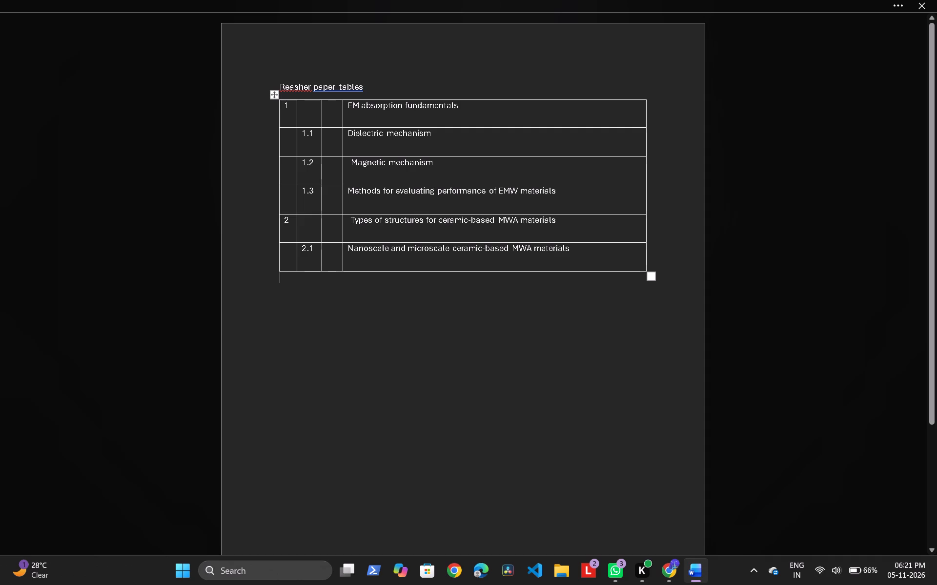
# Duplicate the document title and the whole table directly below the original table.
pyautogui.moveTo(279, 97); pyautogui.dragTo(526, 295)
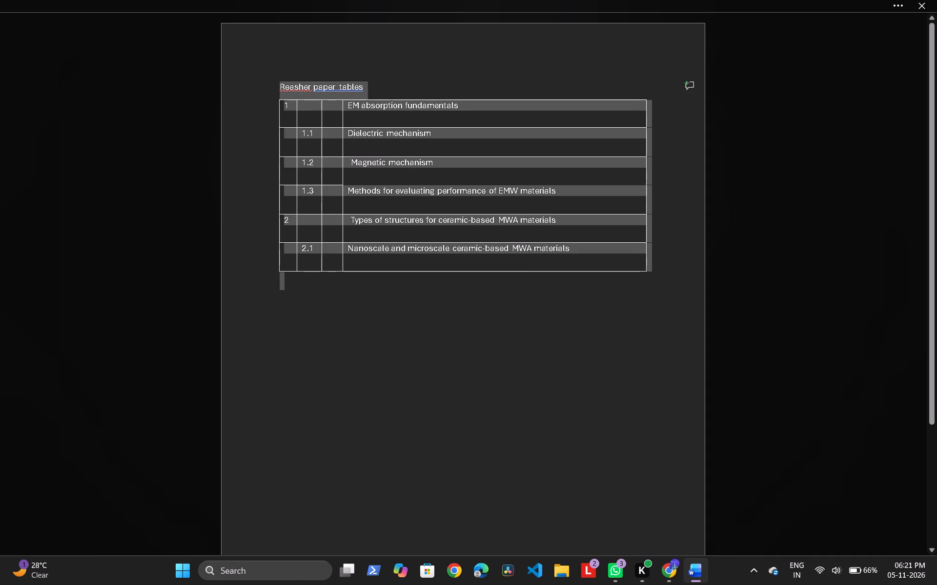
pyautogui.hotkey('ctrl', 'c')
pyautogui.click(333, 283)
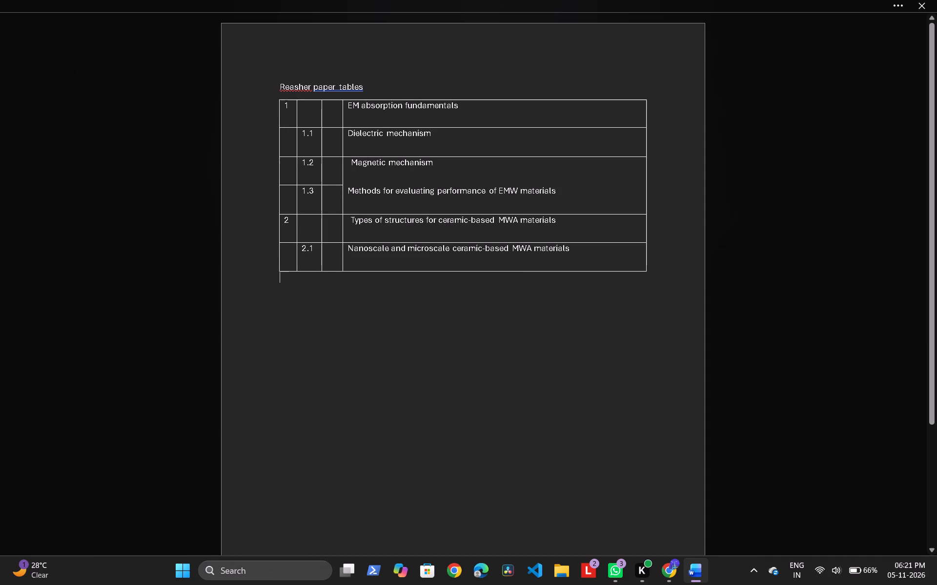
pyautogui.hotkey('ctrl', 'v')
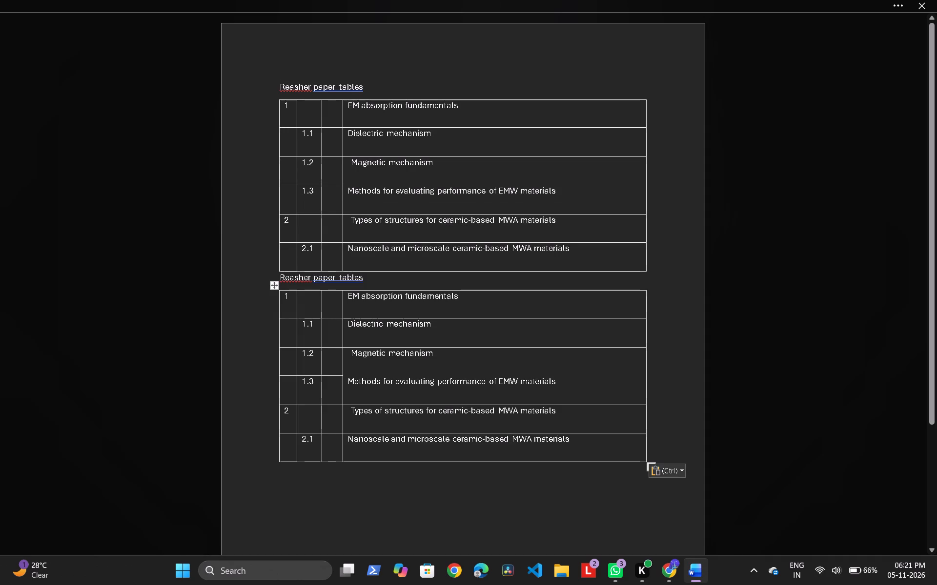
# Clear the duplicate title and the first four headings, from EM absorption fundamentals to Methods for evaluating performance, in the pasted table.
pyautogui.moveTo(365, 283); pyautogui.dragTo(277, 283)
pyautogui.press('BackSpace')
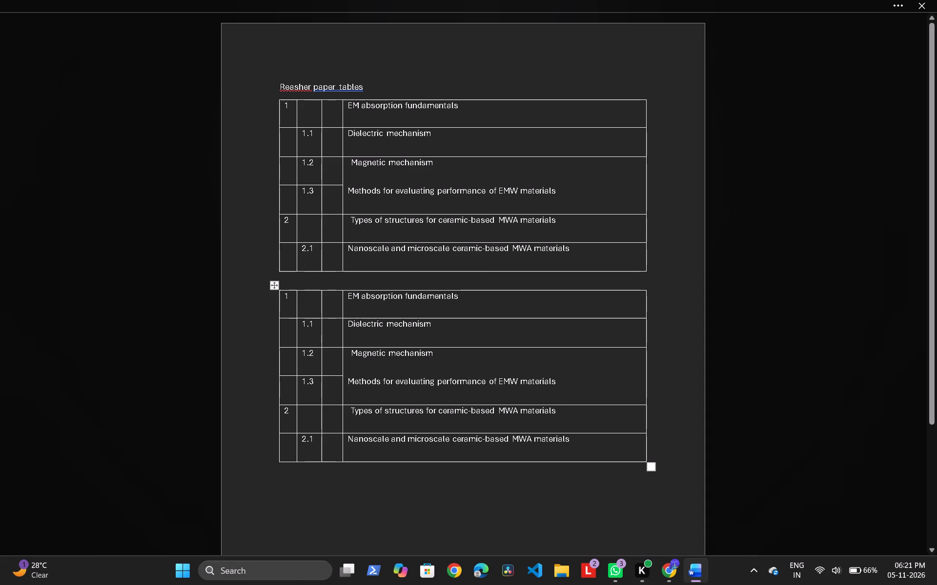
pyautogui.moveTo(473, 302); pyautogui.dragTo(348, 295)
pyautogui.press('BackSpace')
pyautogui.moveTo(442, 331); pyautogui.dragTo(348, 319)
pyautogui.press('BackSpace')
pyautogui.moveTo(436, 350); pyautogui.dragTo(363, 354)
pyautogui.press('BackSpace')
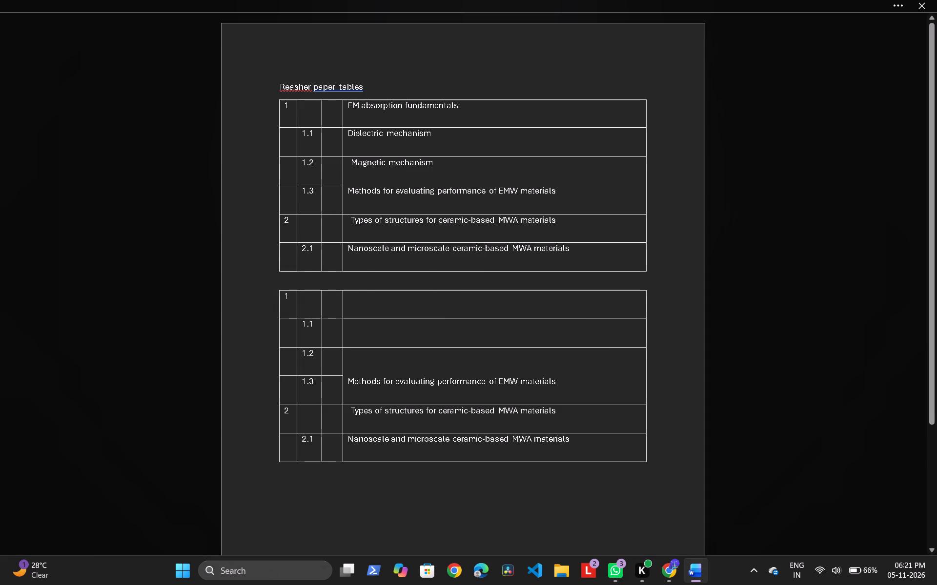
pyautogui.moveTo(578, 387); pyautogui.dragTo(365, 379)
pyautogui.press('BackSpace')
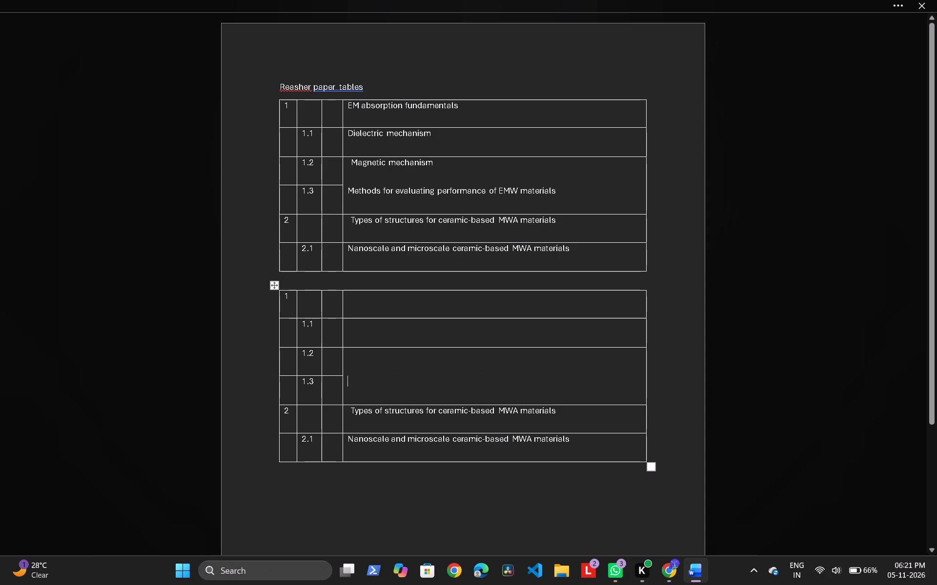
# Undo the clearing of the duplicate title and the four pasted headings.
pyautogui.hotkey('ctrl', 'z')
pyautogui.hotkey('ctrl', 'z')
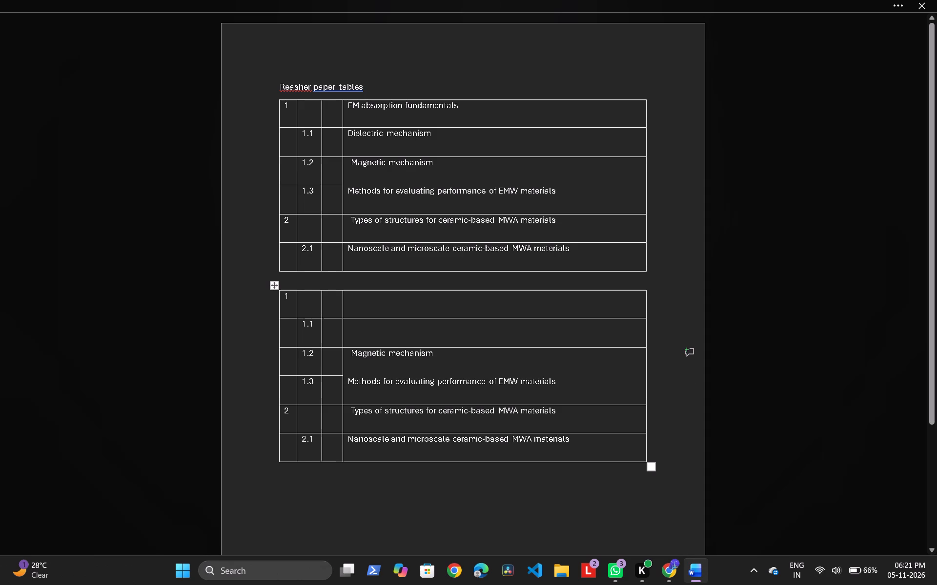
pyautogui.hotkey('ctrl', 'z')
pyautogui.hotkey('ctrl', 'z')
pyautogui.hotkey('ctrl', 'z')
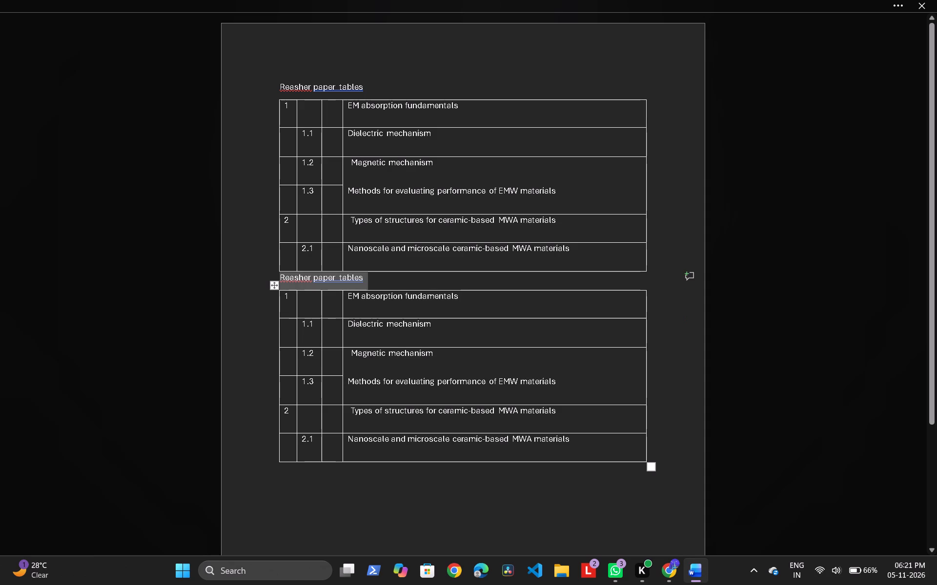
# Undo the pasted copy, the blank column before the headings and the 2.1 number entry.
pyautogui.scroll(4, 479, 270)
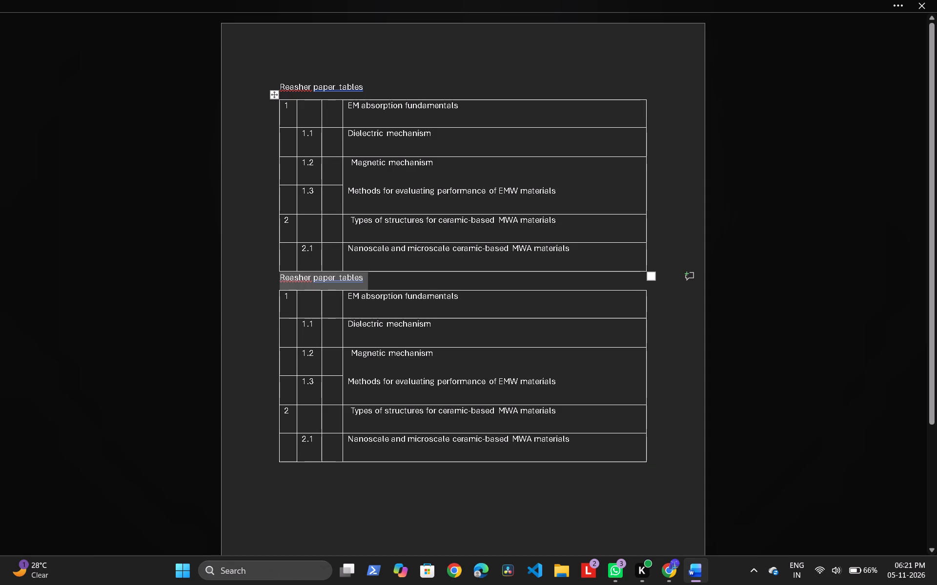
pyautogui.click(373, 177)
pyautogui.hotkey('ctrl', 'z')
pyautogui.hotkey('ctrl', 'z')
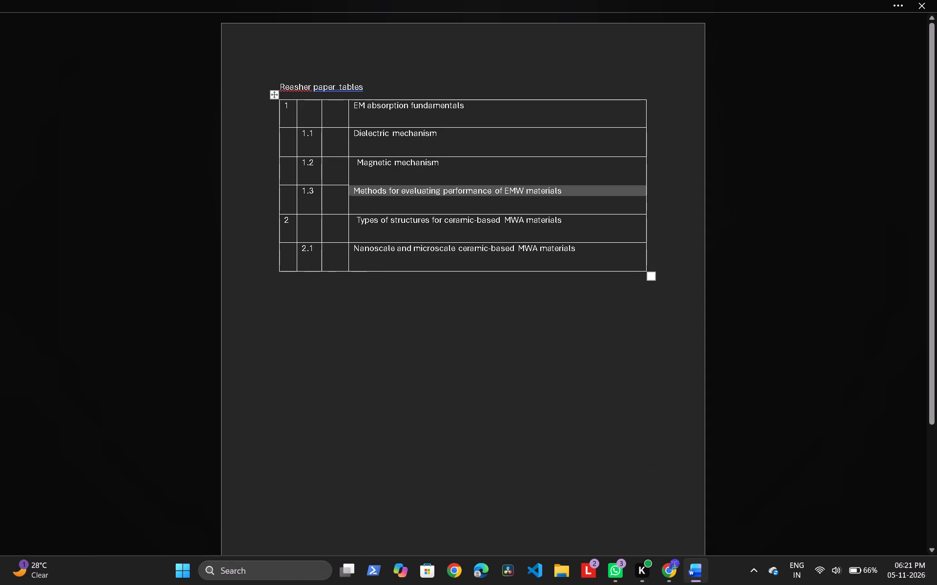
pyautogui.hotkey('ctrl', 'z')
pyautogui.hotkey('ctrl', 'z')
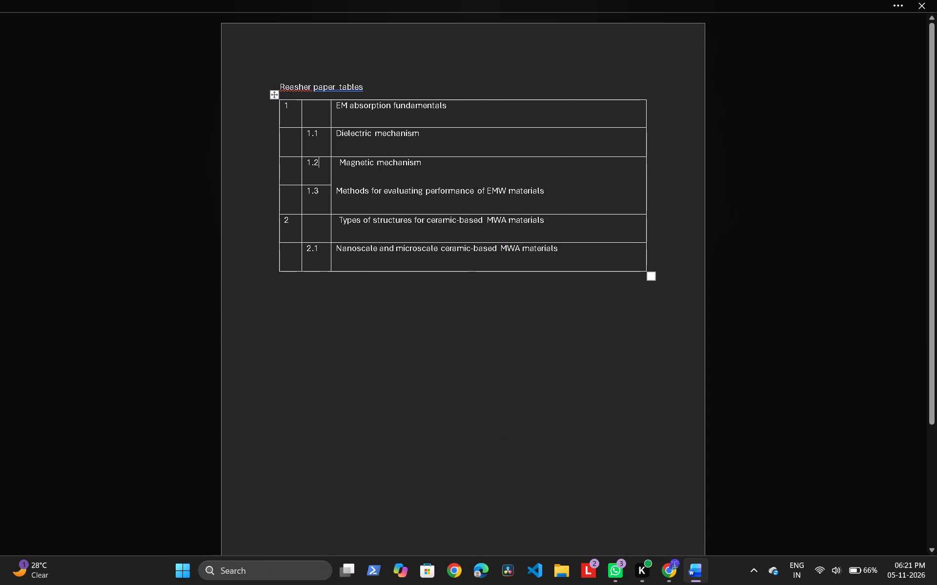
pyautogui.hotkey('ctrl', 'z')
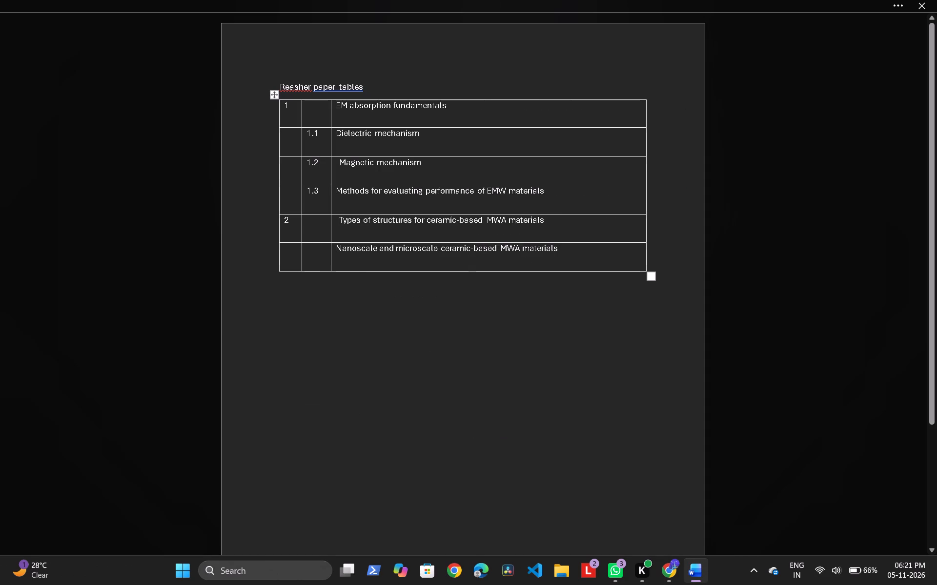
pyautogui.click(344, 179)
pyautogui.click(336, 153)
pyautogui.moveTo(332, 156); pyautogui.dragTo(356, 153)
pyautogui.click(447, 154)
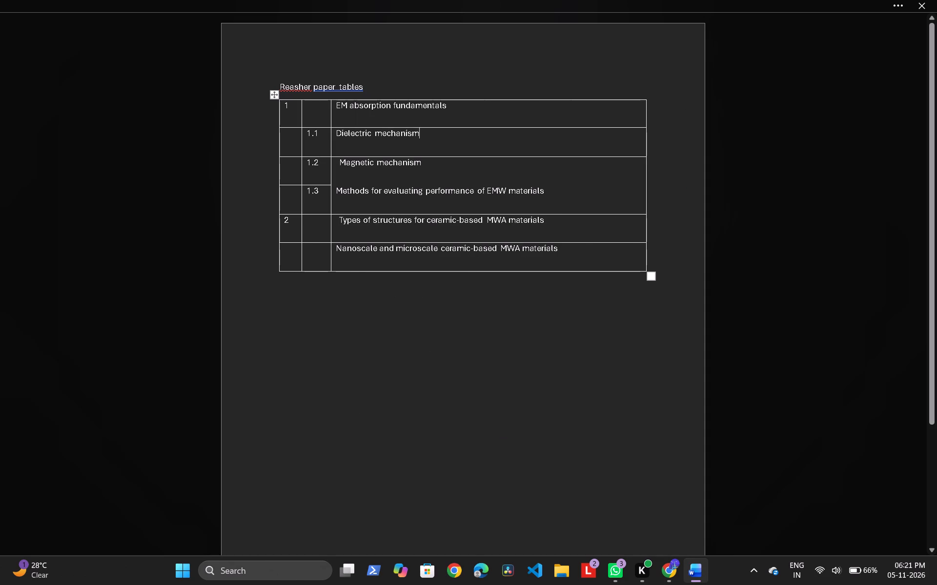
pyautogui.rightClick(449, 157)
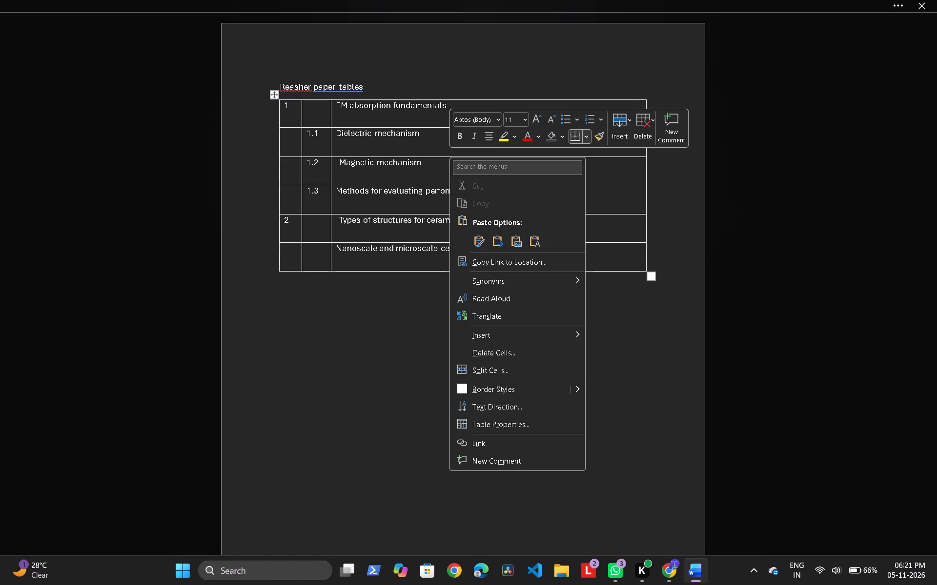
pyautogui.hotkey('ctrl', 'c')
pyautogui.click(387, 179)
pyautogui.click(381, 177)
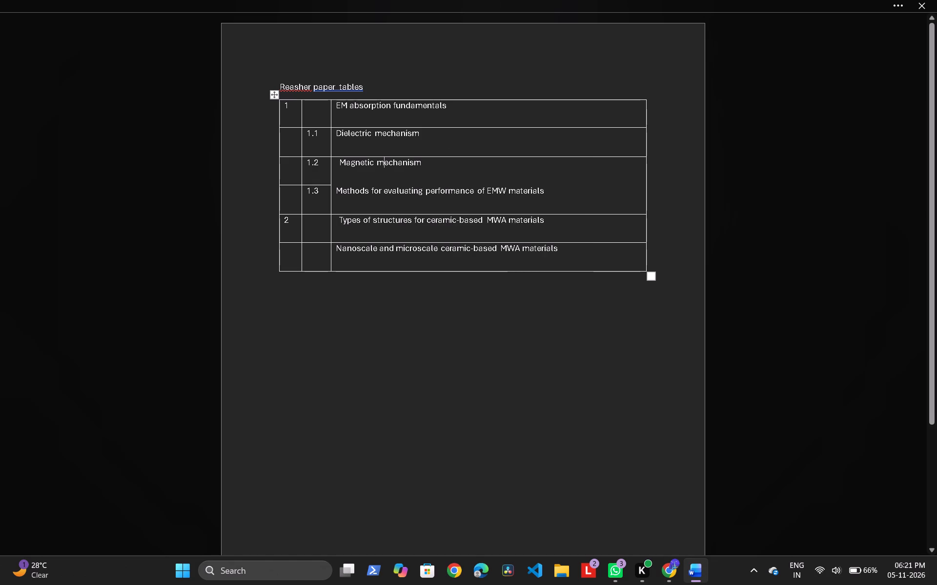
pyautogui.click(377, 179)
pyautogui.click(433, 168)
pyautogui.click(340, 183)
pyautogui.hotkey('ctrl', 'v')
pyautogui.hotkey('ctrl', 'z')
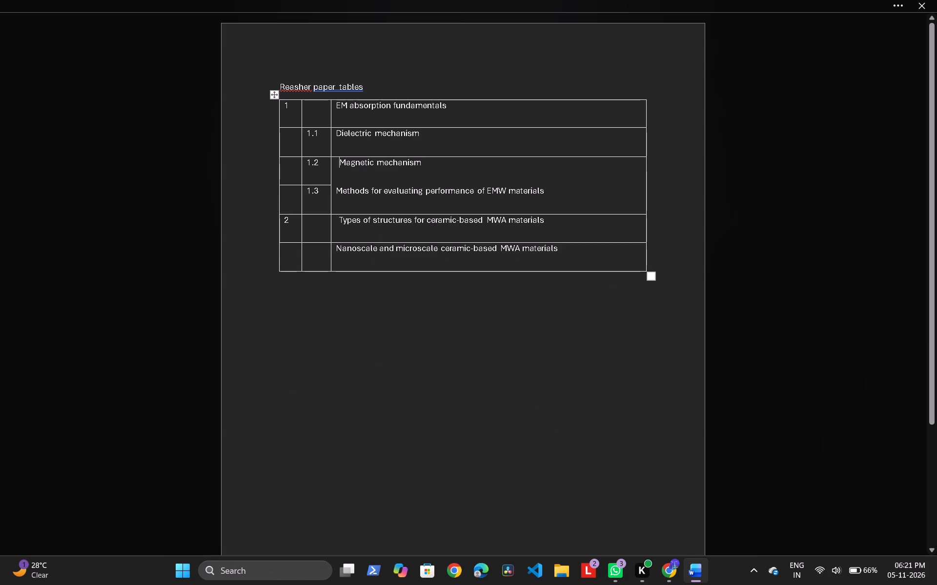
# Add a top border to the Methods for evaluating performance cell, separating it from Magnetic mechanism.
pyautogui.click(332, 184)
pyautogui.rightClick(338, 187)
pyautogui.click(503, 149)
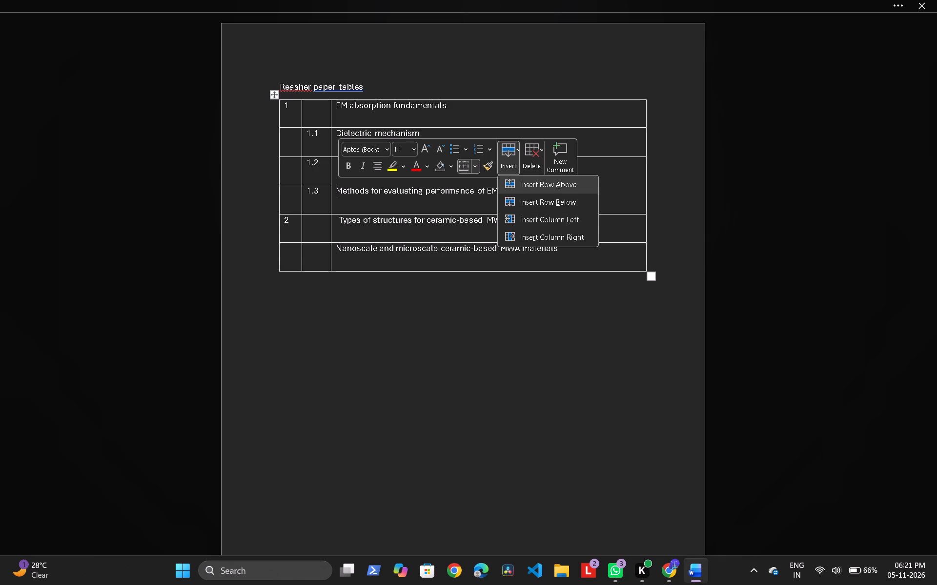
pyautogui.click(474, 167)
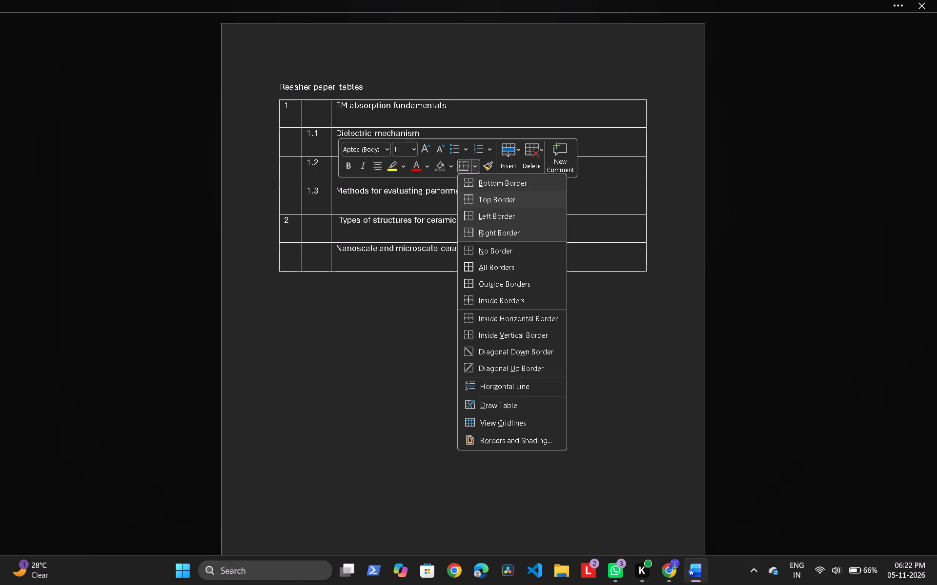
pyautogui.click(478, 192)
pyautogui.click(455, 315)
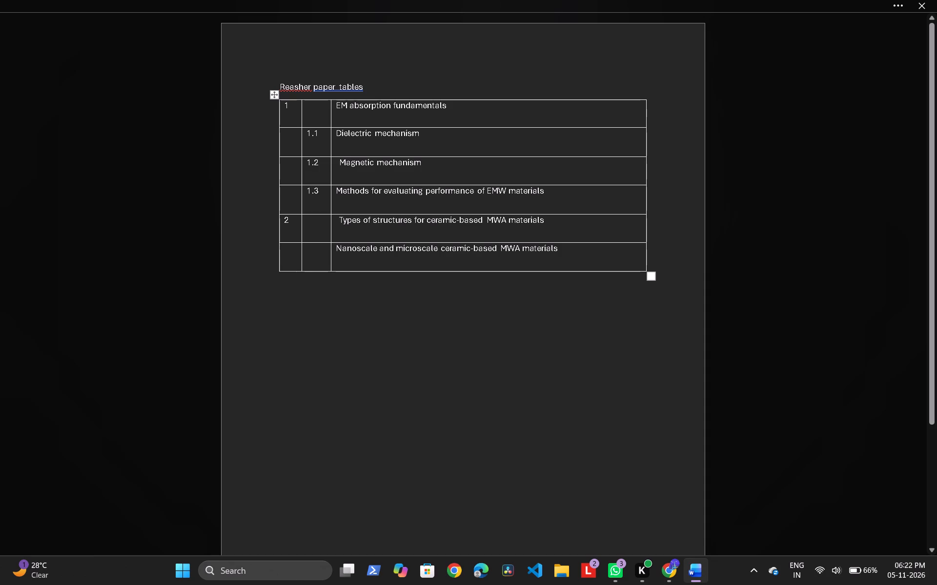
# Copy all six table rows and paste them directly below the table's last row.
pyautogui.moveTo(278, 99); pyautogui.dragTo(549, 247)
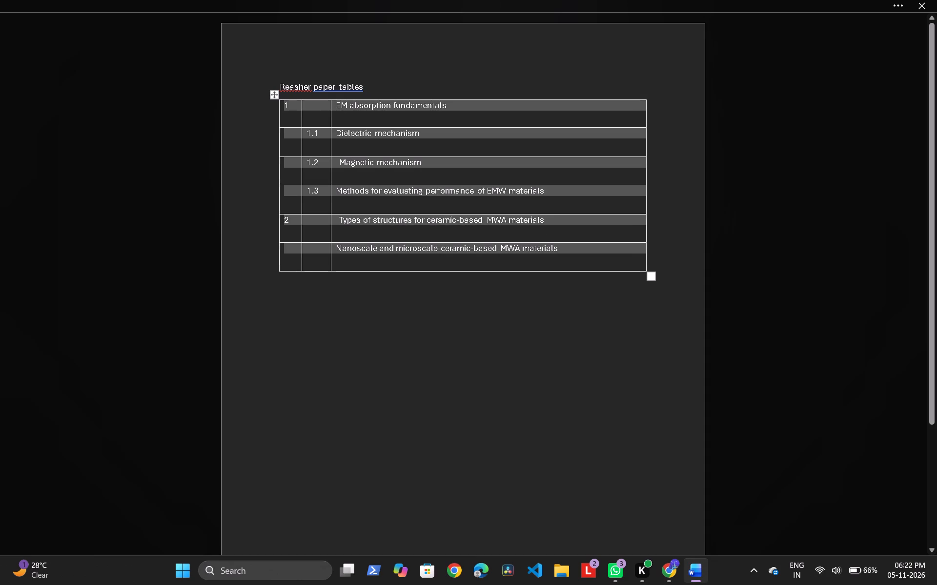
pyautogui.hotkey('ctrl', 'c')
pyautogui.click(397, 318)
pyautogui.hotkey('ctrl', 'v')
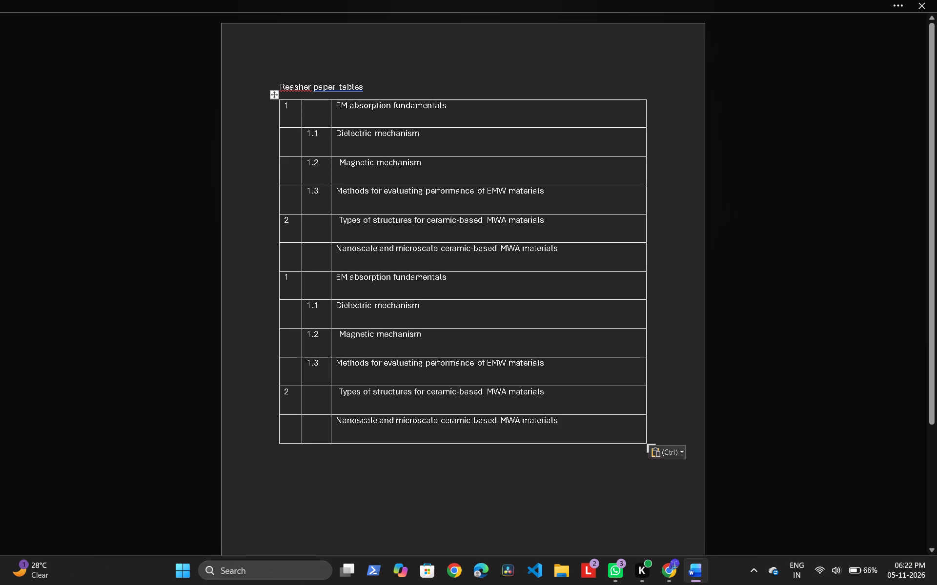
# Delete the EM absorption fundamentals cell from the first pasted row with the Shift cells left option.
pyautogui.moveTo(451, 278); pyautogui.dragTo(339, 271)
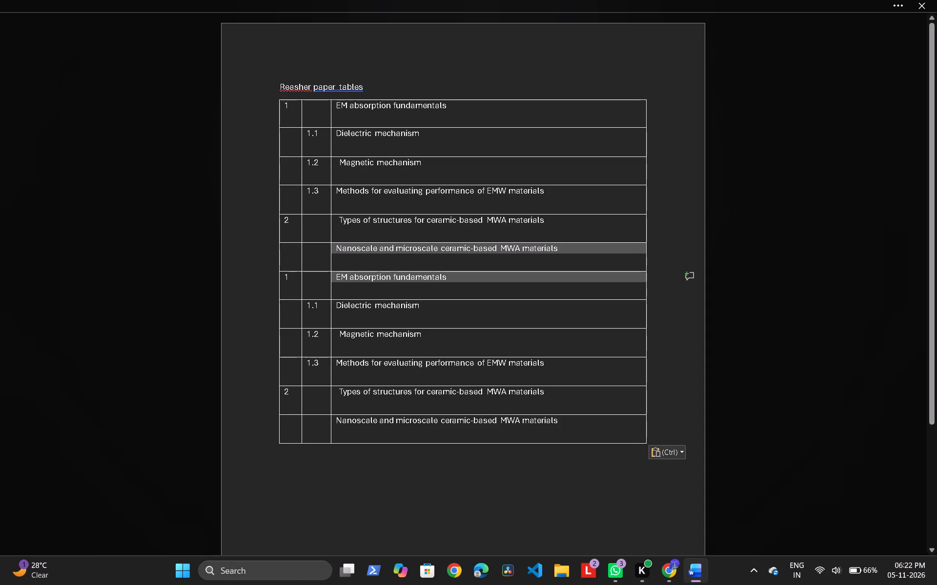
pyautogui.moveTo(339, 271); pyautogui.dragTo(335, 278)
pyautogui.press('BackSpace')
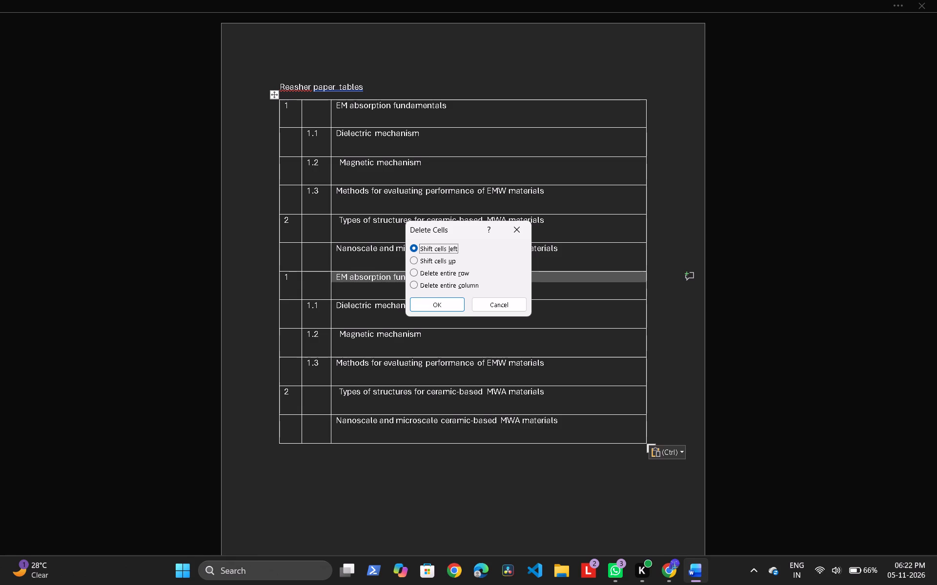
pyautogui.click(434, 306)
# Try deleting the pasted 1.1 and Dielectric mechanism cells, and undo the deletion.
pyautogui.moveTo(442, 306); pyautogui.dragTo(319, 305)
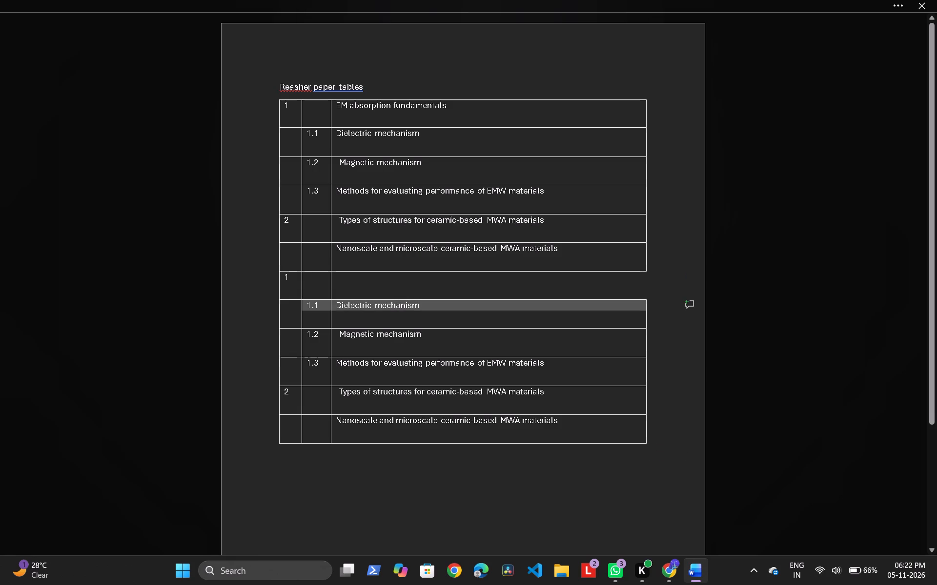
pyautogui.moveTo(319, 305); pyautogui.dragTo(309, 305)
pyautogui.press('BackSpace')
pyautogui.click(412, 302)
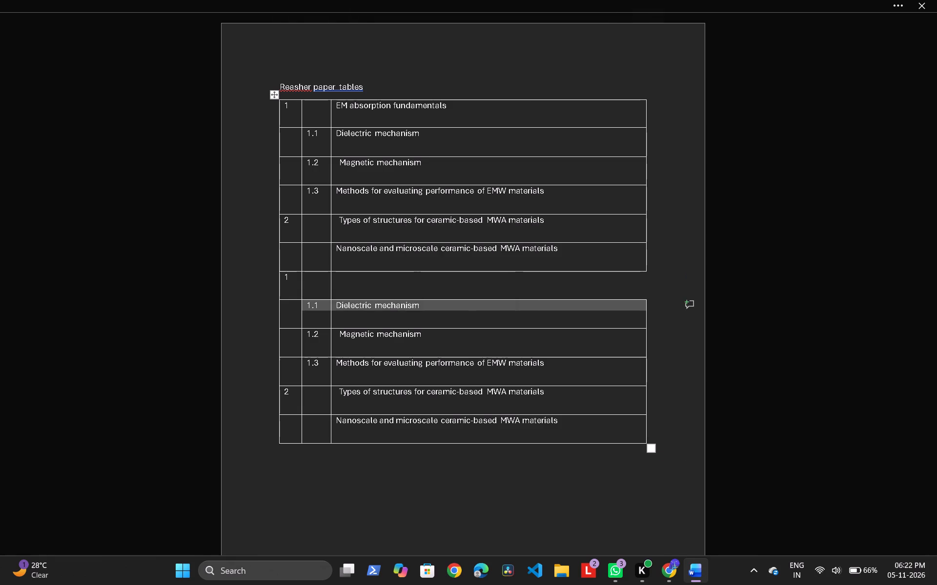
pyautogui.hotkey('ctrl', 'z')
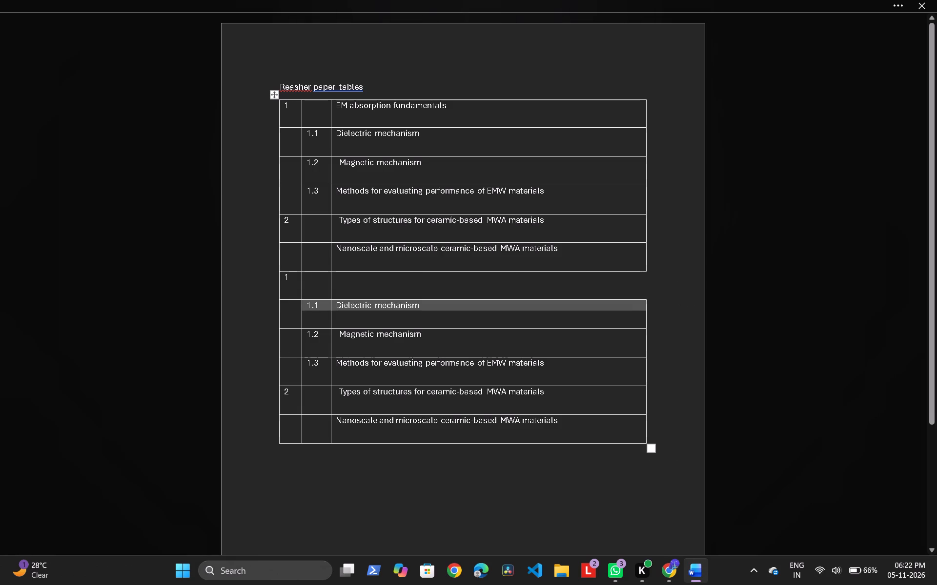
# Clear the numbers and headings from the pasted 1.1, 1.2 and 1.3 rows, keeping their cells.
pyautogui.press('Delete')
pyautogui.moveTo(428, 335); pyautogui.dragTo(311, 332)
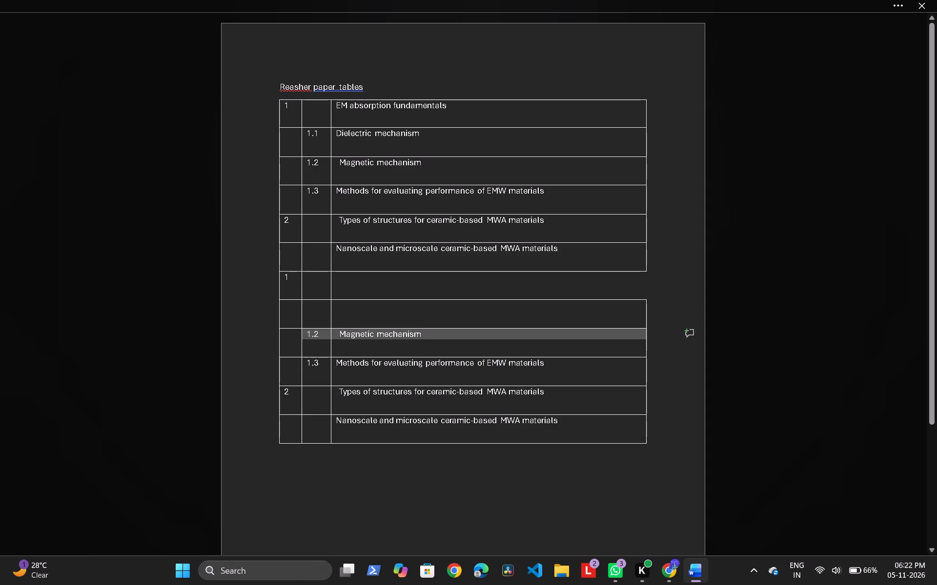
pyautogui.moveTo(311, 332); pyautogui.dragTo(309, 332)
pyautogui.press('Delete')
pyautogui.moveTo(538, 371); pyautogui.dragTo(442, 367)
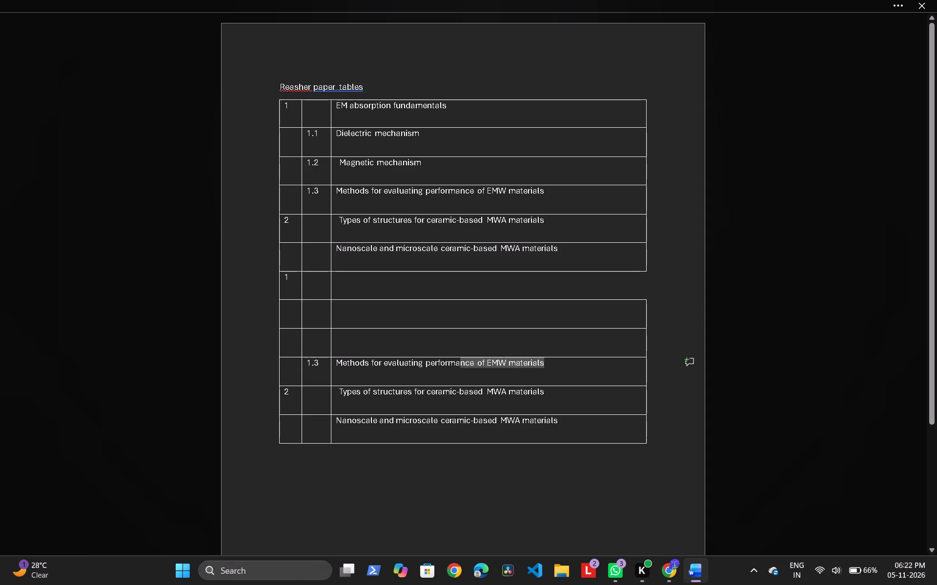
pyautogui.moveTo(442, 367); pyautogui.dragTo(315, 367)
pyautogui.press('Delete')
# Clear the headings Types of structures and Nanoscale and microscale from the last two pasted rows.
pyautogui.moveTo(561, 396); pyautogui.dragTo(437, 403)
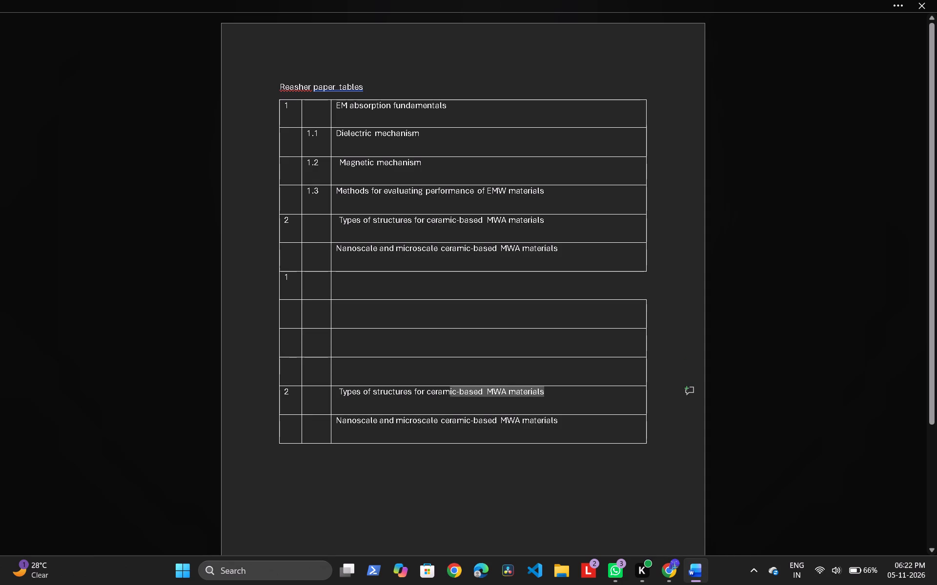
pyautogui.moveTo(437, 403); pyautogui.dragTo(354, 399)
pyautogui.press('Delete')
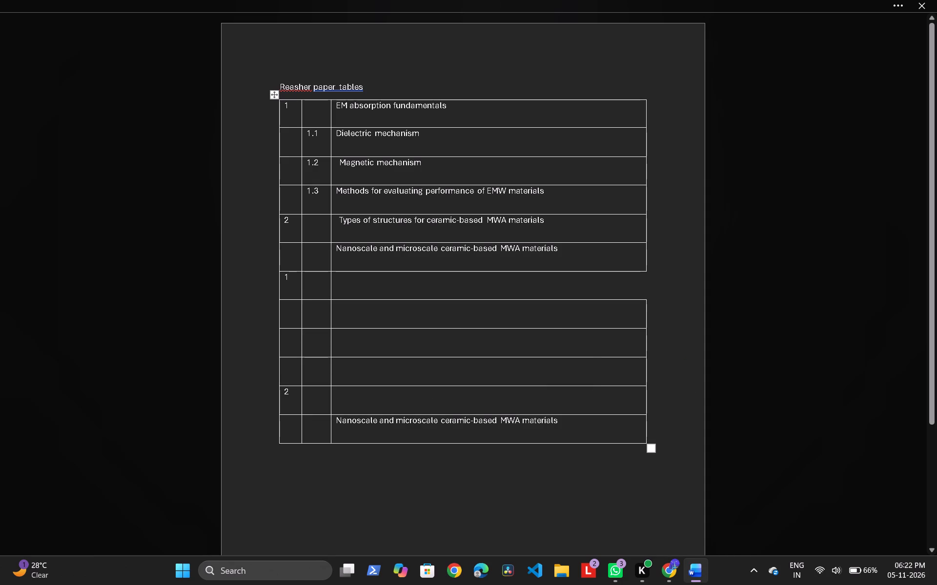
pyautogui.moveTo(570, 429); pyautogui.dragTo(339, 425)
pyautogui.press('Delete')
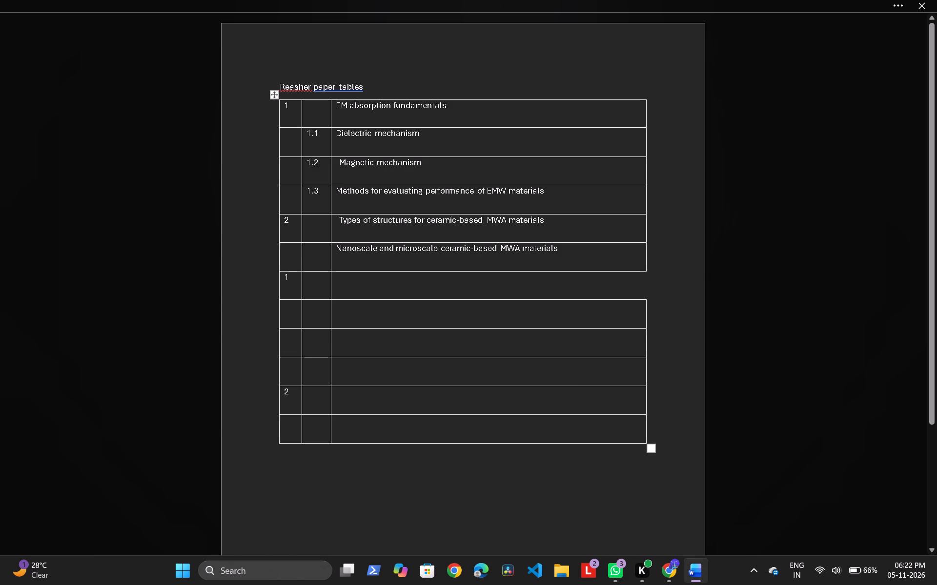
# Clear the section numbers 2 and 1 from the pasted blank rows, keeping their cells.
pyautogui.click(296, 389)
pyautogui.press('Delete')
pyautogui.press('Delete')
pyautogui.press('BackSpace')
pyautogui.click(293, 283)
pyautogui.press('BackSpace')
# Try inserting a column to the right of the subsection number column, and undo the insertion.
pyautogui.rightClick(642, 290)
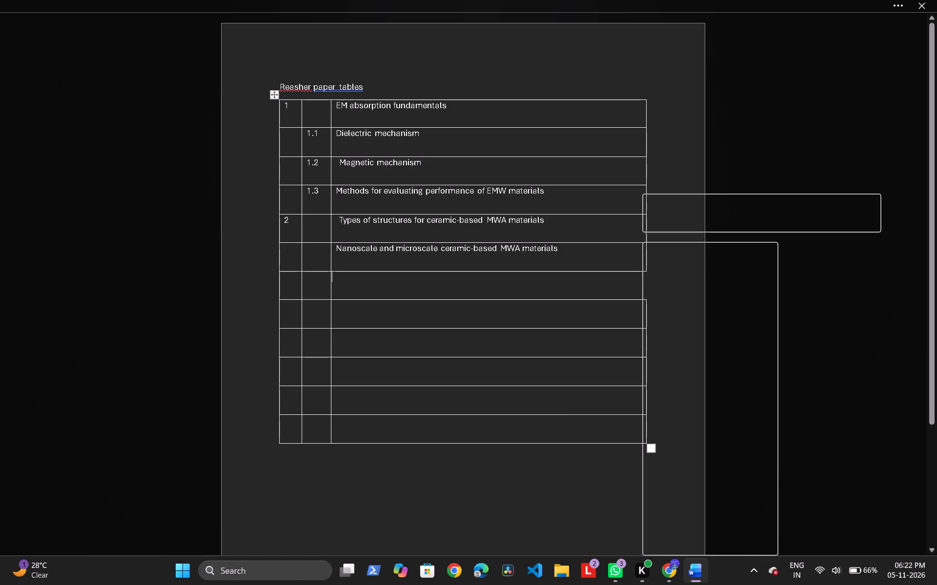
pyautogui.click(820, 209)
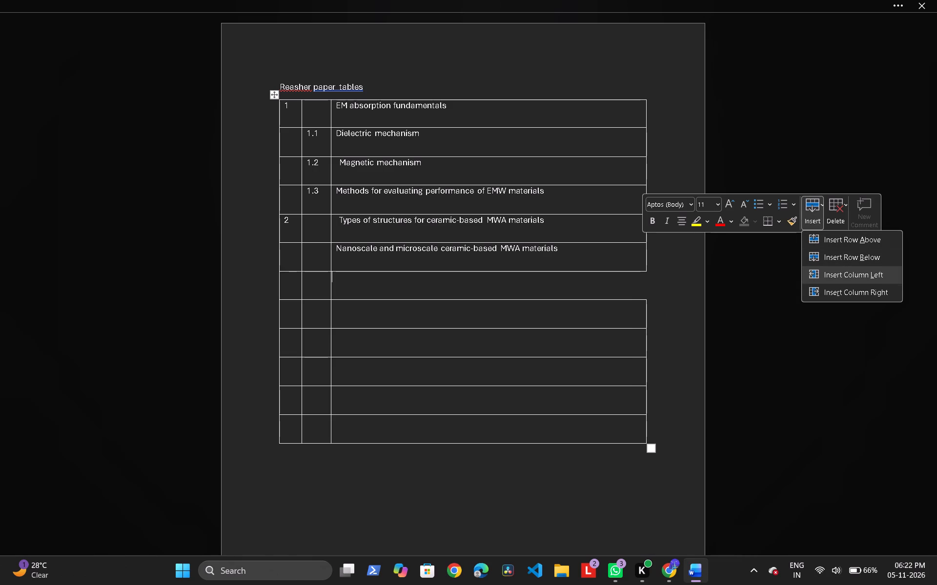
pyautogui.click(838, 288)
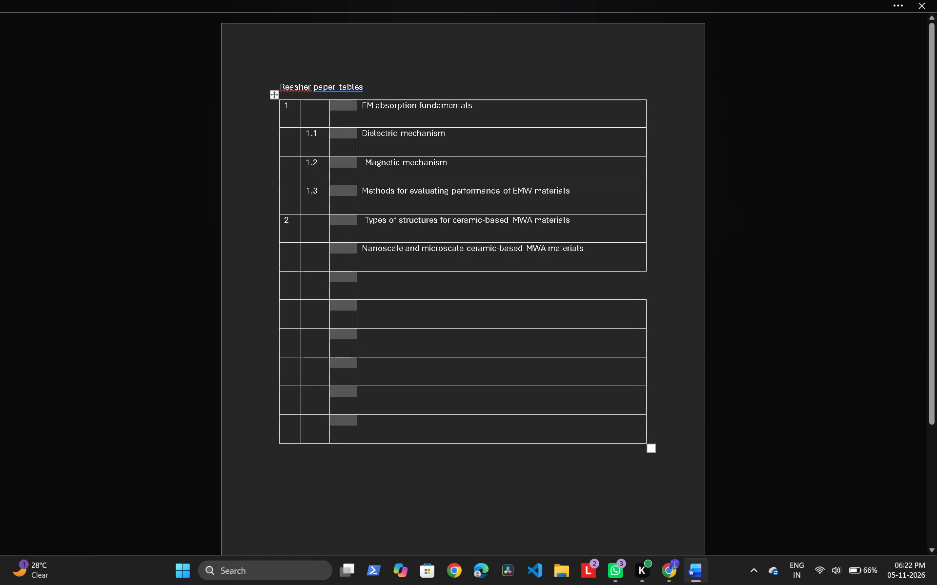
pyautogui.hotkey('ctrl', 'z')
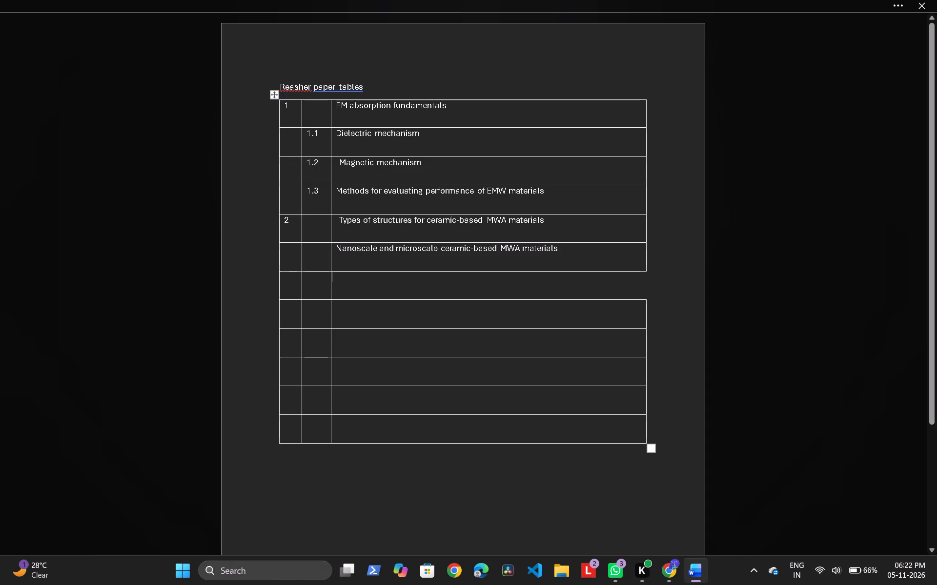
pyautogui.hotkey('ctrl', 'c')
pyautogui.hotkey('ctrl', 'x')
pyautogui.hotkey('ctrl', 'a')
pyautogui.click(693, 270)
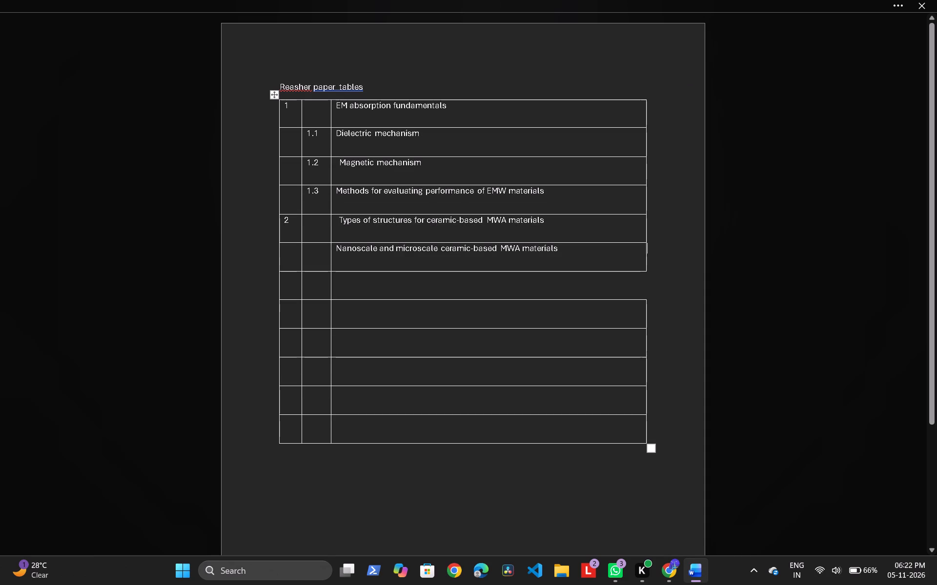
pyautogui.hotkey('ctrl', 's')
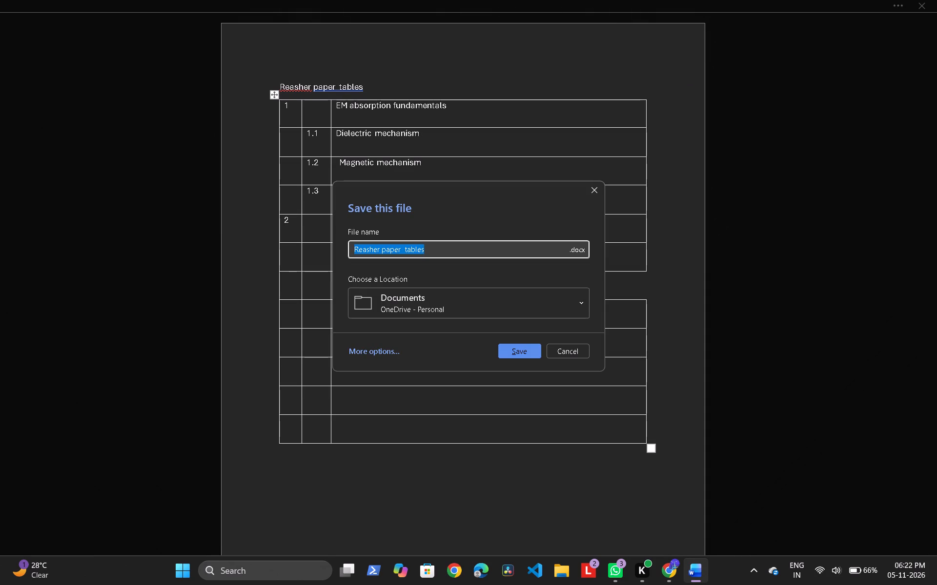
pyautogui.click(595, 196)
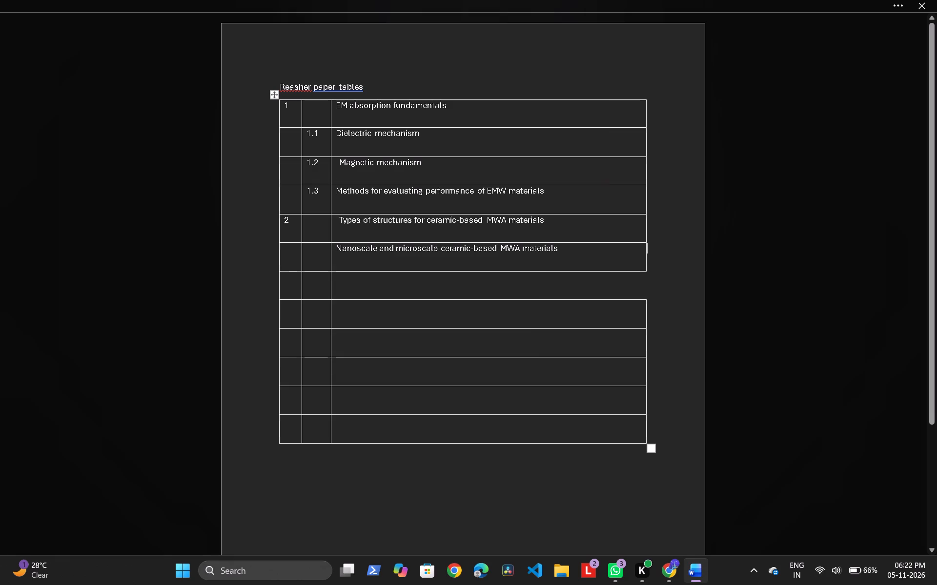
# Insert a blank column between the subsection number column and the heading column.
pyautogui.rightClick(425, 292)
pyautogui.rightClick(654, 288)
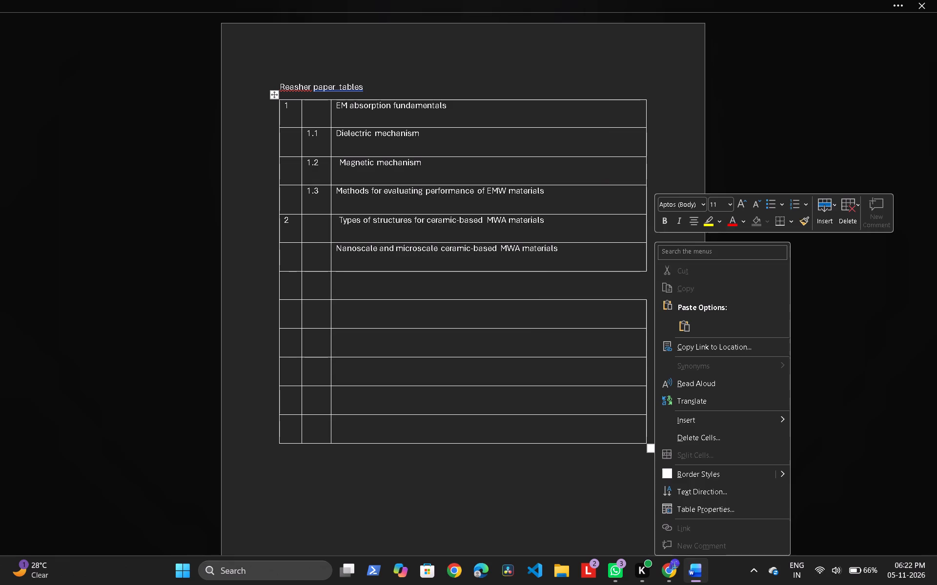
pyautogui.click(826, 215)
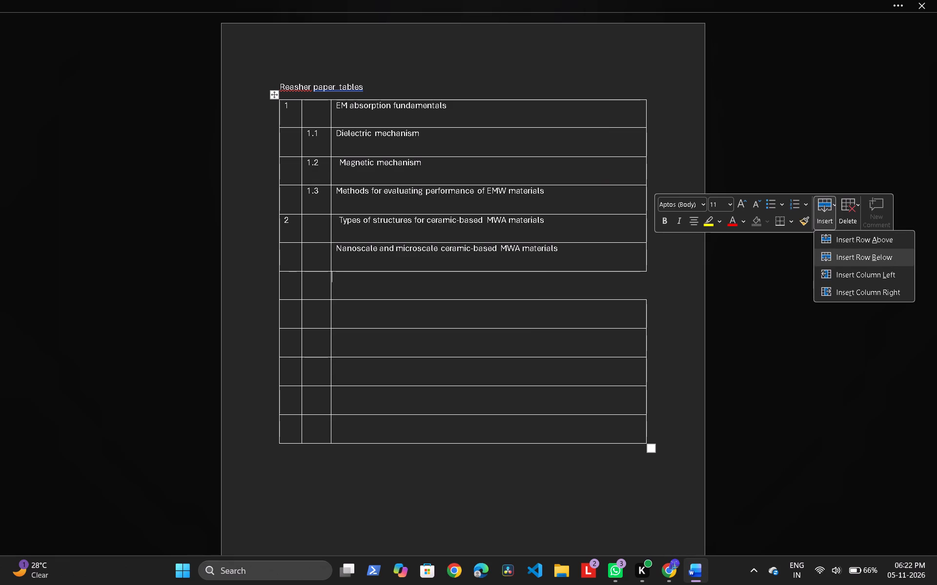
pyautogui.click(839, 293)
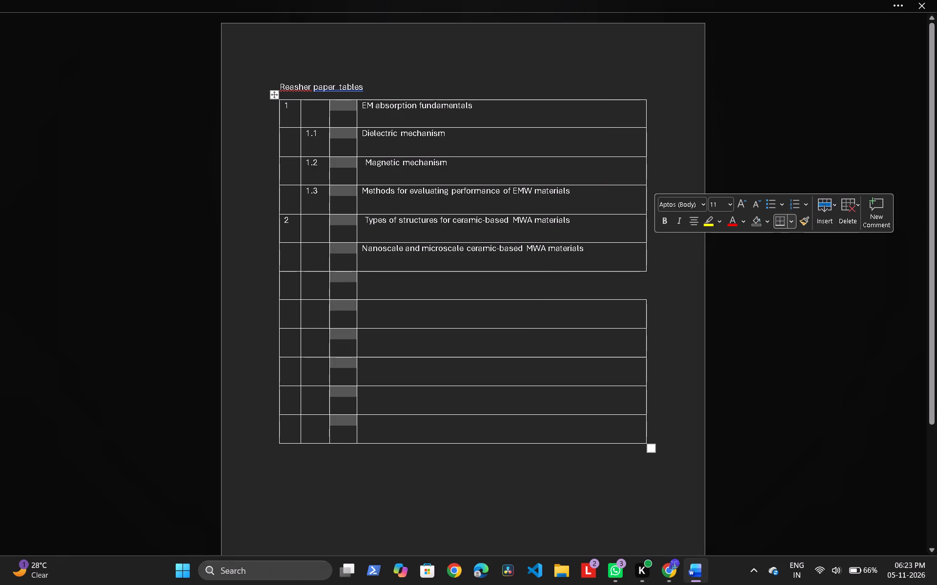
pyautogui.click(677, 321)
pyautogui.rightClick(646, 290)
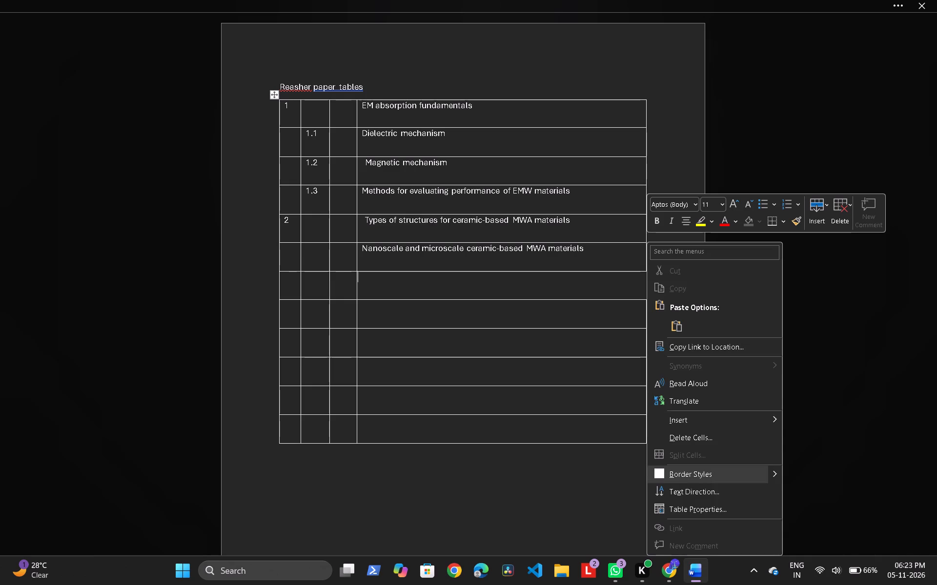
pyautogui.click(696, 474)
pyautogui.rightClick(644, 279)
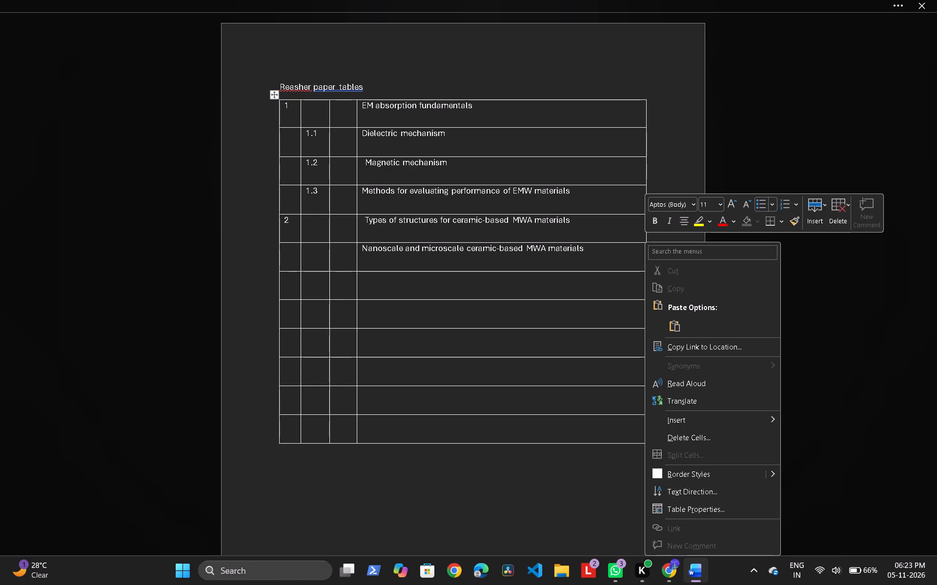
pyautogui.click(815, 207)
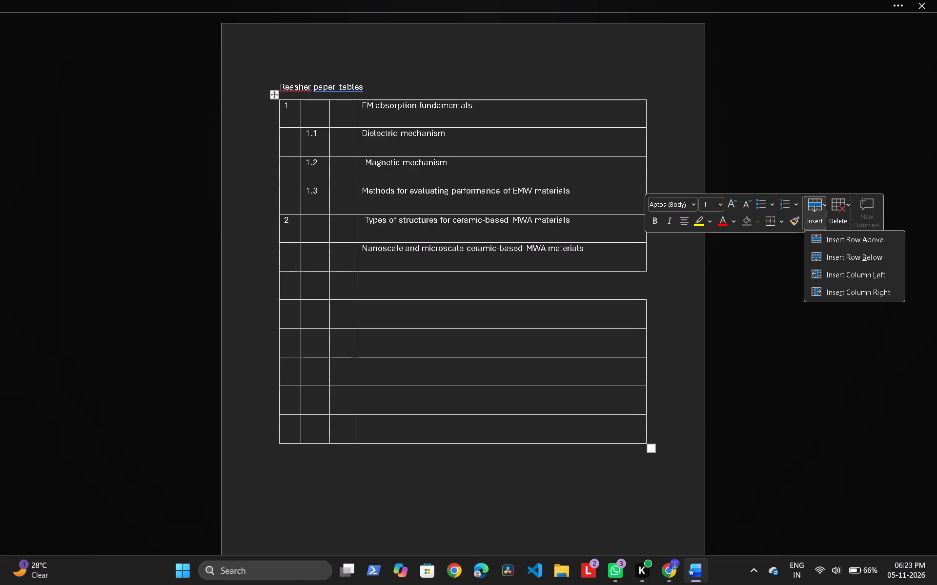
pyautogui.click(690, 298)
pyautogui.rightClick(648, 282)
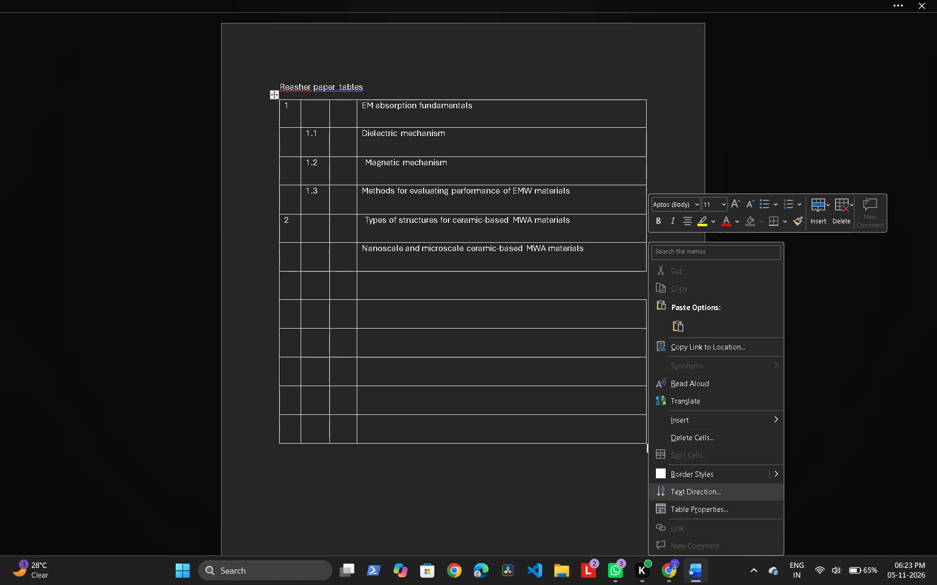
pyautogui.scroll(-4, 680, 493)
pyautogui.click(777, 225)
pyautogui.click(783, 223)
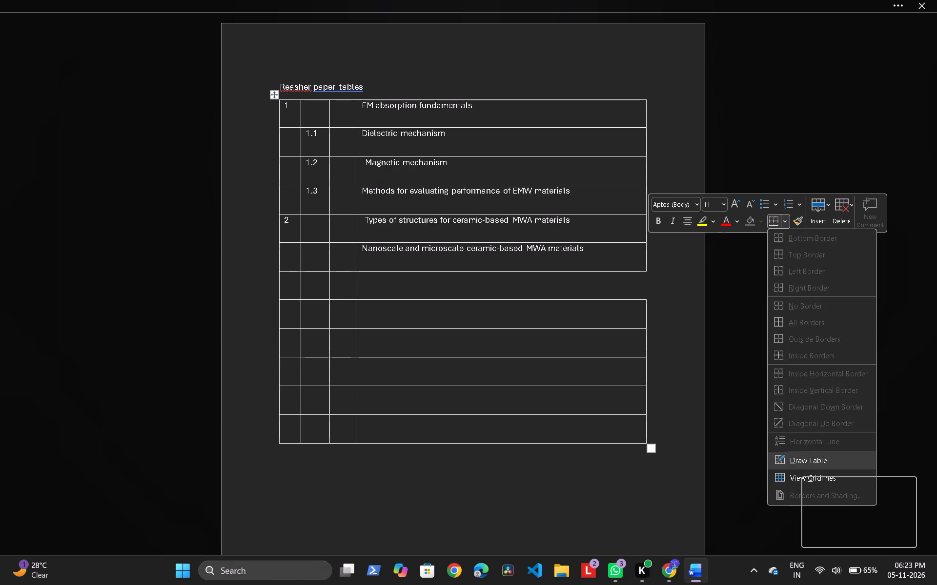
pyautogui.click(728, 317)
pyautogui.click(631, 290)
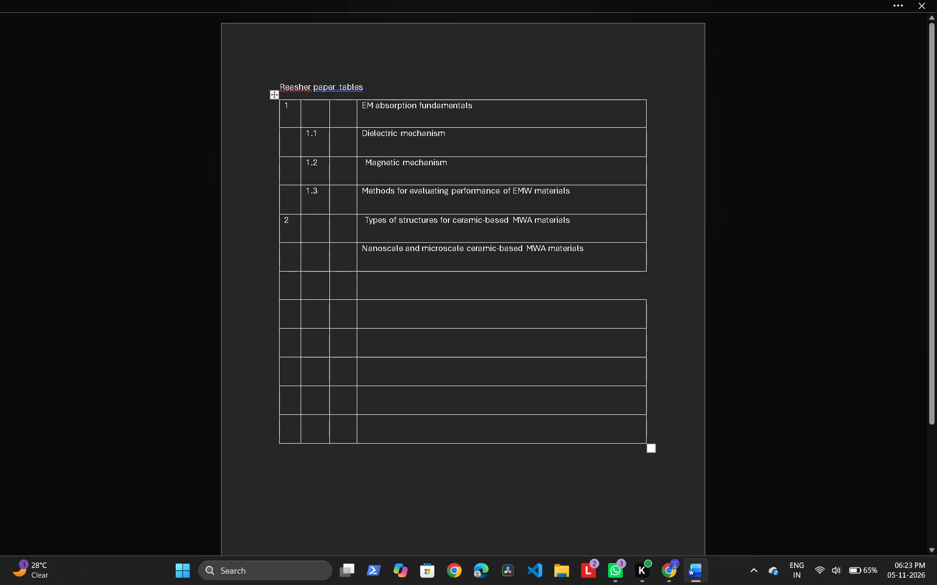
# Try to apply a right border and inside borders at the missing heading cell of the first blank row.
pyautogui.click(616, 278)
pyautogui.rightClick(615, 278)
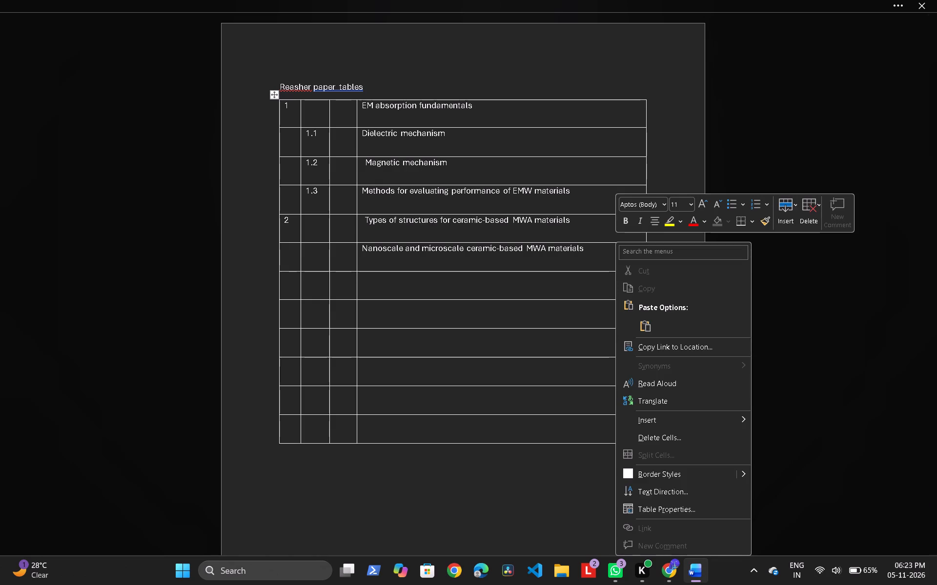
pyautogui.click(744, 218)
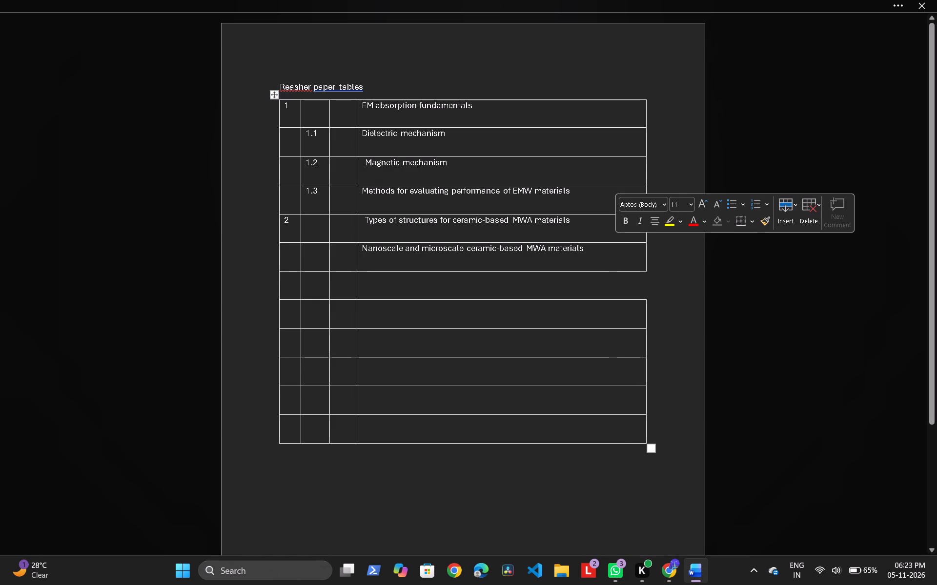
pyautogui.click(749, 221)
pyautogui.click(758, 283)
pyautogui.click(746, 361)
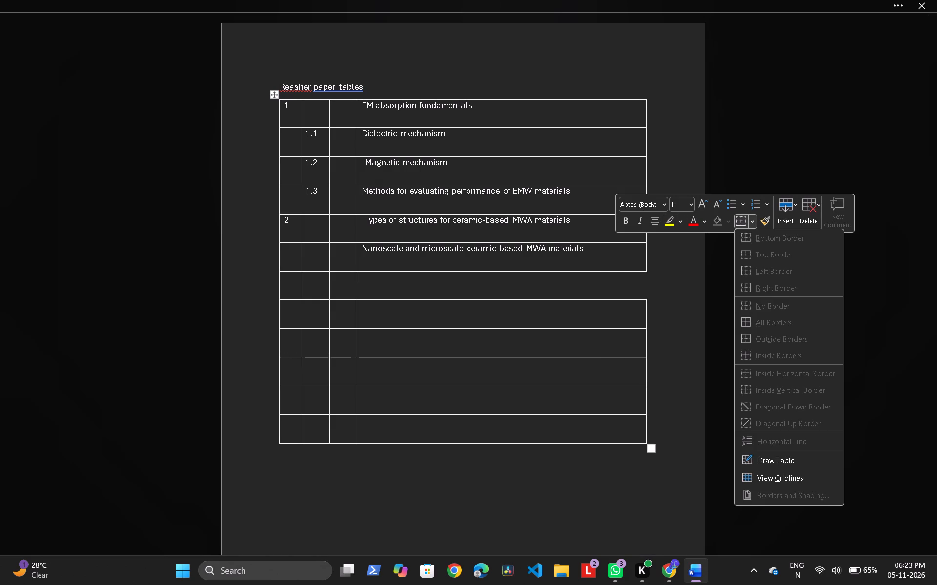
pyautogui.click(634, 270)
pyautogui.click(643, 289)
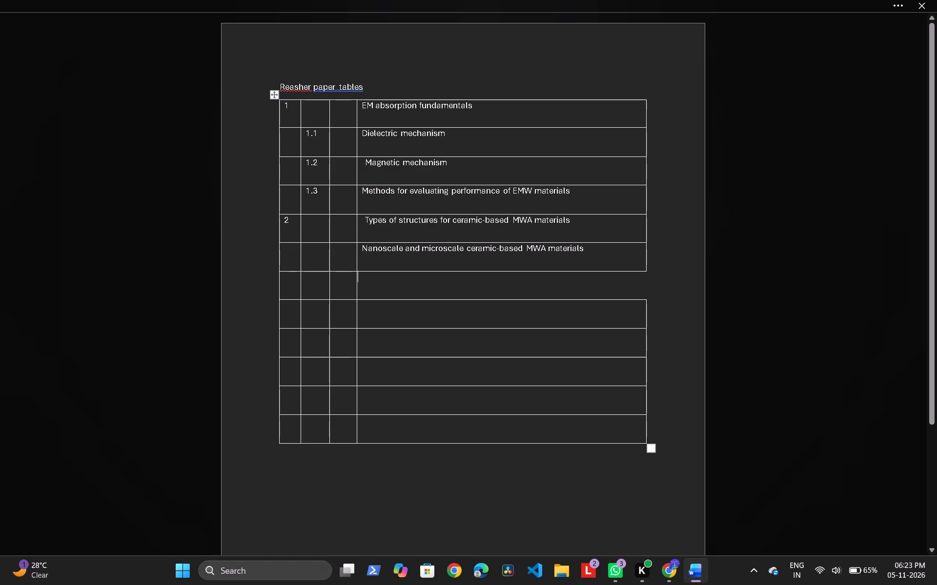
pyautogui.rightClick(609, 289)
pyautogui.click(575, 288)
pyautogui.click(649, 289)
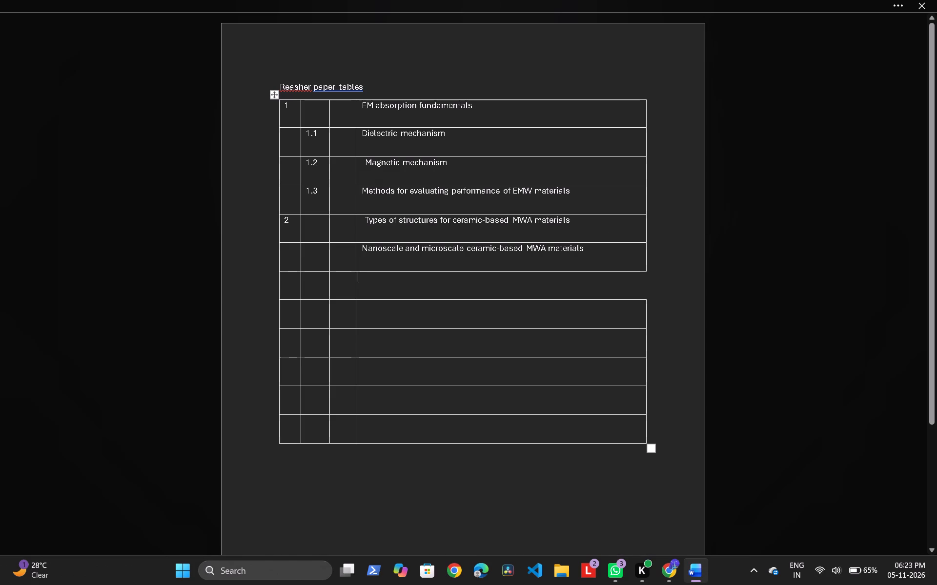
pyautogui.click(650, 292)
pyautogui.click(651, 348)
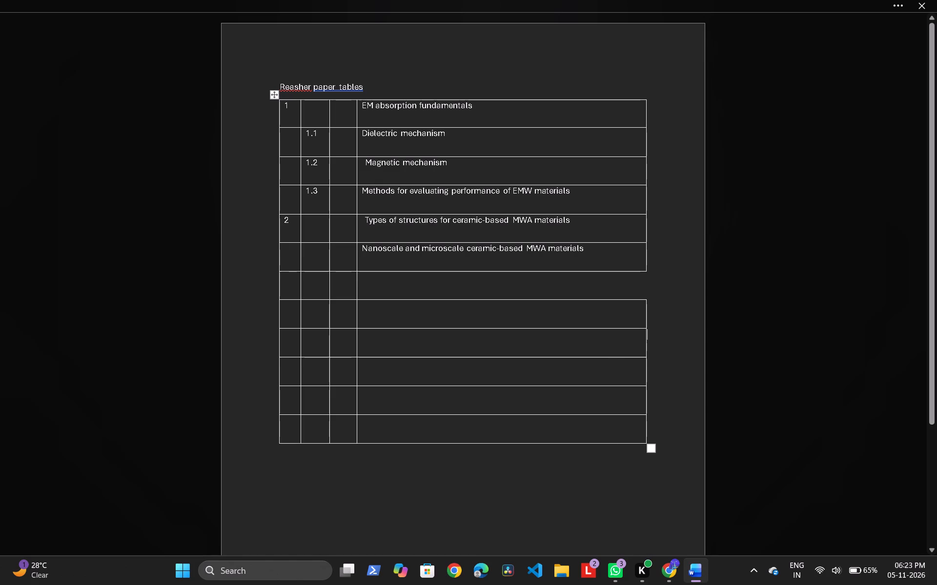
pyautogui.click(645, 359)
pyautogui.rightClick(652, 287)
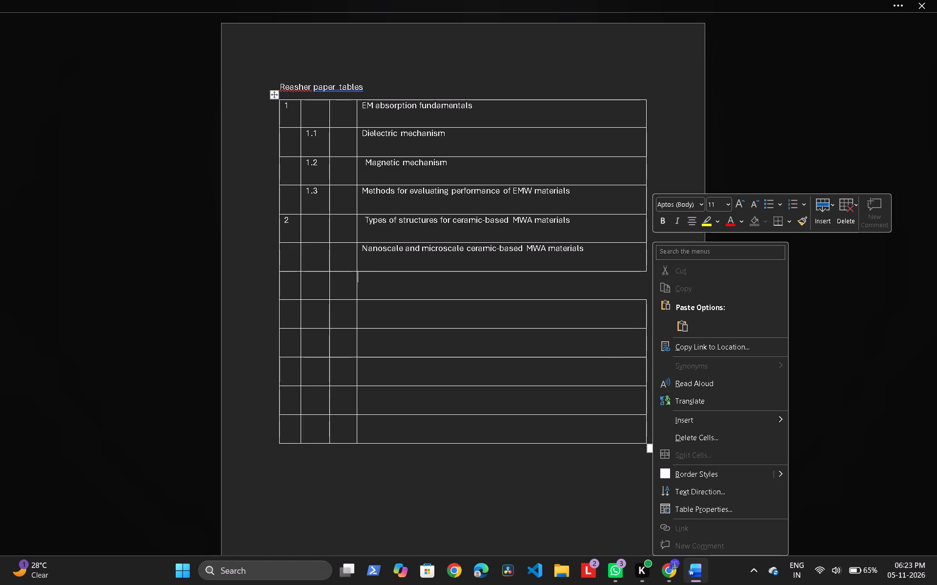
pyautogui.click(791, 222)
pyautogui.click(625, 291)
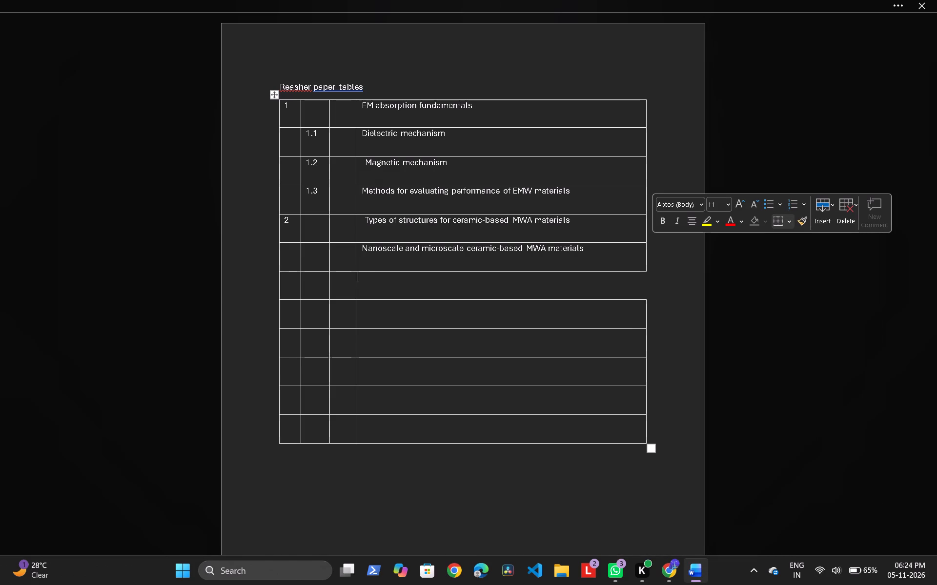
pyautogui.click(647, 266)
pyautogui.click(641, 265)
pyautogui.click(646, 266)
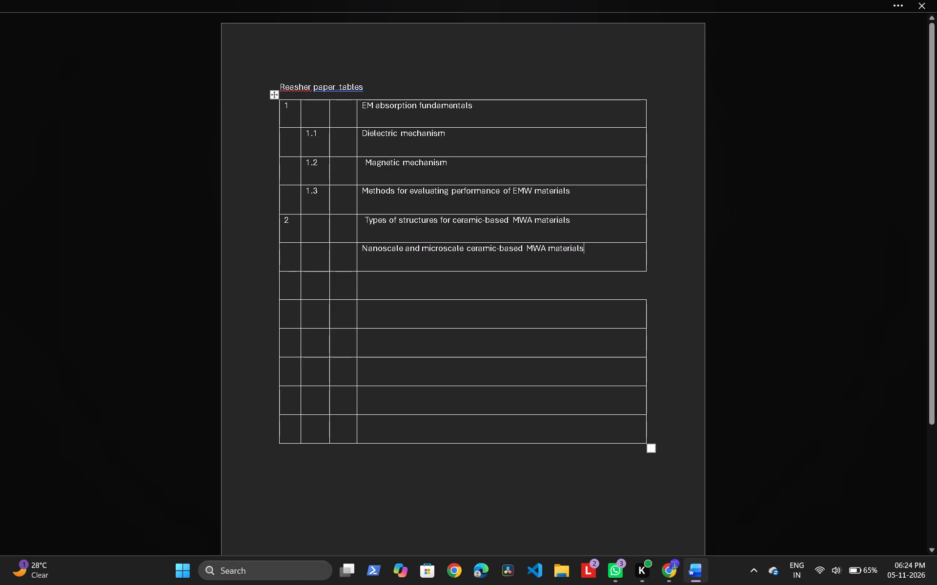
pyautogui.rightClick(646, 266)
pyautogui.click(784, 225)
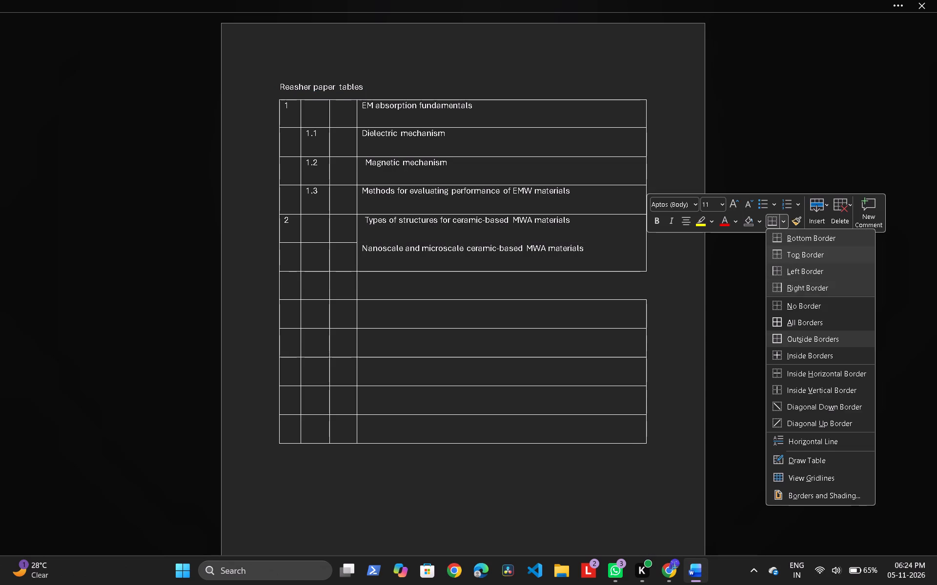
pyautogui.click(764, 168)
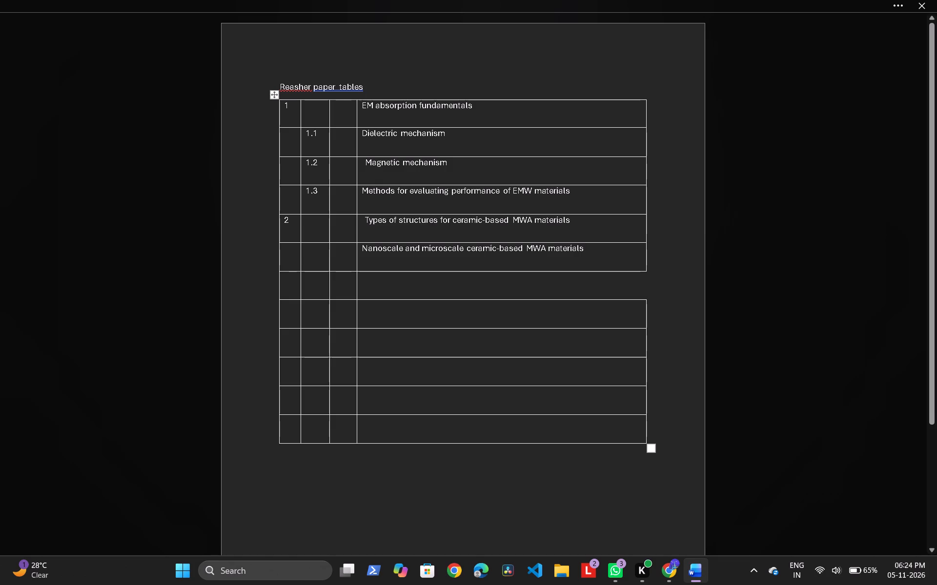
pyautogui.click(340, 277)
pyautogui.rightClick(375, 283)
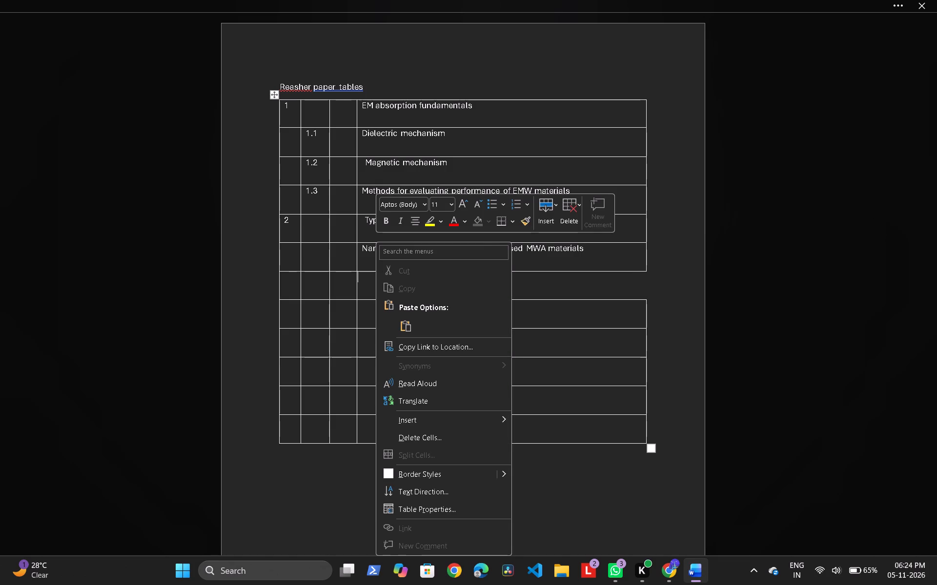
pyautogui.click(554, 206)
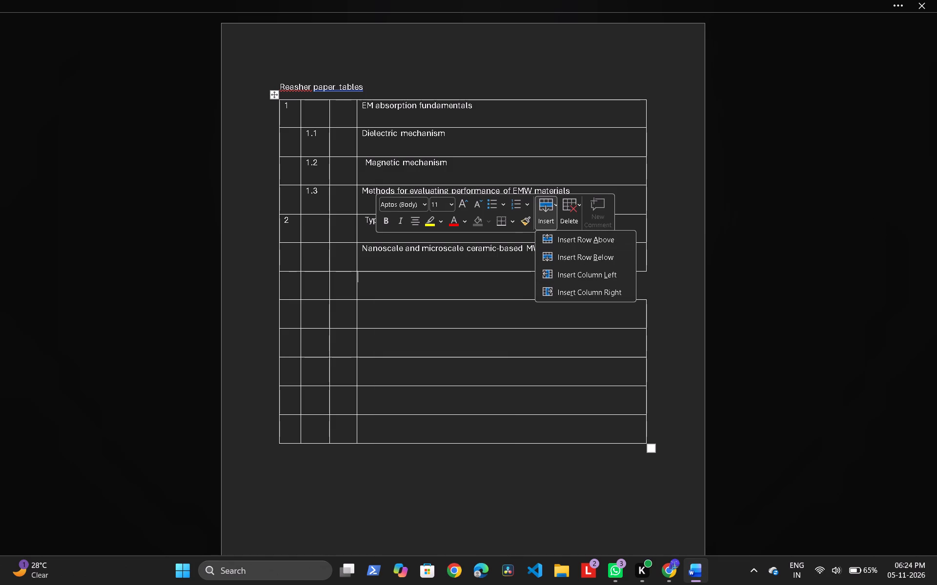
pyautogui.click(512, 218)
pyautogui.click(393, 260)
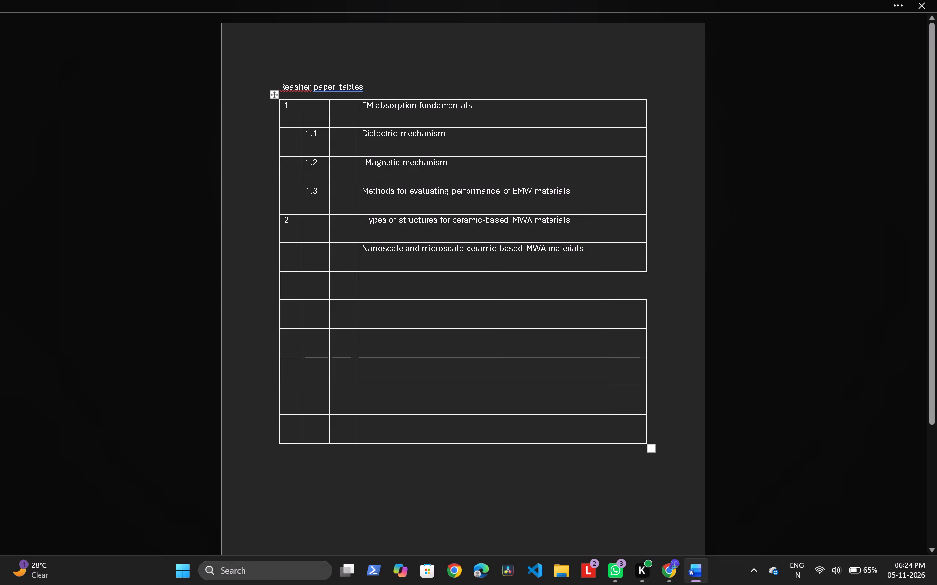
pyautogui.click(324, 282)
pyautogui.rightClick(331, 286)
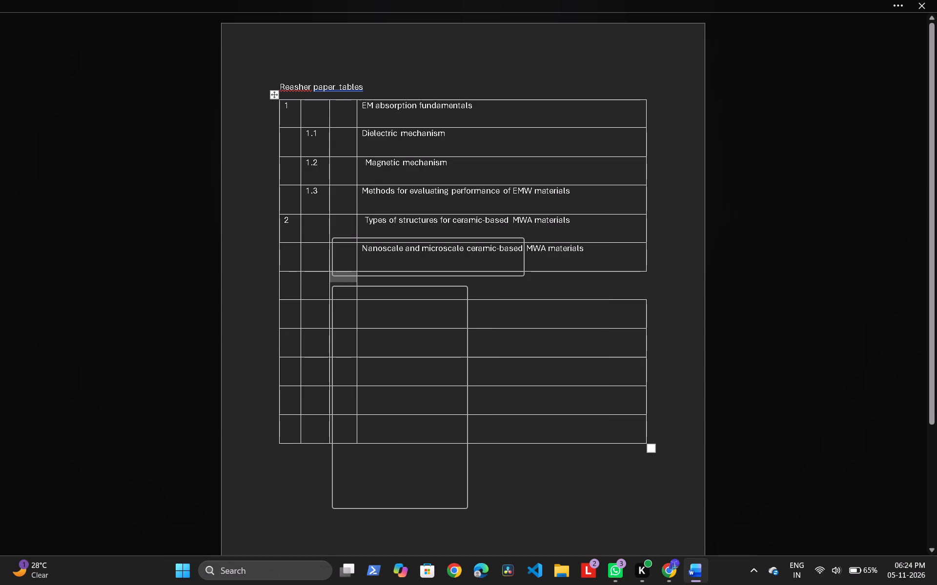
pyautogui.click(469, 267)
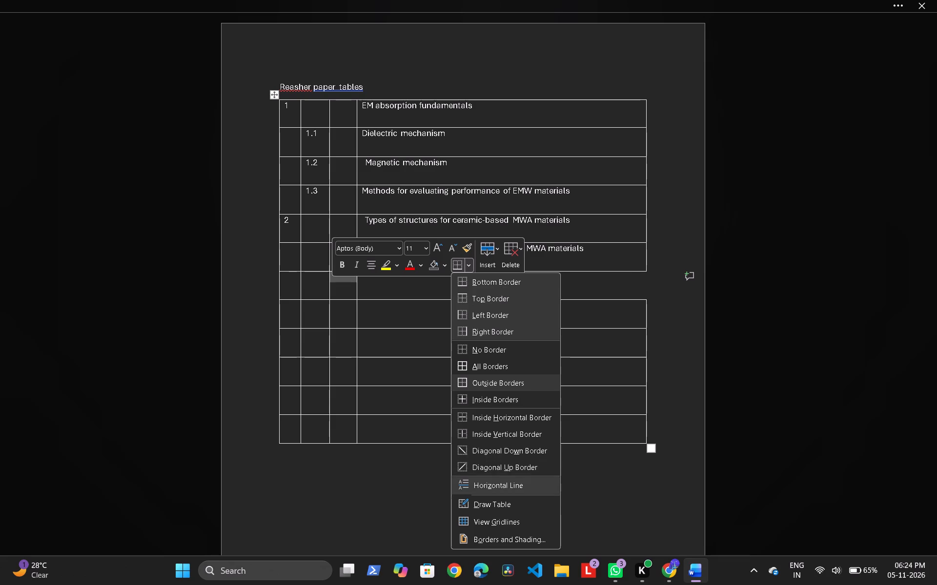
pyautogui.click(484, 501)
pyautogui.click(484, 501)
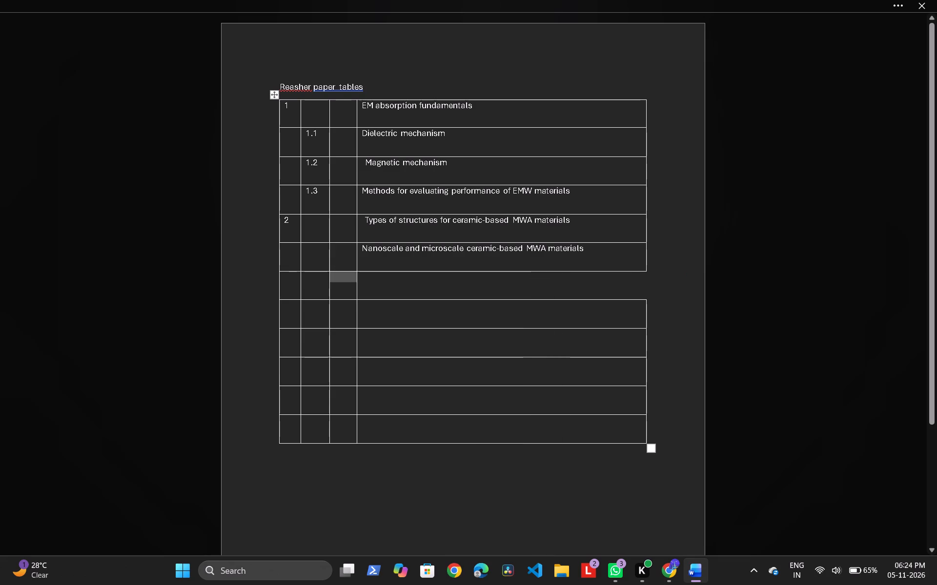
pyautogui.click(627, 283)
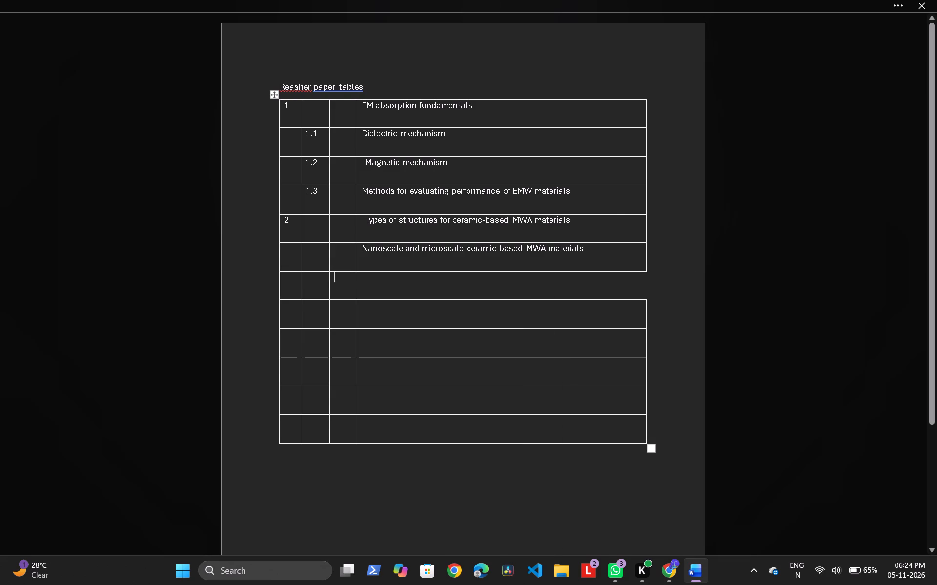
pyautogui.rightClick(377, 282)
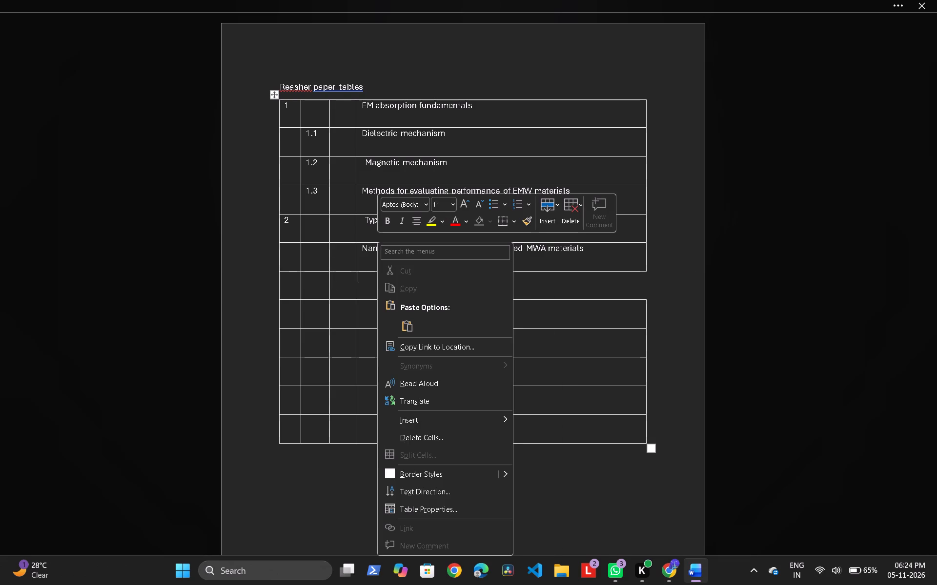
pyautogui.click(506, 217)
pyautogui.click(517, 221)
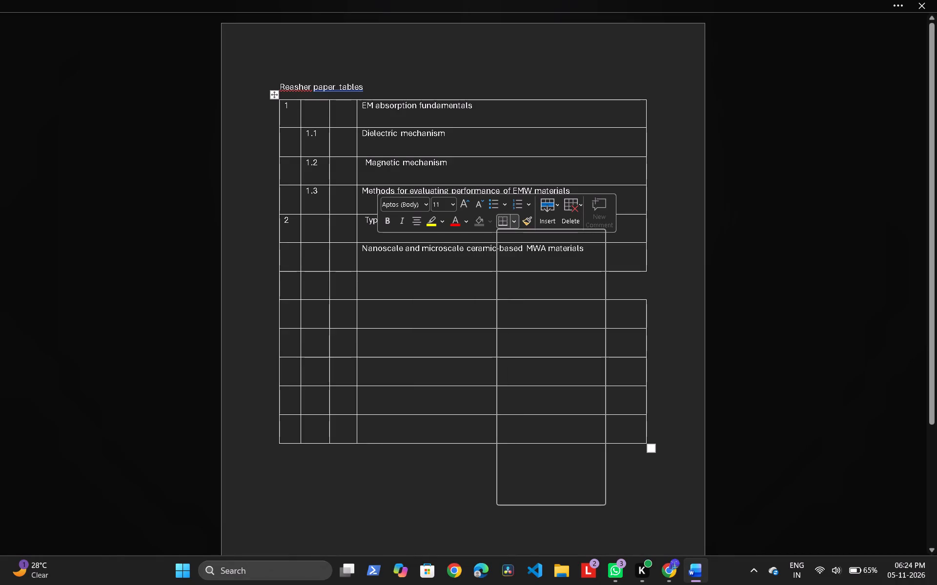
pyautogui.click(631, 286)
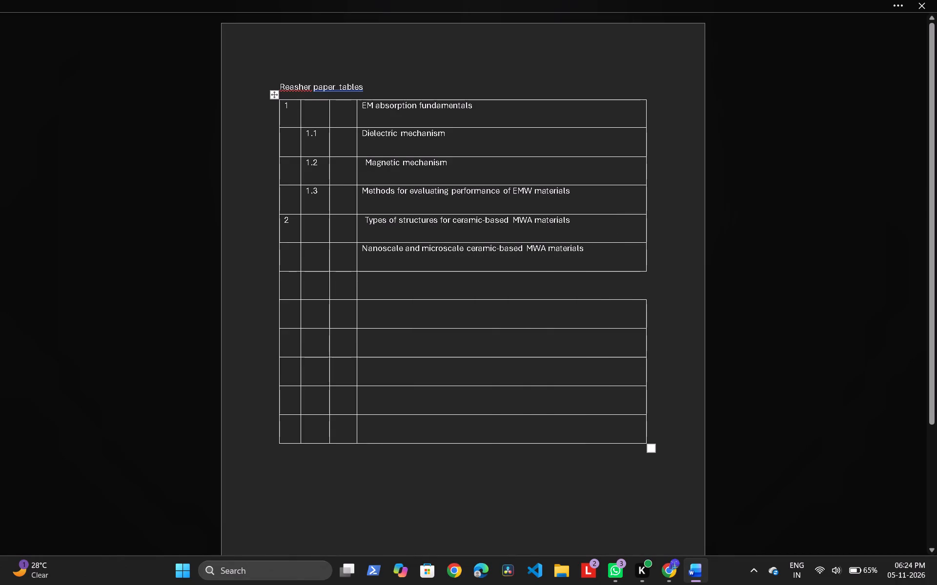
# Undo the insertion of the blank column between the subsection number column and the heading column.
pyautogui.click(340, 281)
pyautogui.click(371, 280)
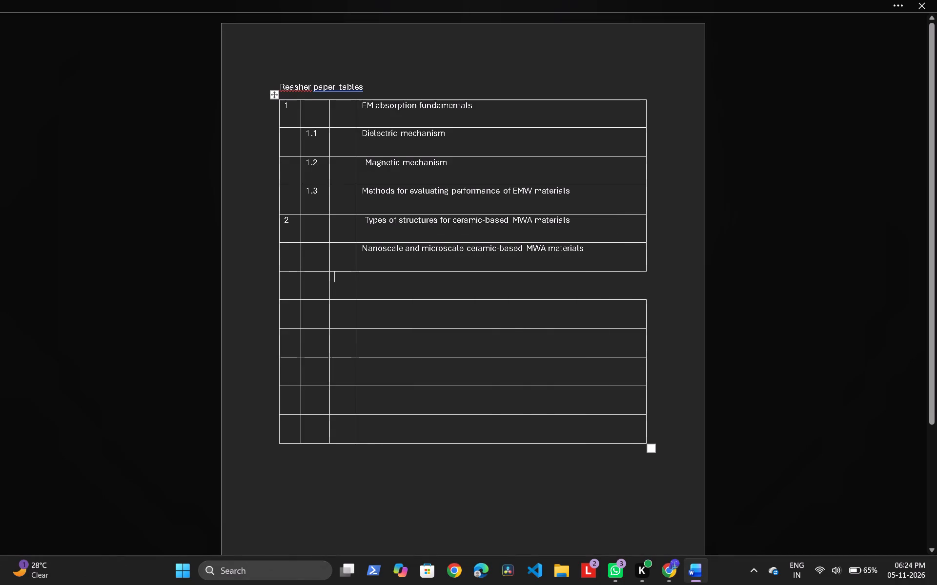
pyautogui.rightClick(372, 280)
pyautogui.hotkey('ctrl', 'z')
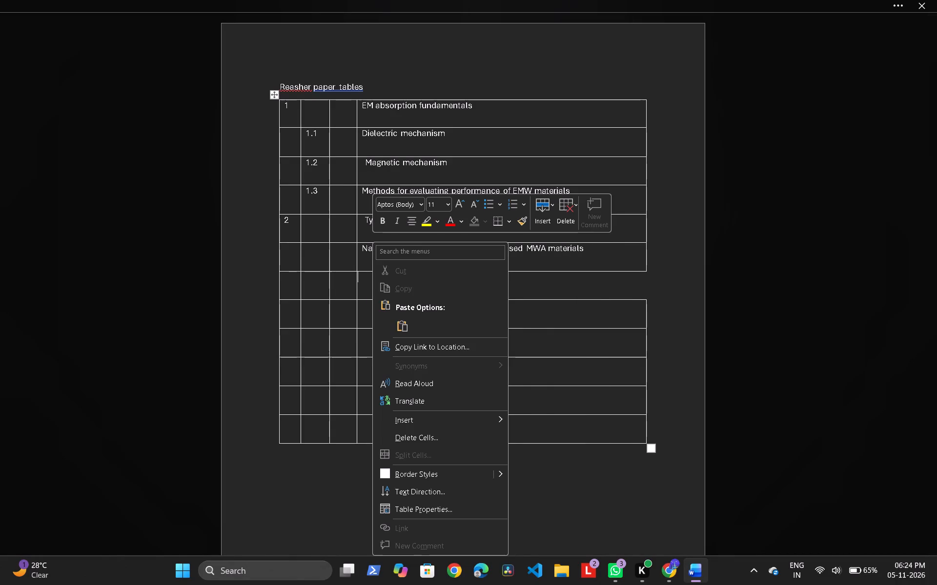
pyautogui.click(239, 264)
pyautogui.hotkey('ctrl', 'z')
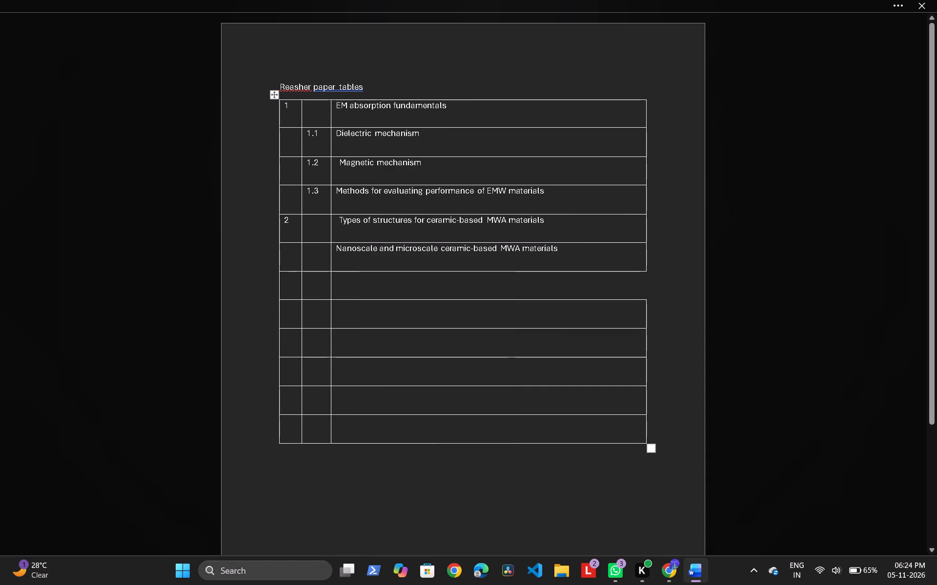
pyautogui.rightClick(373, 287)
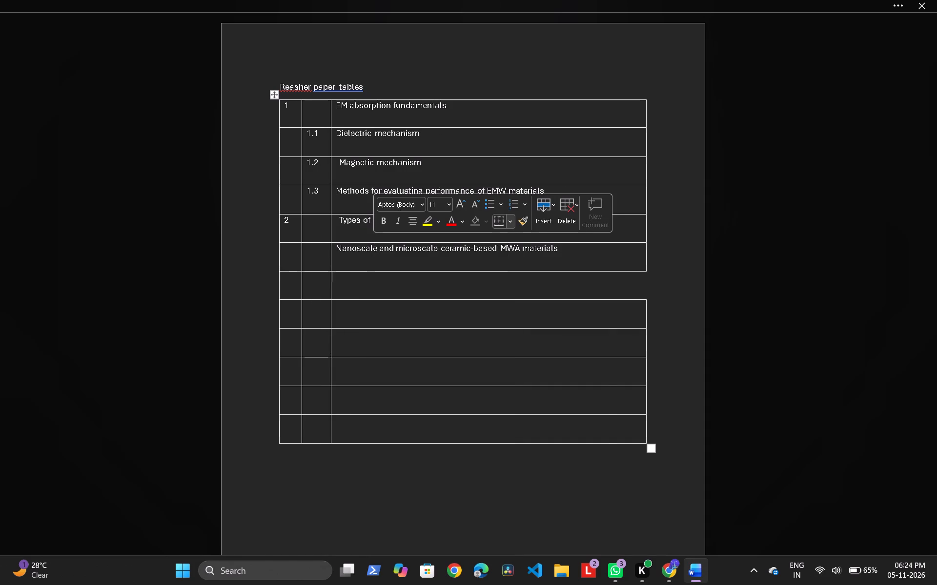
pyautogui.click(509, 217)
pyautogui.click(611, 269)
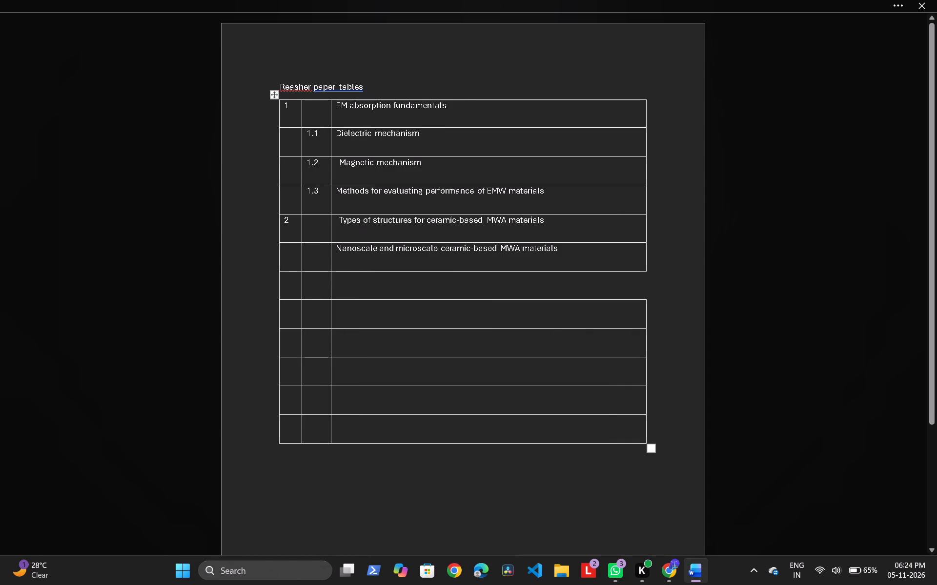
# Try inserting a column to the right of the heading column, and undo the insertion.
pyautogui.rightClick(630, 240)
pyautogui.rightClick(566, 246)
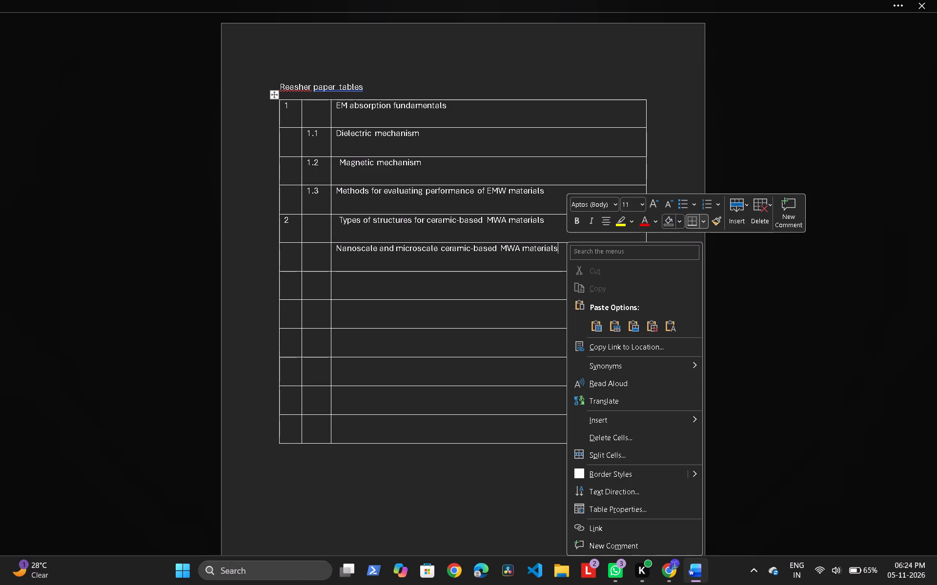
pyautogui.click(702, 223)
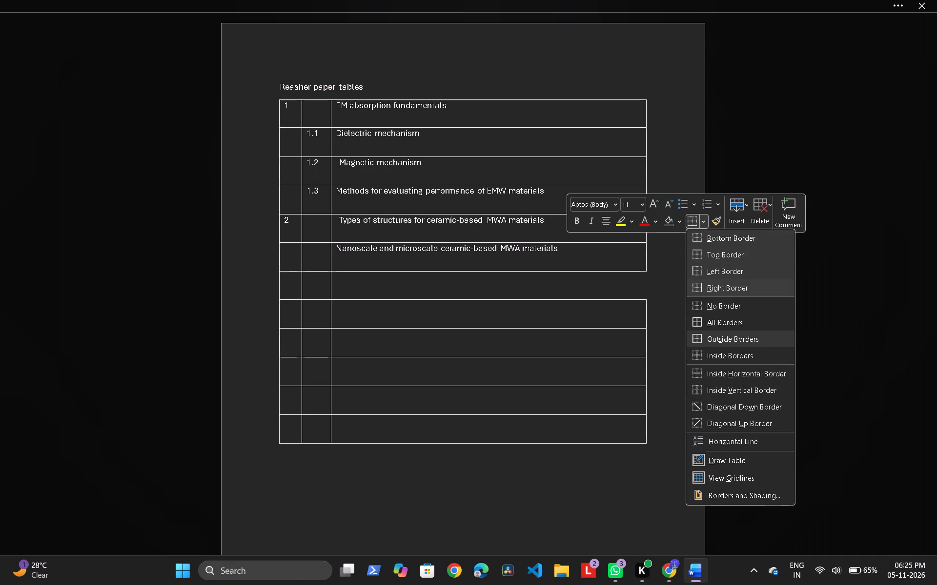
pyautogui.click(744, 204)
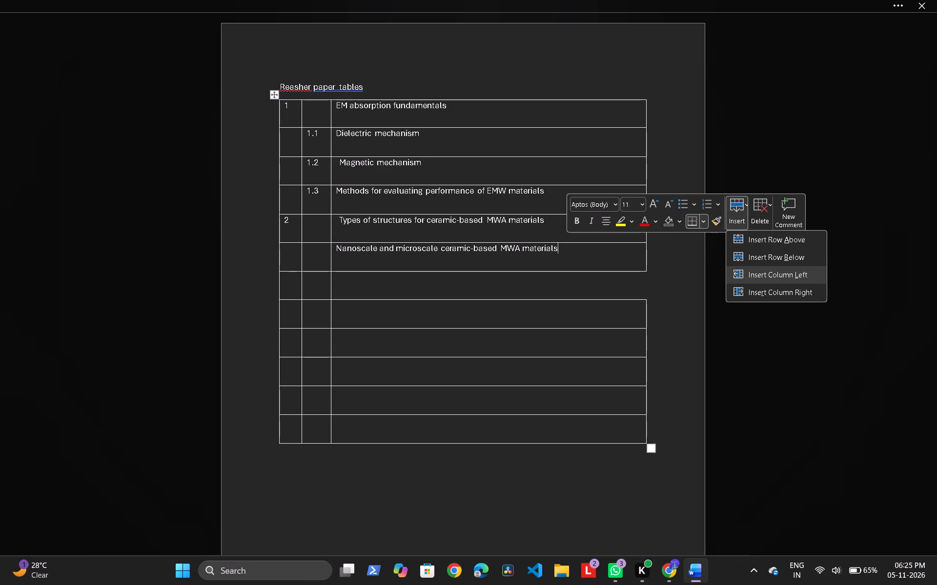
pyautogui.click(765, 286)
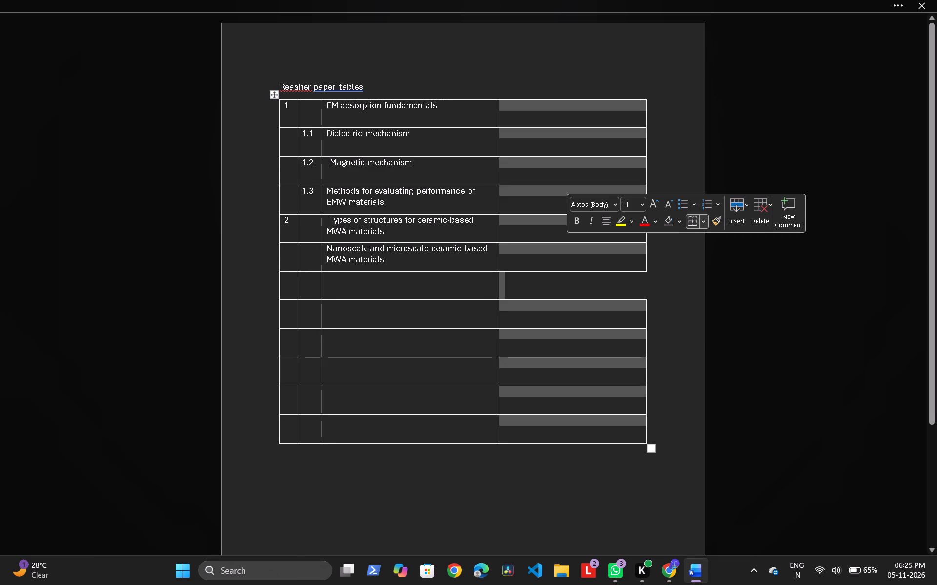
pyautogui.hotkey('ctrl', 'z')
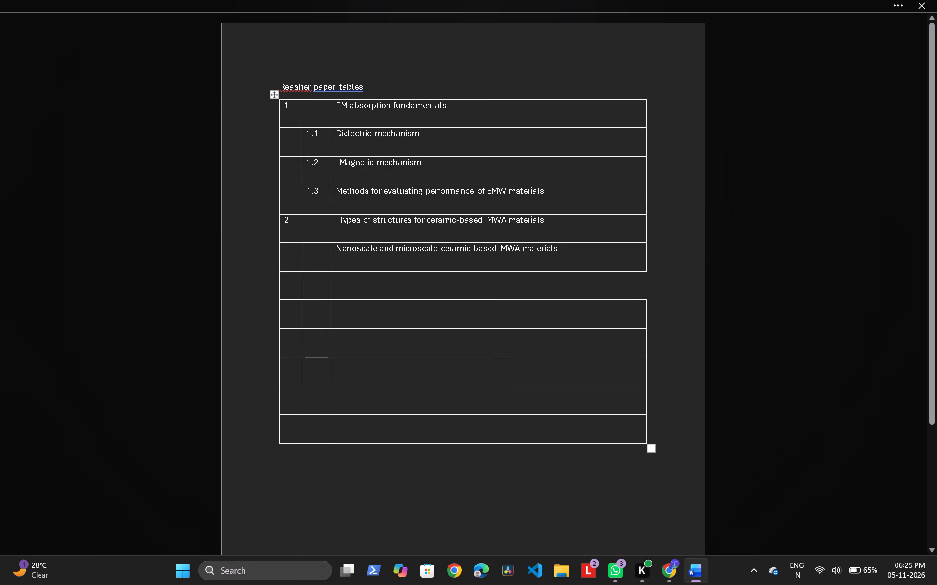
# Insert a blank column to the right of the subsection number column, before the heading column.
pyautogui.click(327, 224)
pyautogui.rightClick(307, 259)
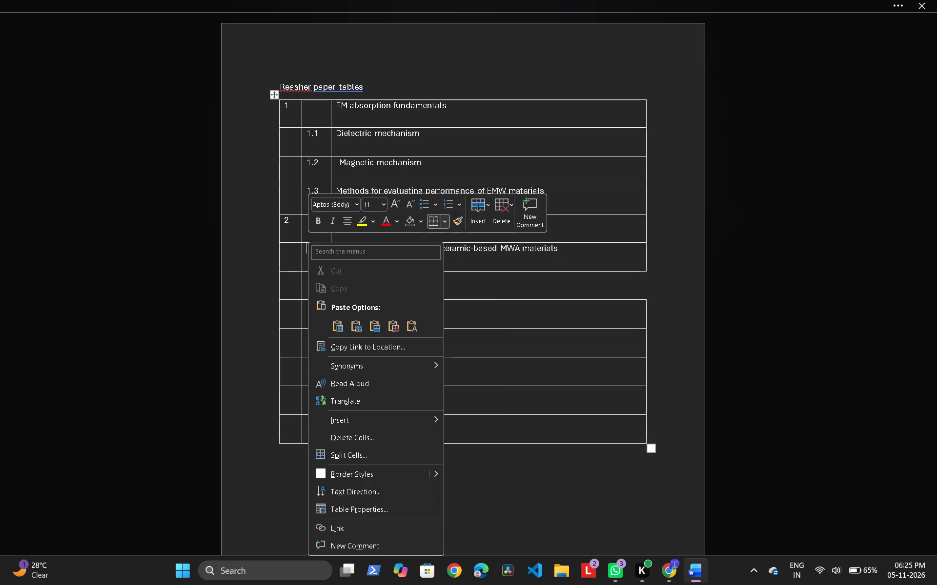
pyautogui.click(479, 212)
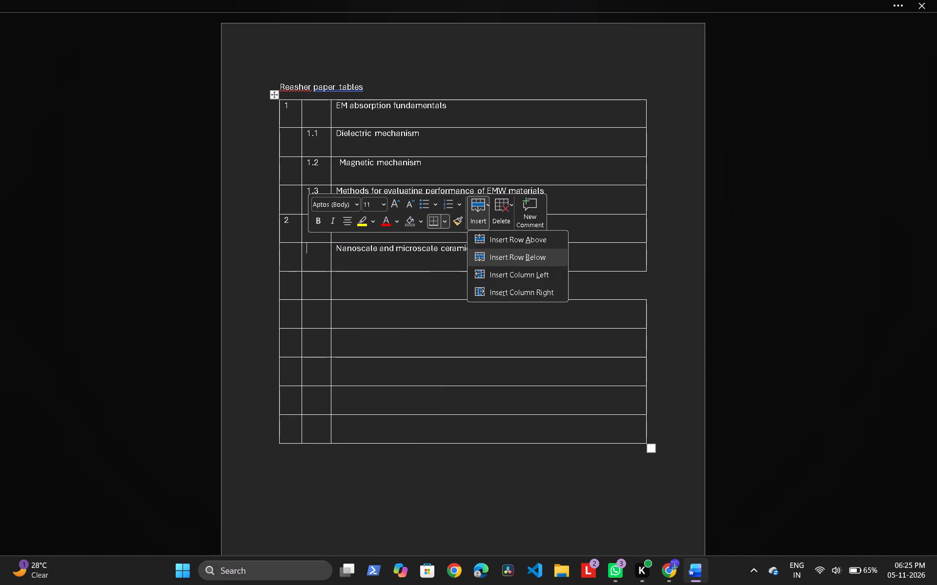
pyautogui.click(511, 286)
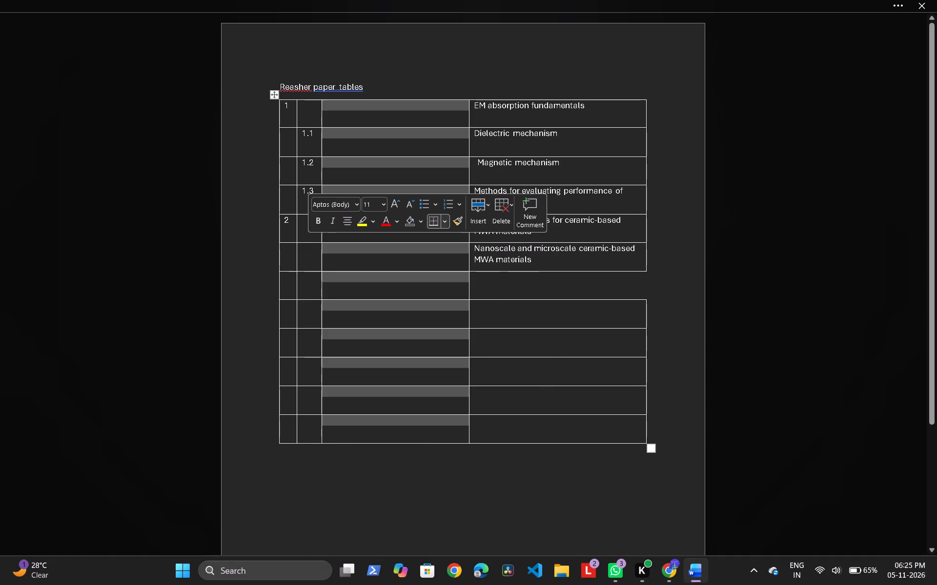
# Narrow the new blank column to about the width of the subsection number column, giving the space to the heading column.
pyautogui.click(474, 292)
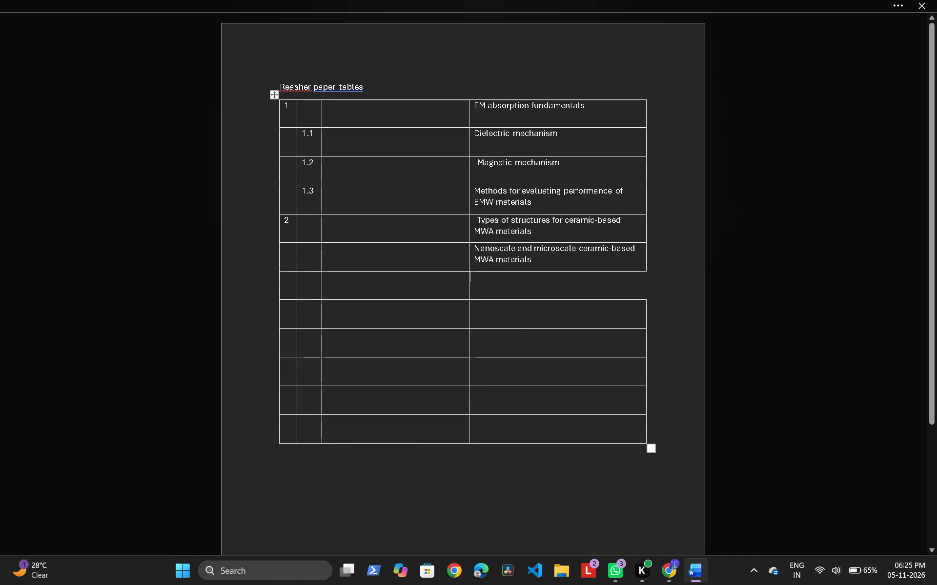
pyautogui.moveTo(474, 285); pyautogui.dragTo(442, 285)
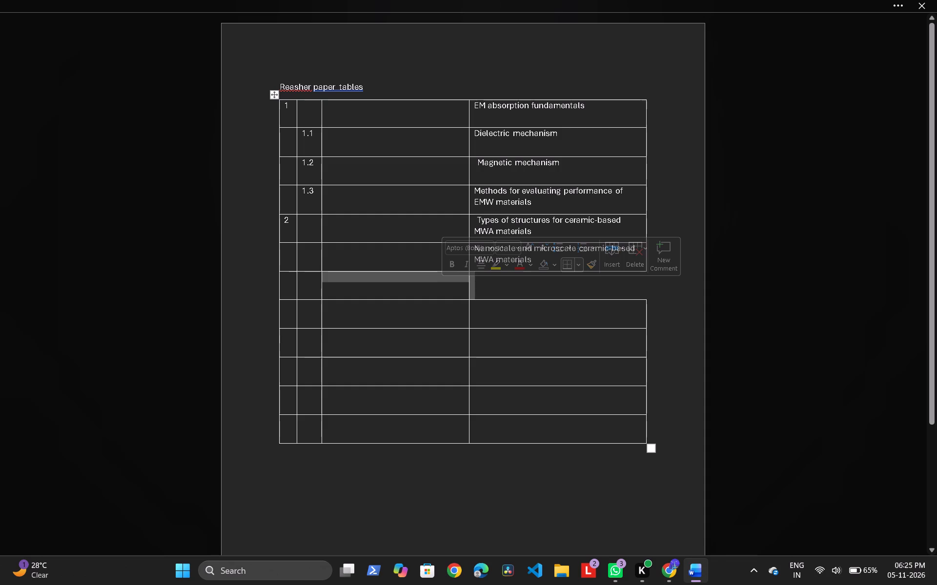
pyautogui.click(473, 48)
pyautogui.moveTo(471, 114); pyautogui.dragTo(457, 114)
pyautogui.click(475, 64)
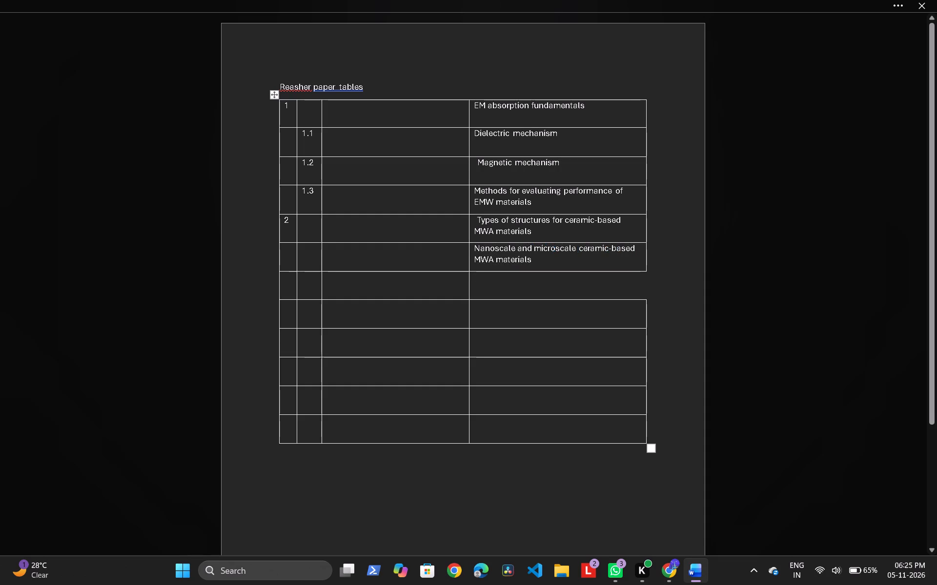
pyautogui.moveTo(469, 116); pyautogui.dragTo(407, 115)
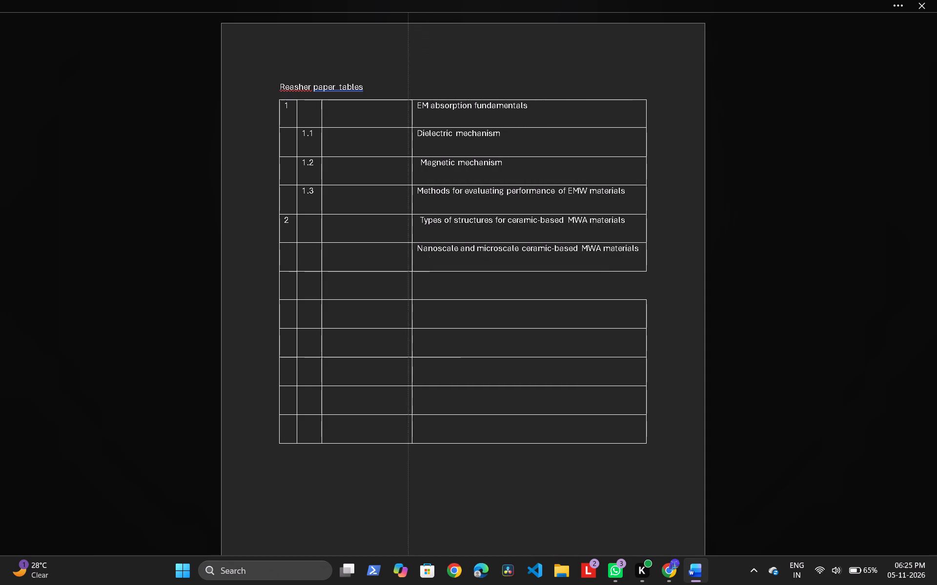
pyautogui.moveTo(407, 115); pyautogui.dragTo(349, 117)
pyautogui.click(441, 73)
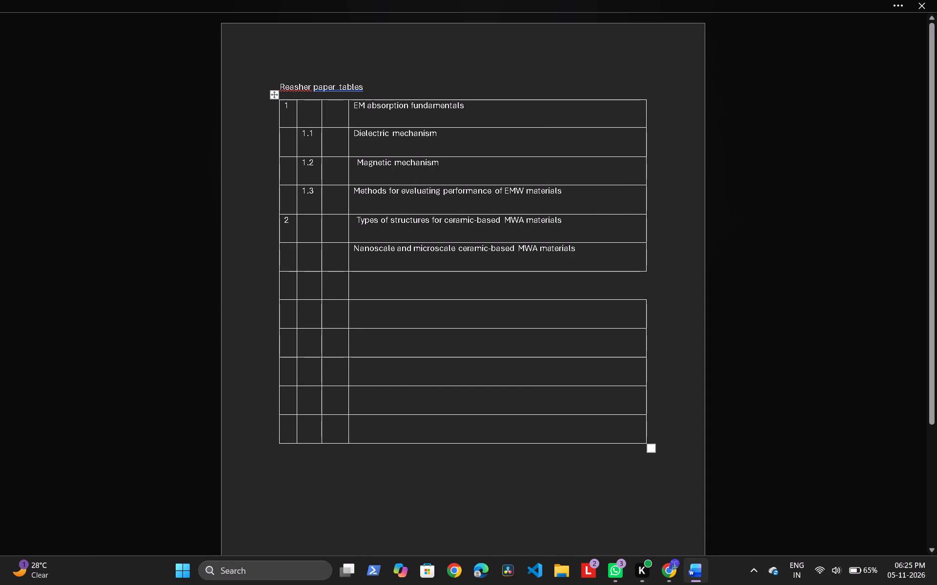
# Enter 2.1 as the subsection number for the heading Nanoscale and microscale ceramic-based MWA materials.
pyautogui.click(310, 261)
pyautogui.write('2.1')
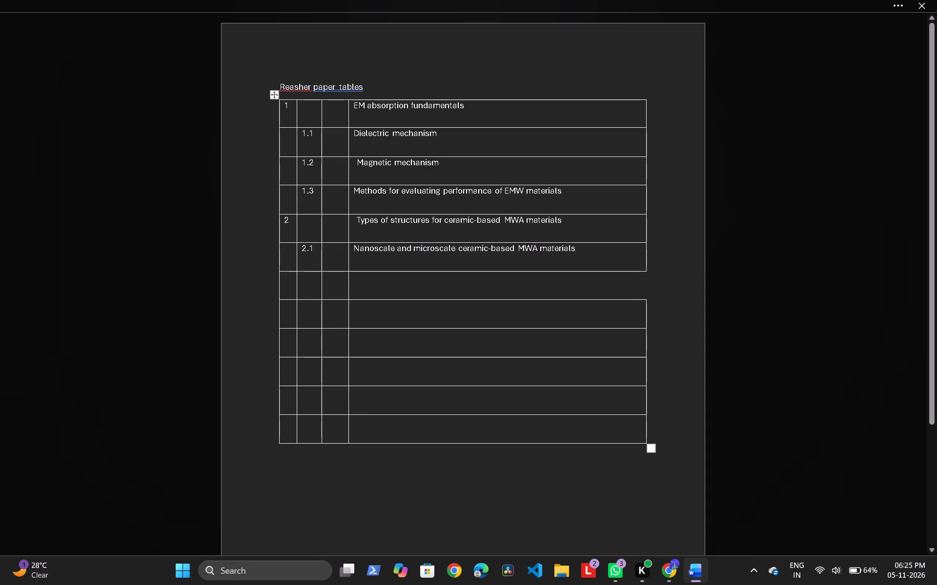
# Copy the heading "3.1.1 Ceramic fiber MWA materials" from the review PDF in Chrome and paste it in Word at the first blank row's missing heading cell.
pyautogui.click(676, 565)
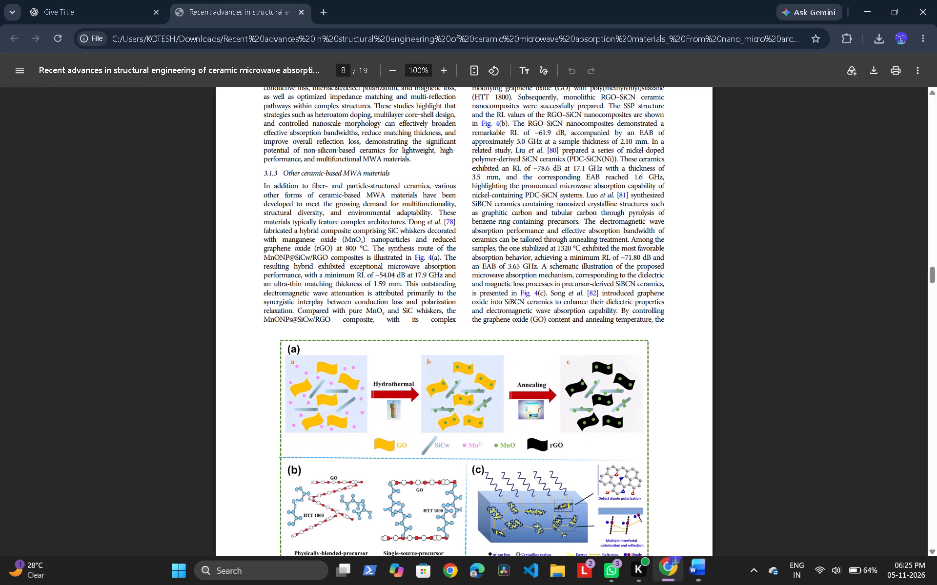
pyautogui.scroll(12, 552, 406)
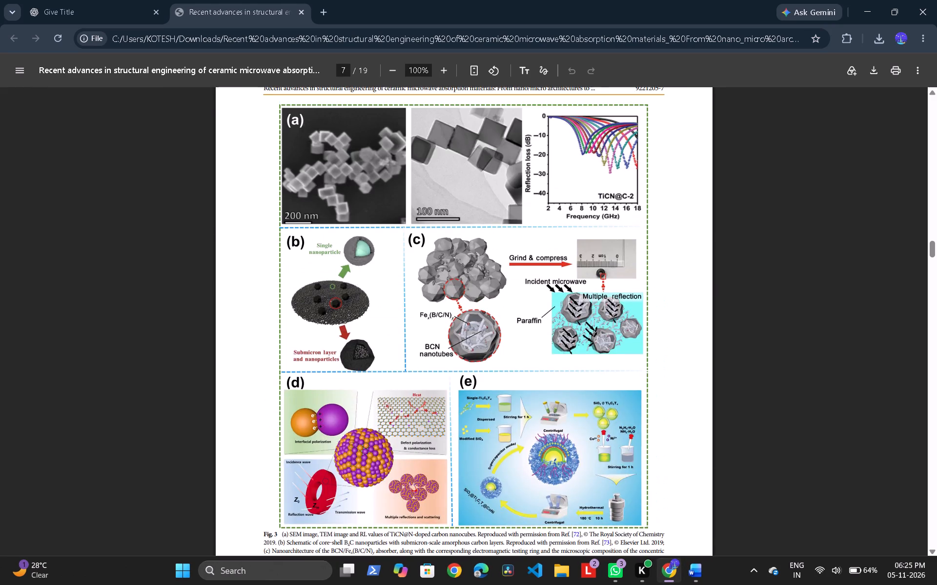
pyautogui.scroll(20, 552, 412)
pyautogui.scroll(11, 552, 412)
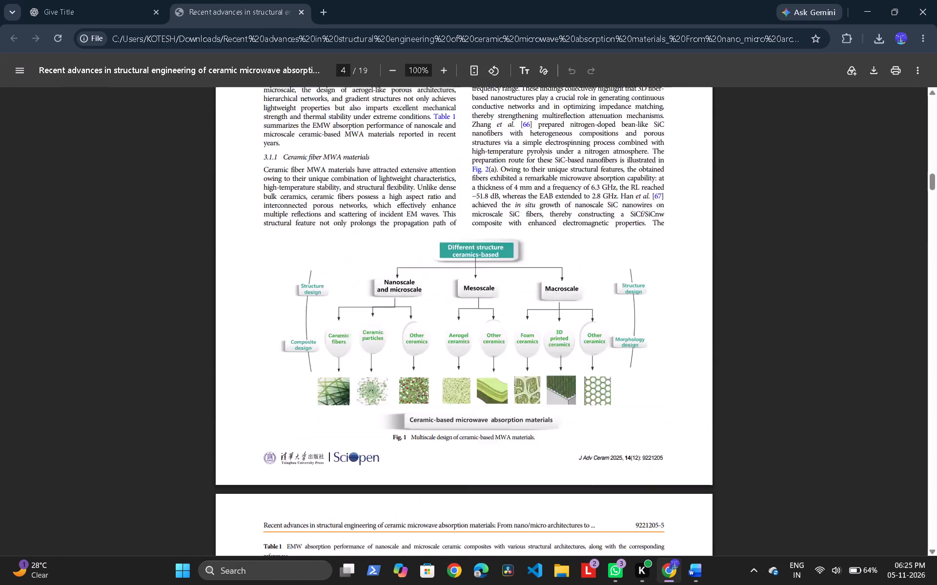
pyautogui.scroll(6, 552, 412)
pyautogui.scroll(-4, 456, 452)
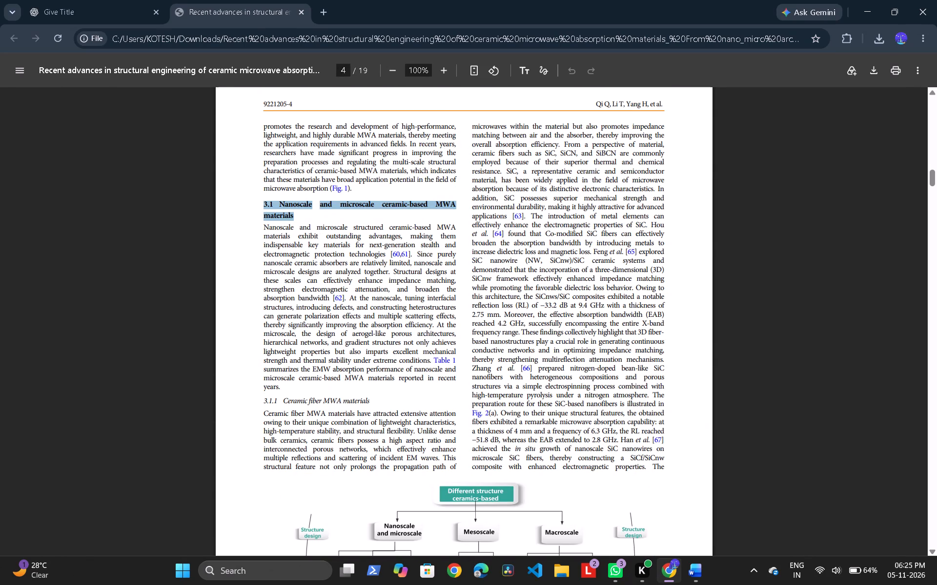
pyautogui.moveTo(255, 401); pyautogui.dragTo(348, 404)
pyautogui.moveTo(374, 403); pyautogui.dragTo(337, 397)
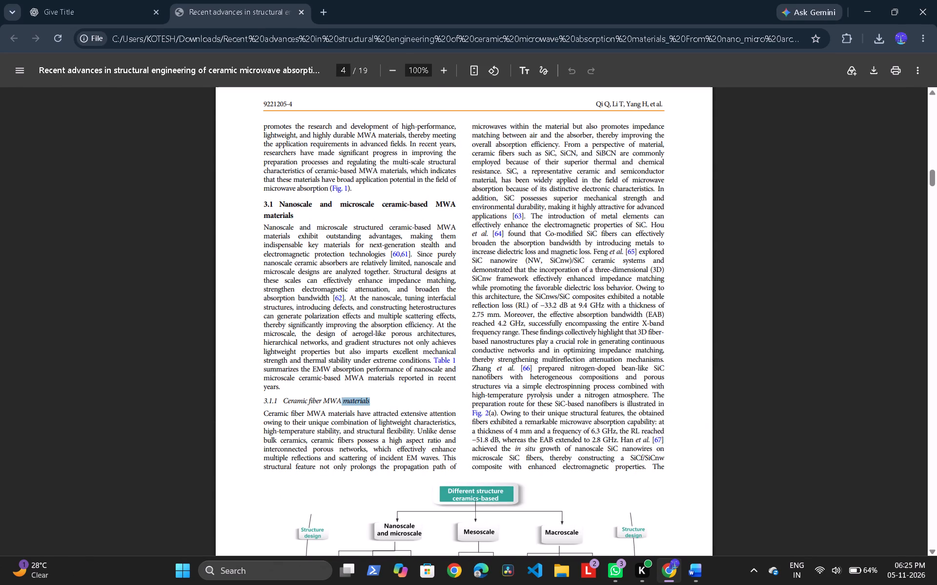
pyautogui.moveTo(337, 397); pyautogui.dragTo(262, 395)
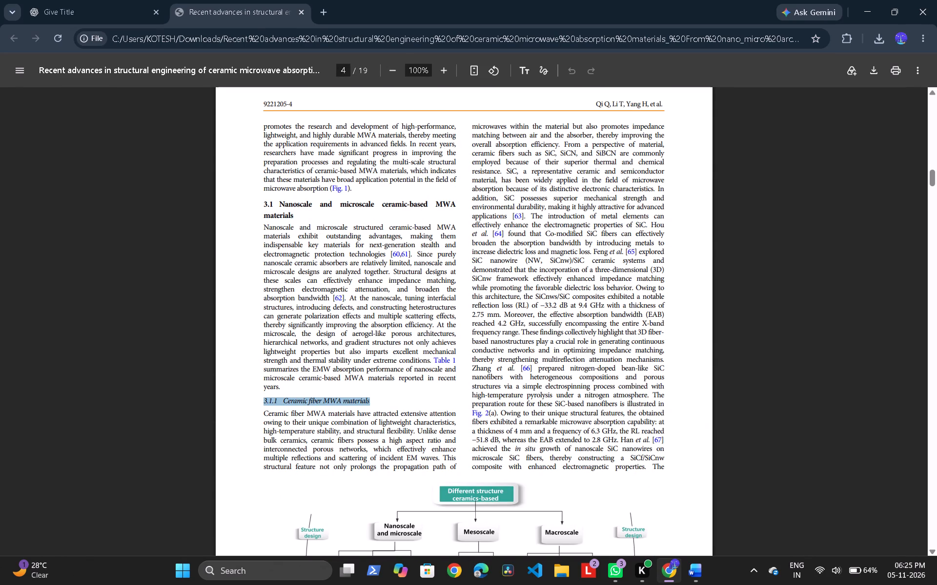
pyautogui.hotkey('ctrl', 'c')
pyautogui.hotkey('ctrl', 'c')
pyautogui.click(691, 572)
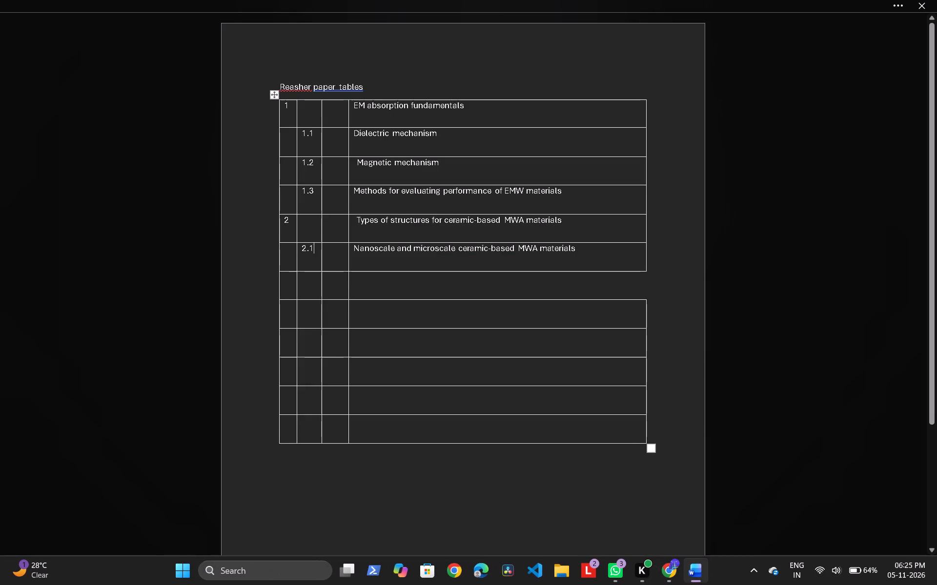
pyautogui.click(394, 295)
pyautogui.hotkey('ctrl', 'v')
# Paste the heading "3.1.1 Ceramic fiber MWA materials" into the heading cell of the second blank row below 2.1.
pyautogui.hotkey('ctrl', 'v')
pyautogui.click(377, 318)
pyautogui.hotkey('ctrl', 'v')
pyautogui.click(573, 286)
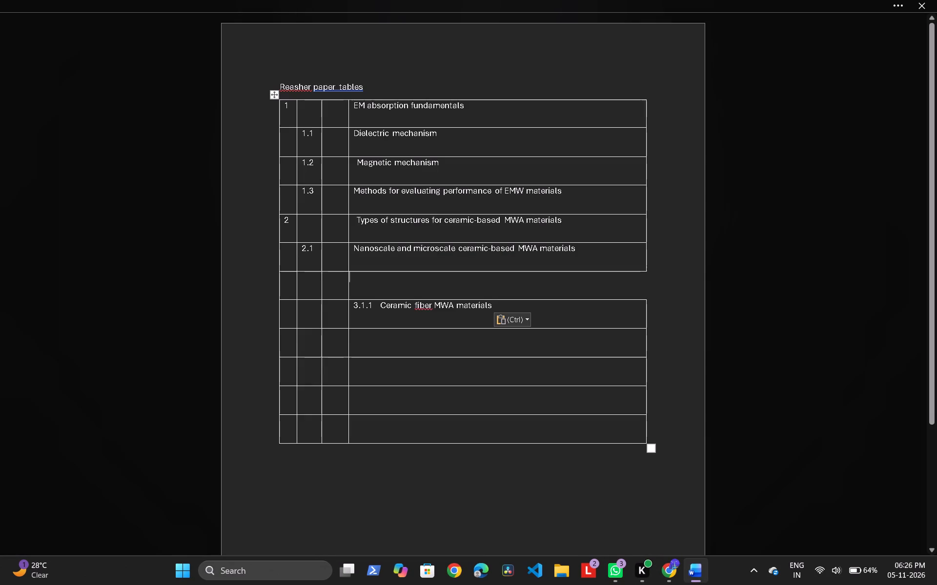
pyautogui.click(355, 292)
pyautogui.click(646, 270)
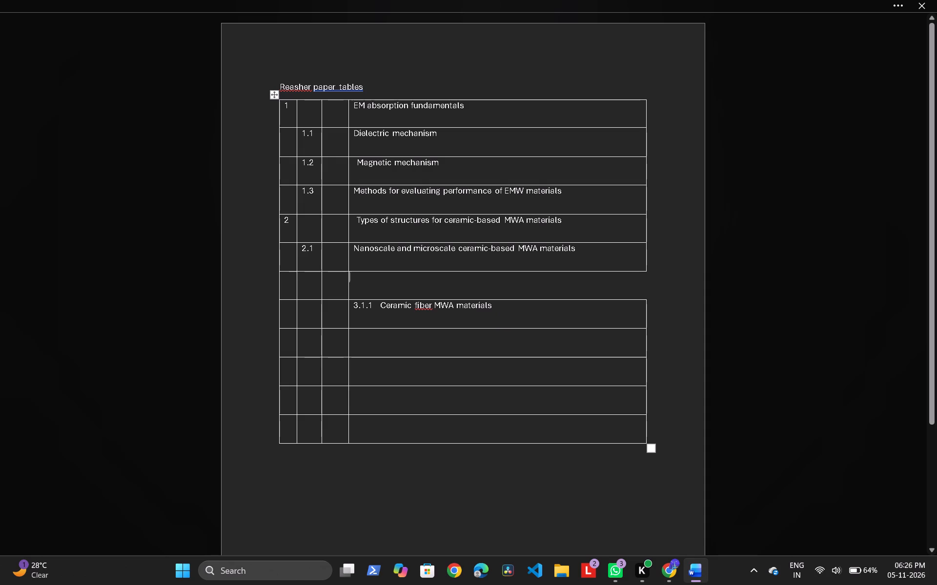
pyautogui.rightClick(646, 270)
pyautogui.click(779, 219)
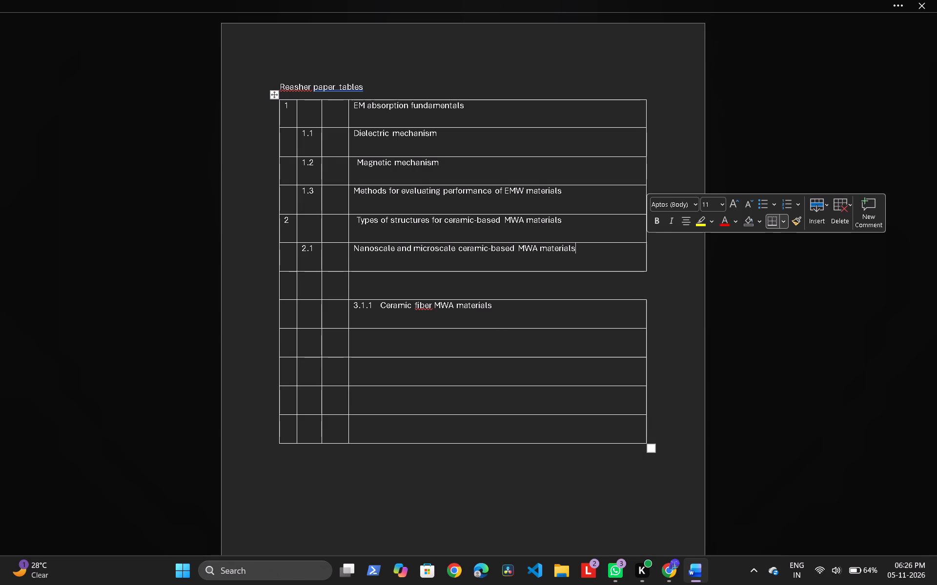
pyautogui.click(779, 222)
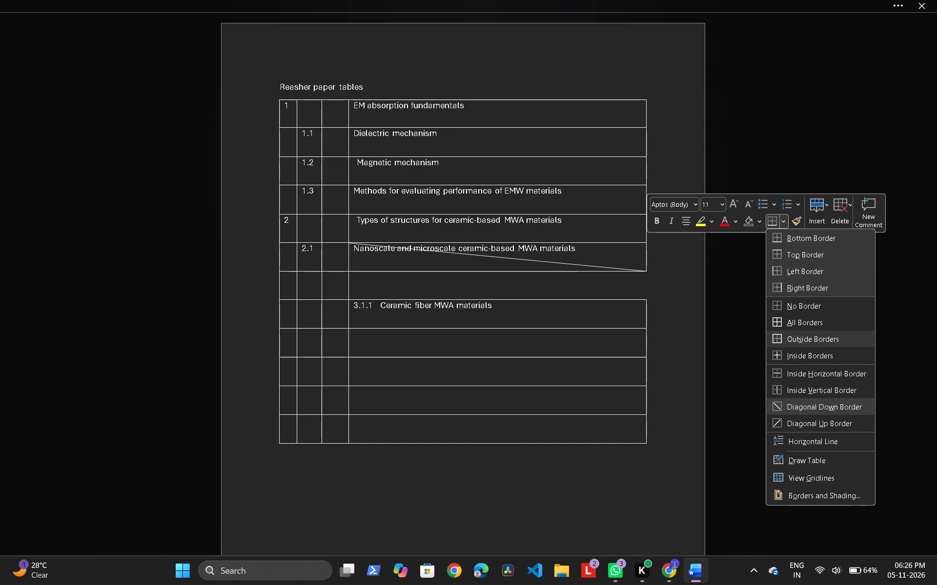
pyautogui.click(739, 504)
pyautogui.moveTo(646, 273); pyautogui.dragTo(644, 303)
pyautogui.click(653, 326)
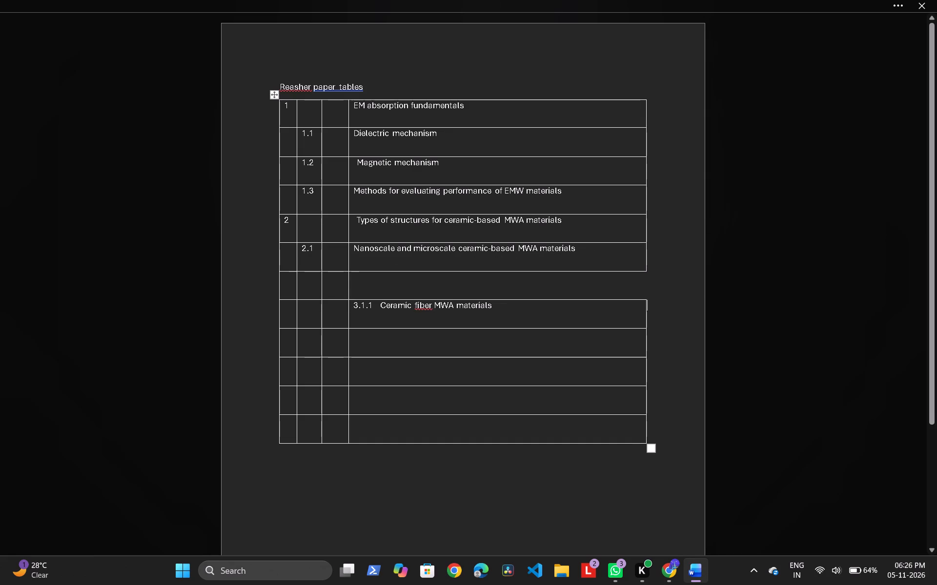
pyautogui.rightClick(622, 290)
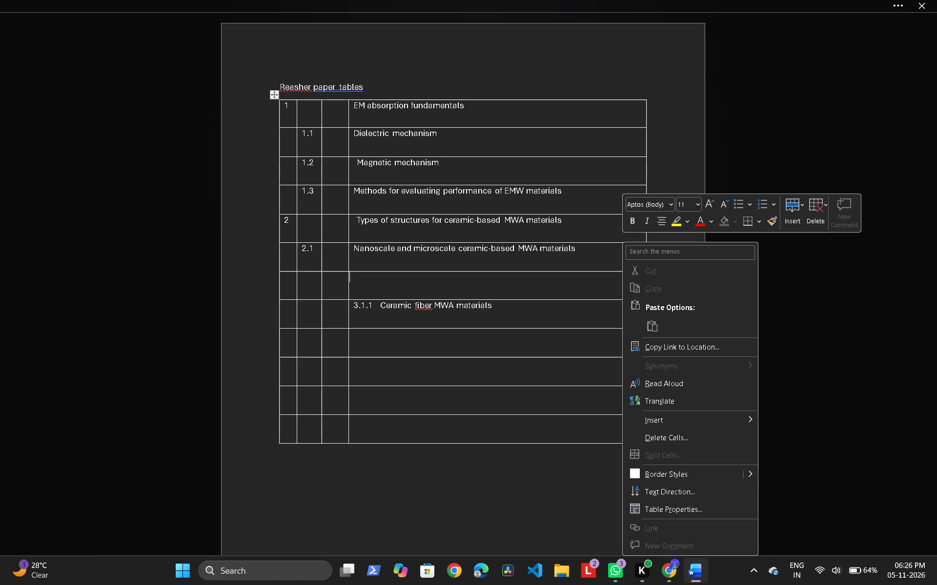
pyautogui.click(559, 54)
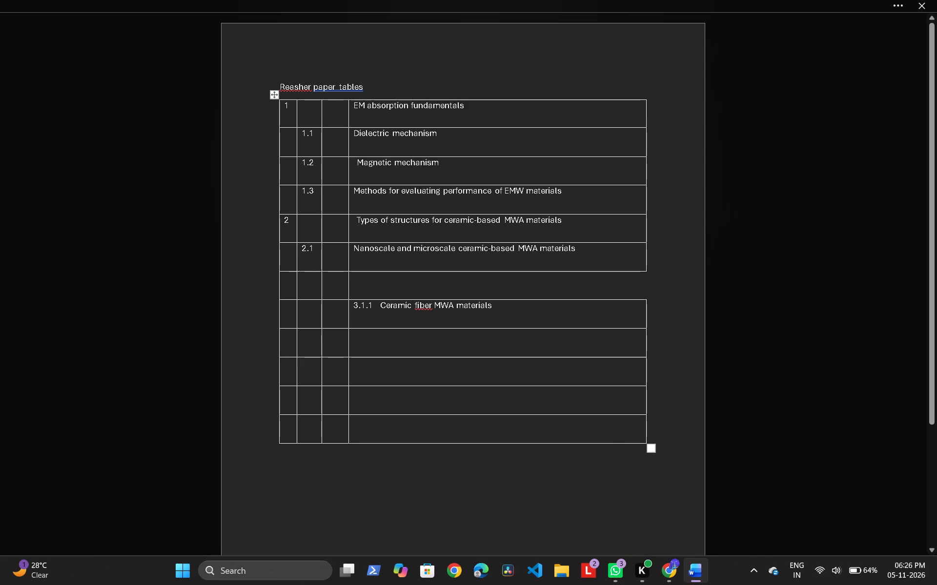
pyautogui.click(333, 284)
# Move the heading "3.1.1 Ceramic fiber MWA materials" up one row into the missing heading cell, clearing the original text below.
pyautogui.moveTo(351, 306); pyautogui.dragTo(418, 309)
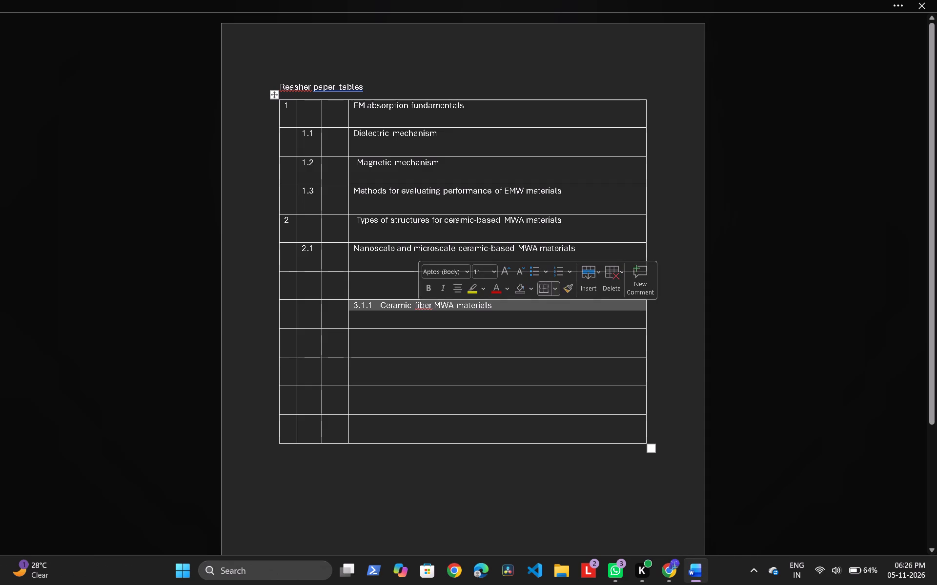
pyautogui.hotkey('ctrl', 'c')
pyautogui.click(427, 278)
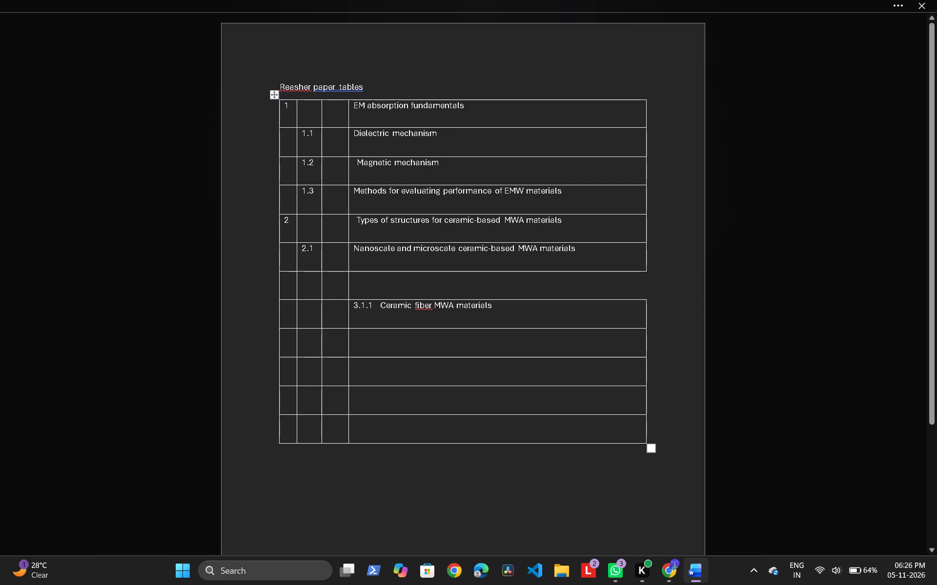
pyautogui.hotkey('ctrl', 'v')
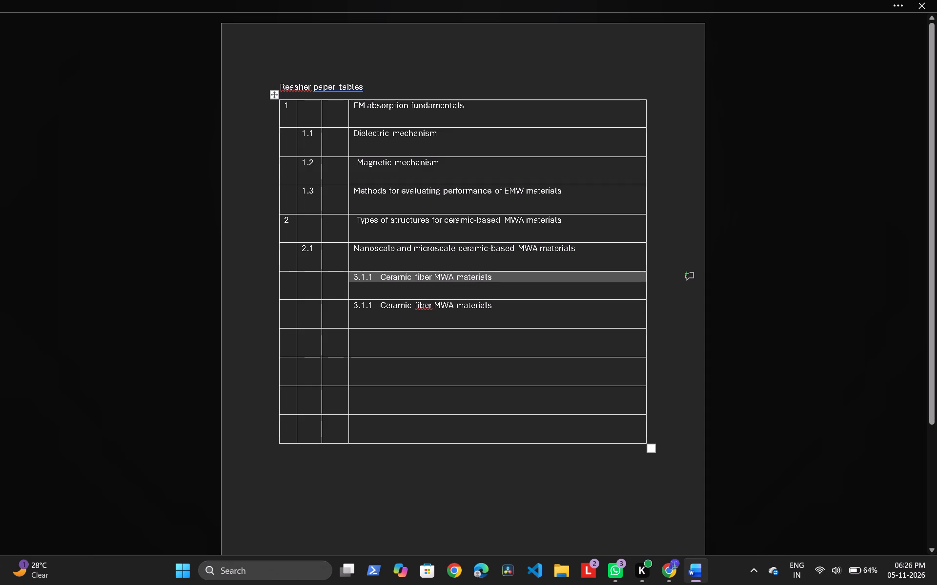
pyautogui.moveTo(500, 313); pyautogui.dragTo(355, 303)
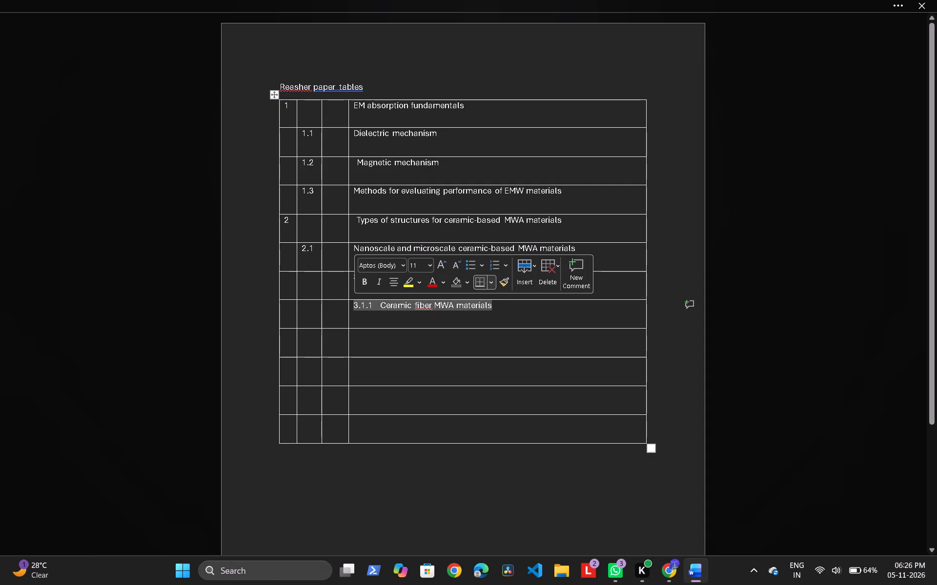
pyautogui.press('BackSpace')
# Copy the number from the Ceramic fiber MWA materials heading into its row's third-level number cell and change it to 2.1.1.
pyautogui.moveTo(377, 275); pyautogui.dragTo(360, 276)
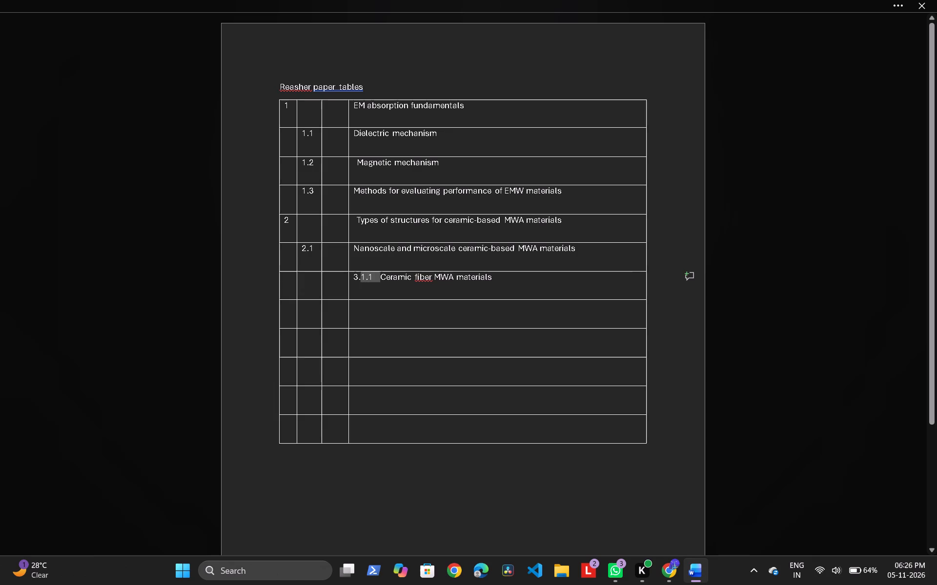
pyautogui.moveTo(360, 276); pyautogui.dragTo(352, 276)
pyautogui.hotkey('ctrl', 'c')
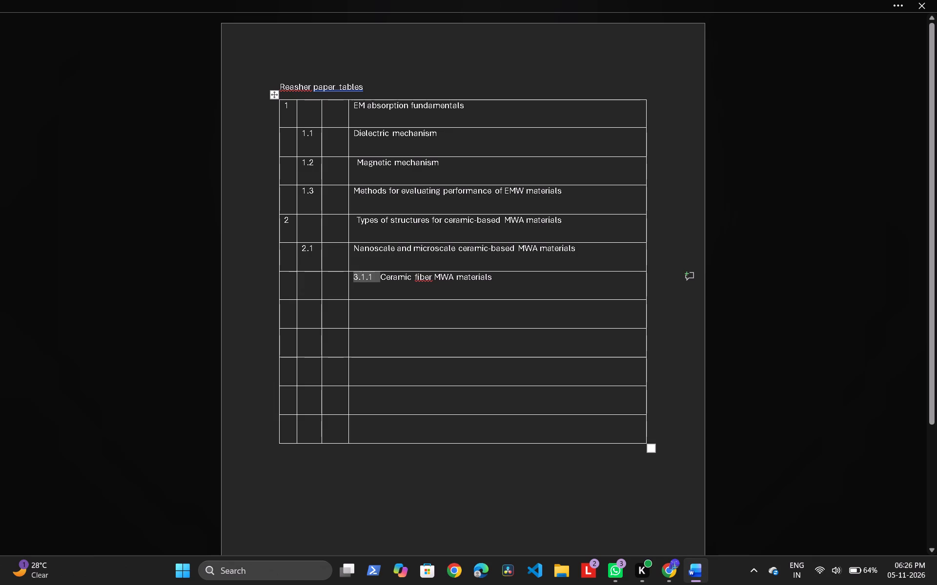
pyautogui.click(332, 280)
pyautogui.hotkey('ctrl', 'v')
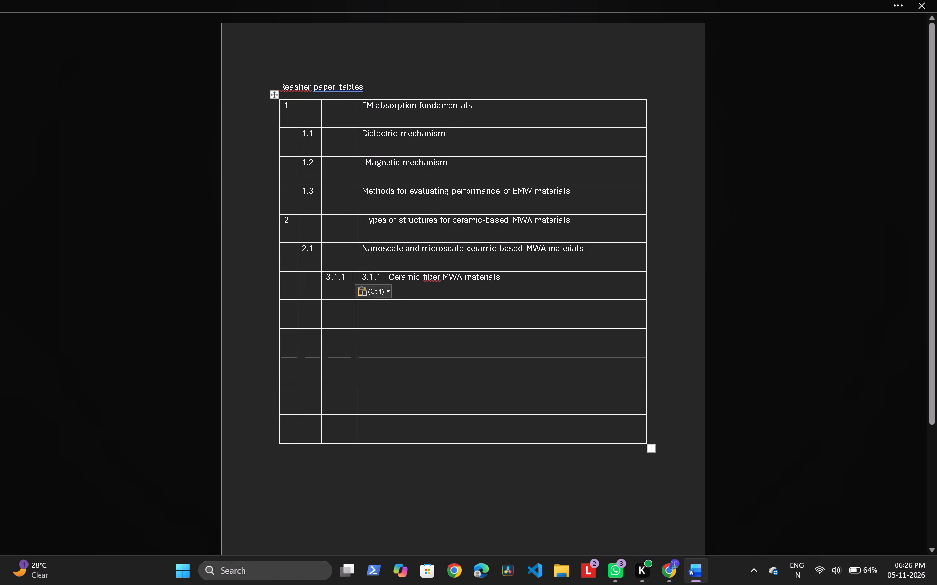
pyautogui.click(333, 282)
pyautogui.press('Left')
pyautogui.press('BackSpace')
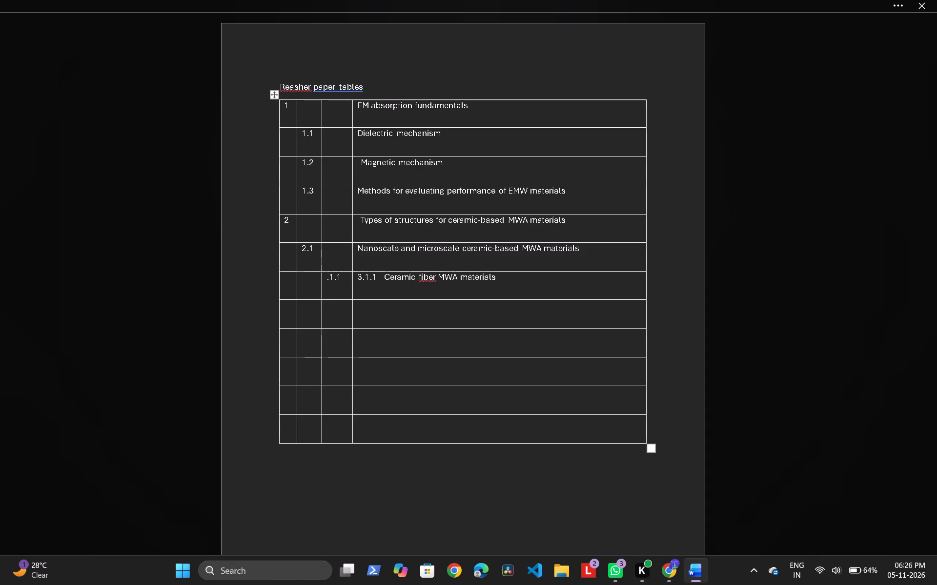
pyautogui.press('2')
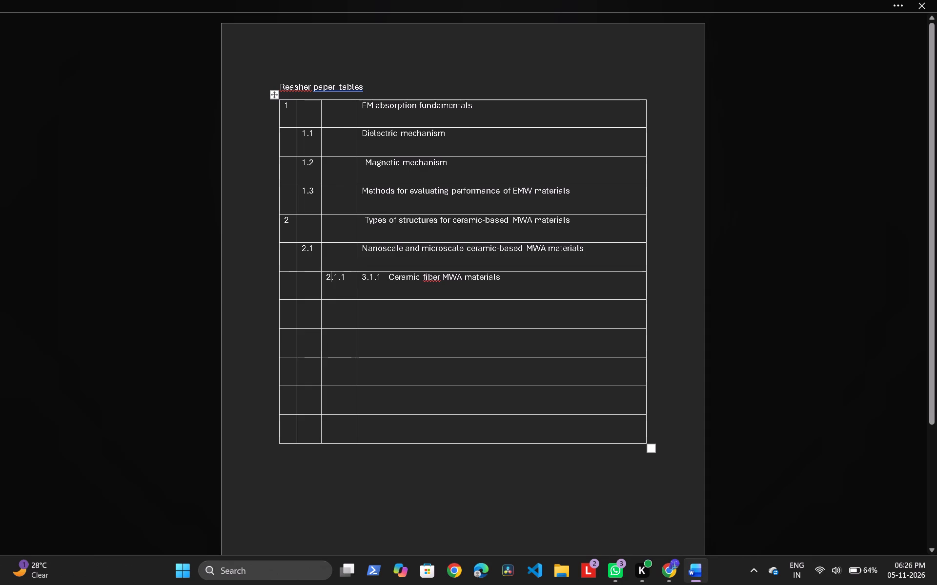
# Remove the old number 3.1.1 and its trailing spaces from the Ceramic fiber MWA materials heading text.
pyautogui.moveTo(384, 277); pyautogui.dragTo(361, 273)
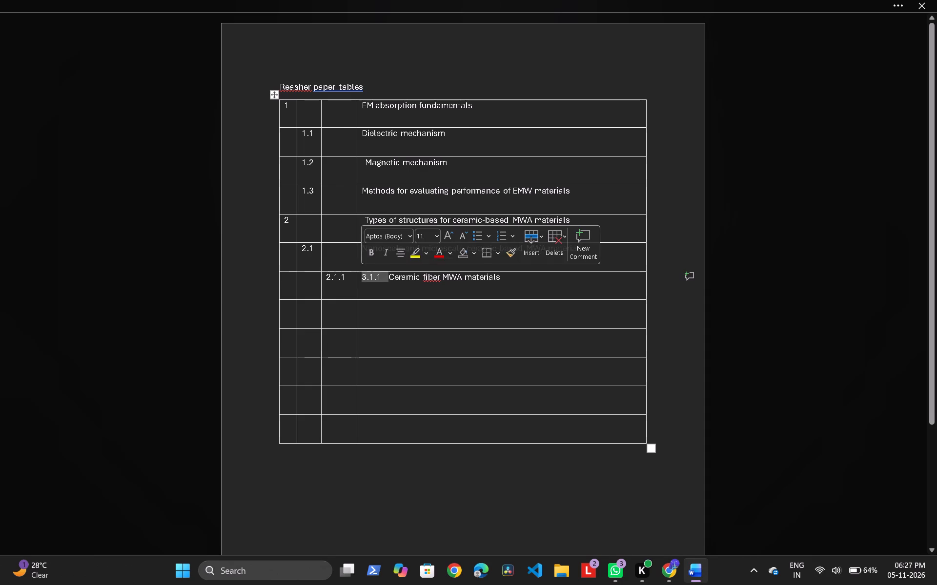
pyautogui.press('BackSpace')
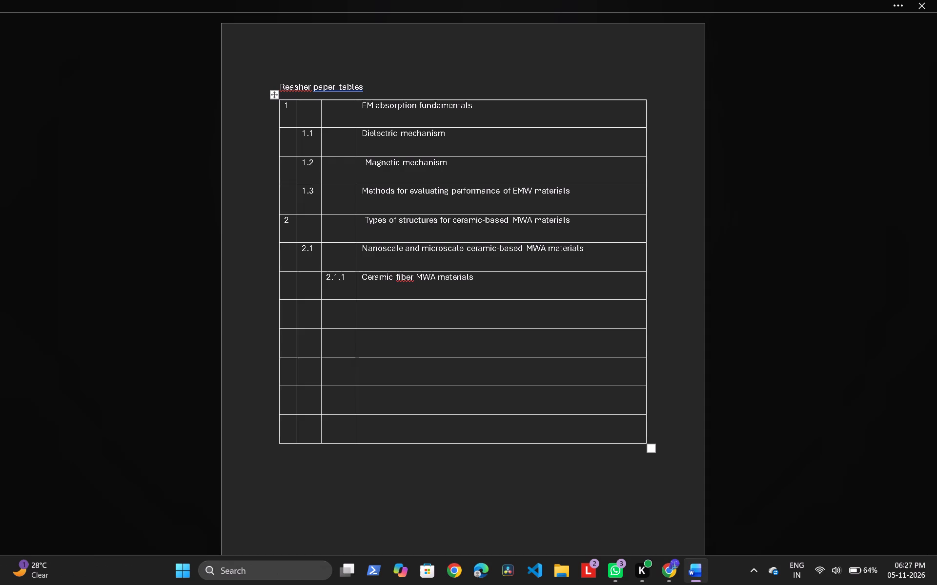
# Switch to the review PDF in Chrome and look through the pages after 3.1.1 for the next third-level heading.
pyautogui.click(673, 569)
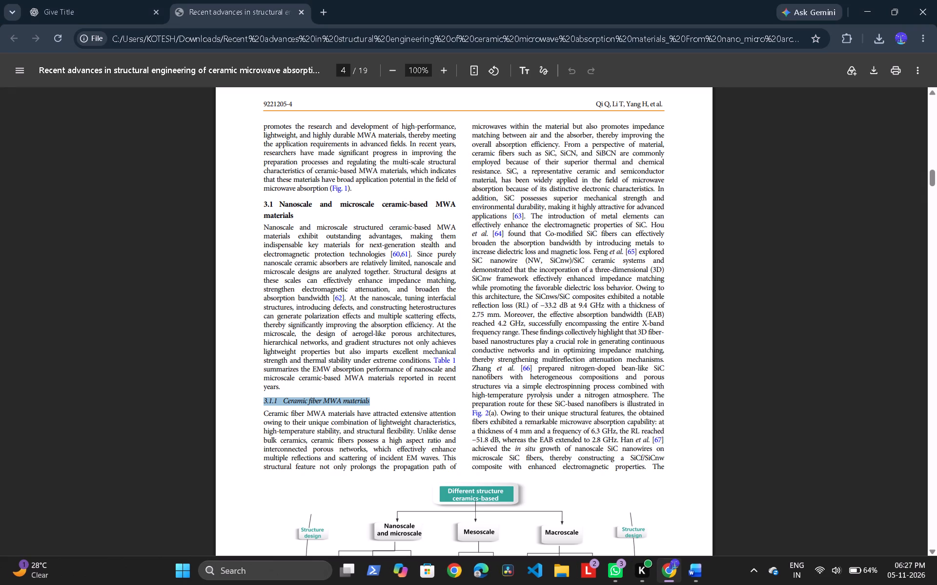
pyautogui.scroll(-6, 547, 358)
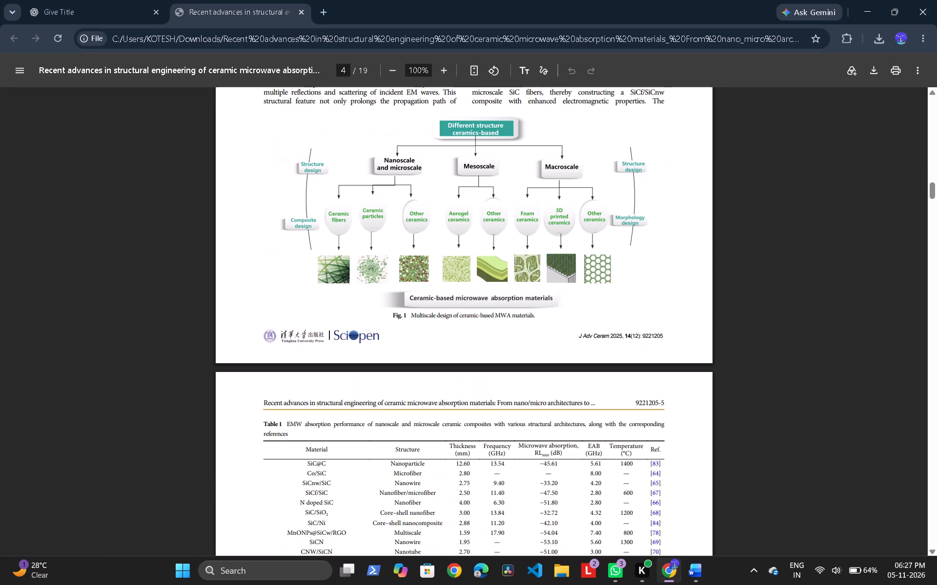
pyautogui.scroll(3, 543, 358)
pyautogui.scroll(-2, 543, 358)
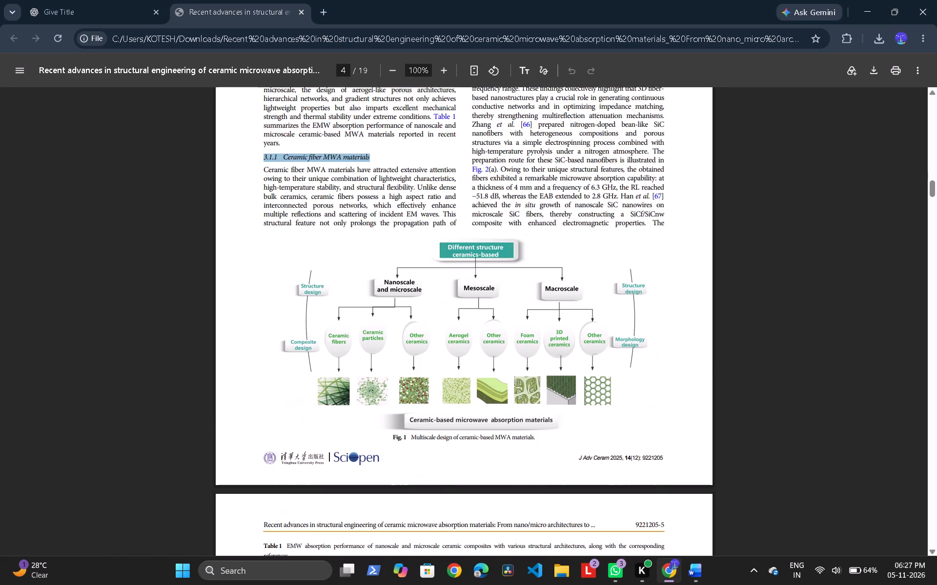
pyautogui.scroll(-4, 543, 358)
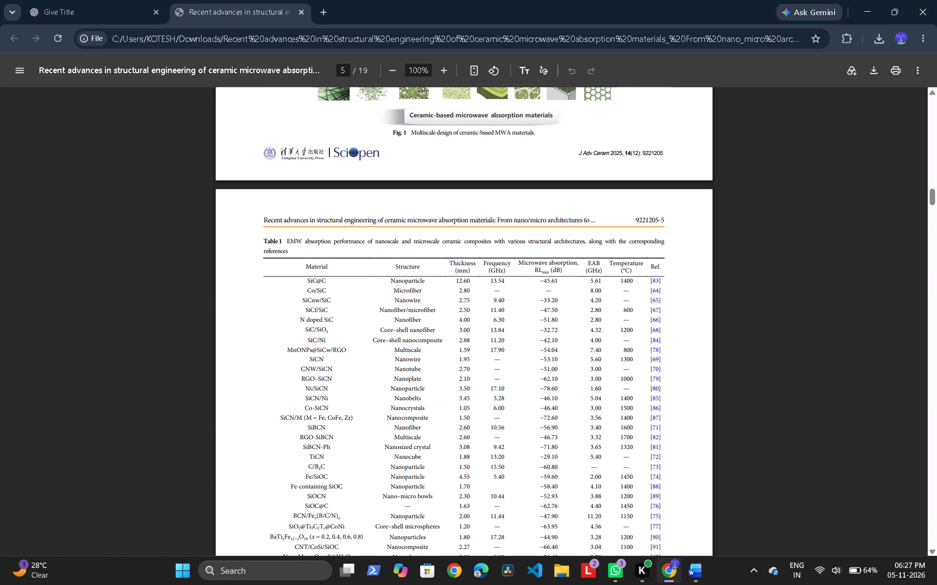
pyautogui.scroll(-3, 542, 359)
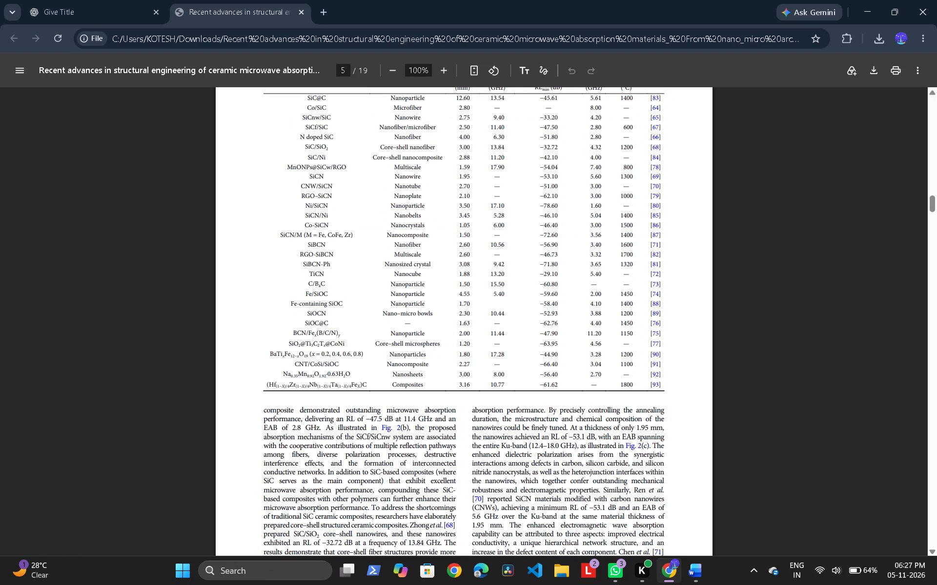
pyautogui.scroll(-2, 422, 405)
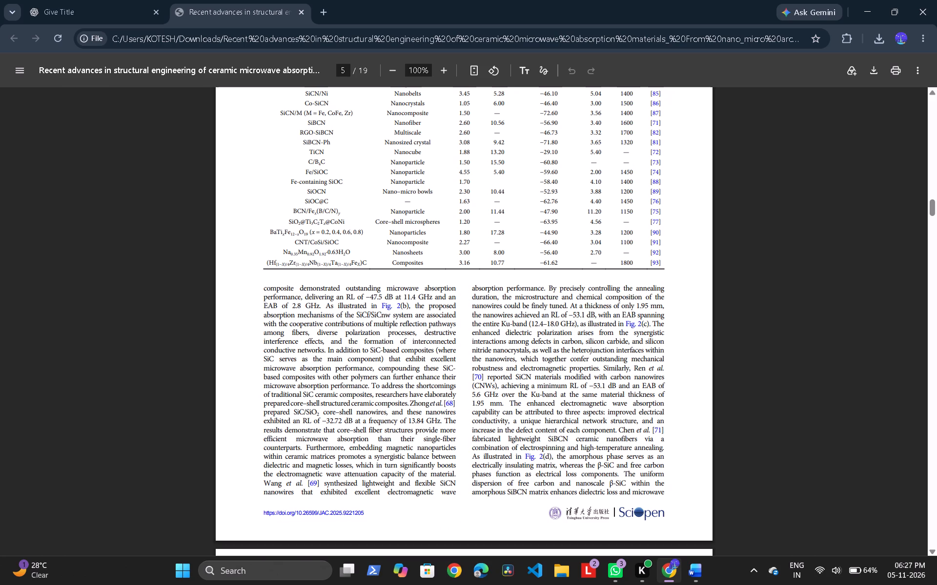
pyautogui.scroll(4, 475, 309)
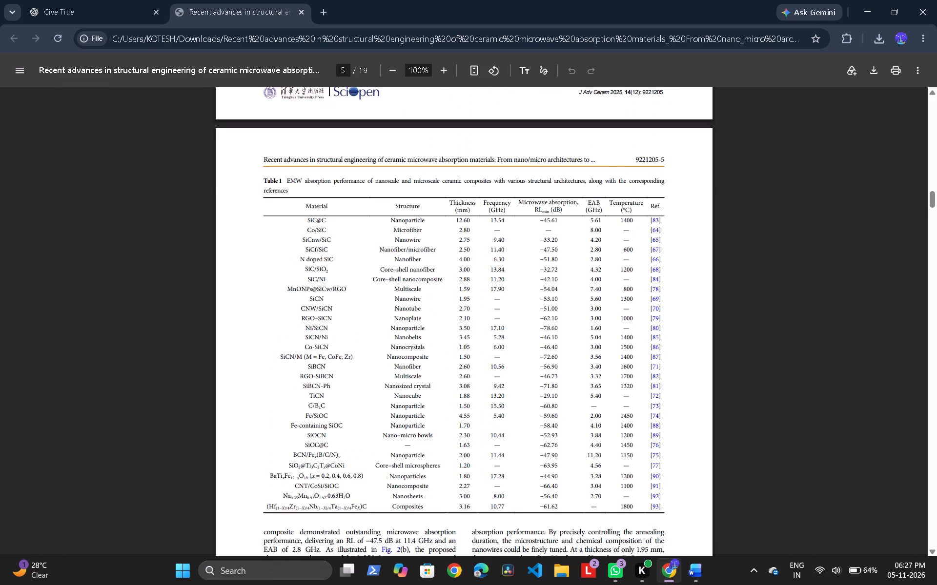
pyautogui.scroll(4, 475, 309)
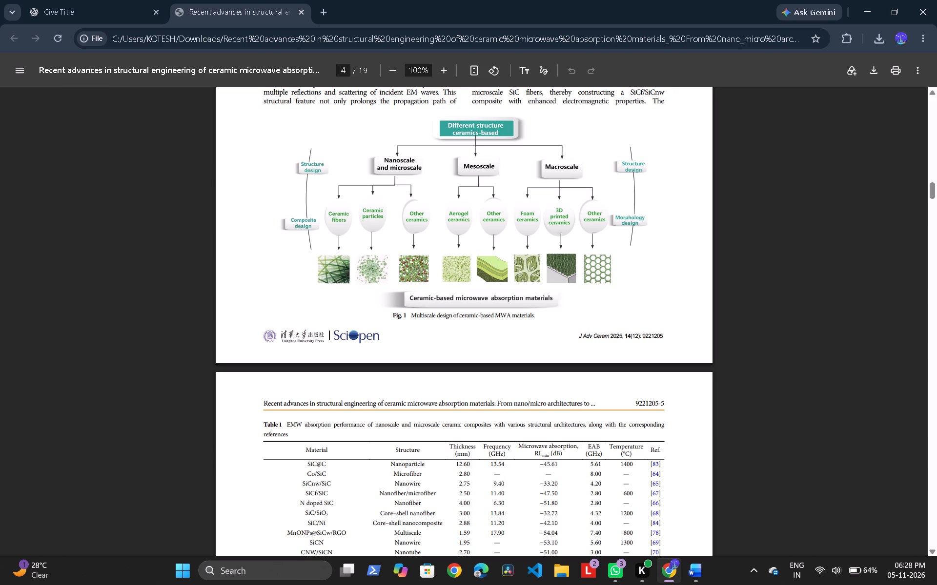
pyautogui.click(232, 308)
pyautogui.scroll(-1, 345, 372)
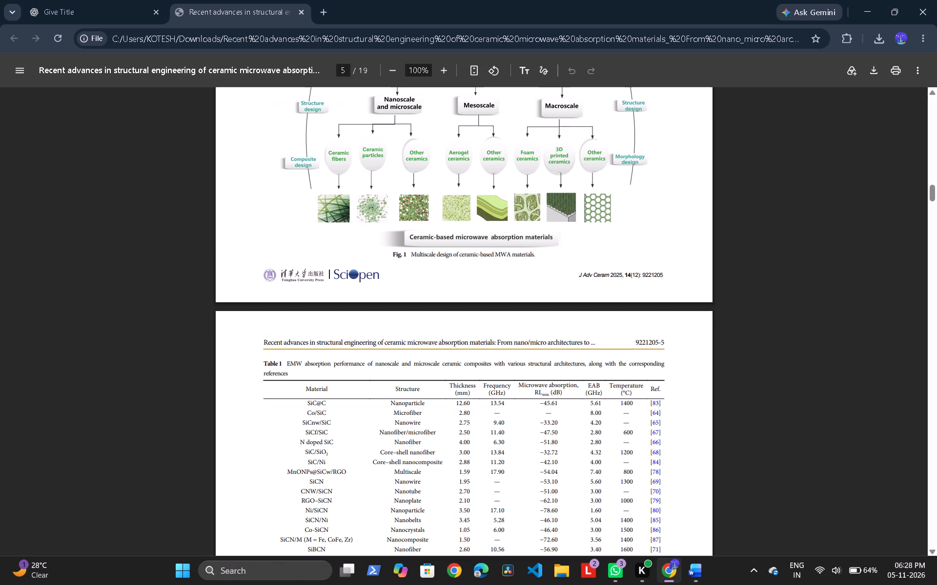
pyautogui.scroll(-1, 218, 337)
pyautogui.scroll(7, 218, 337)
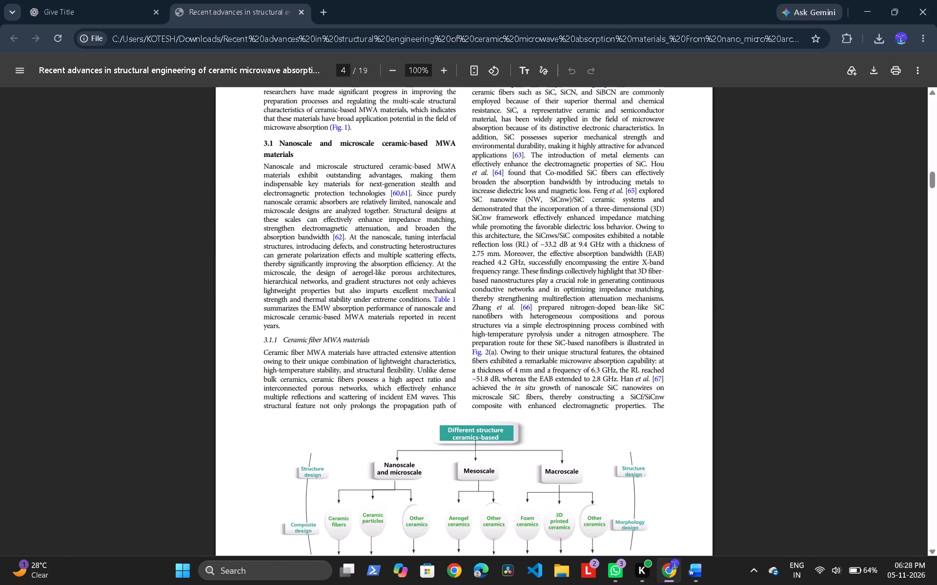
pyautogui.scroll(2, 497, 327)
pyautogui.scroll(-12, 497, 327)
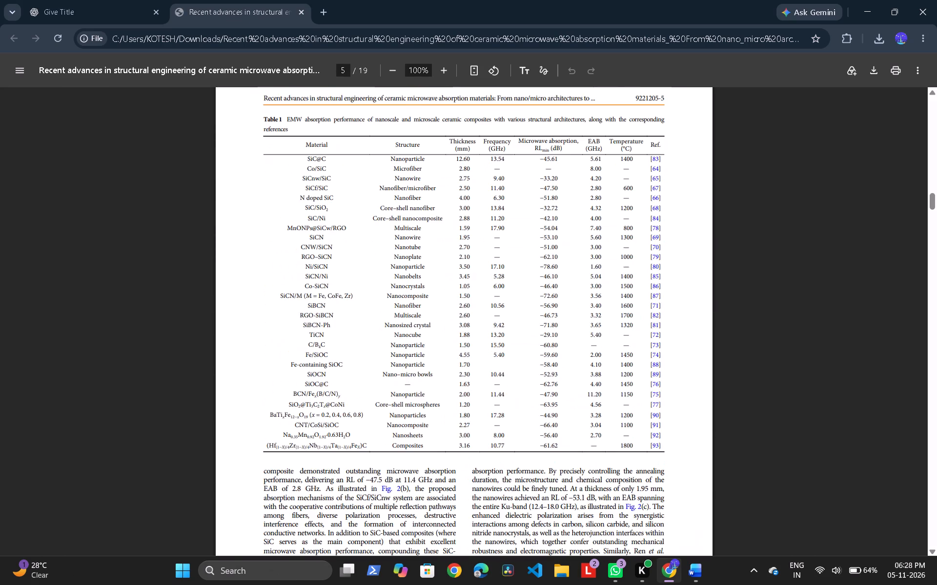
pyautogui.scroll(-4, 497, 327)
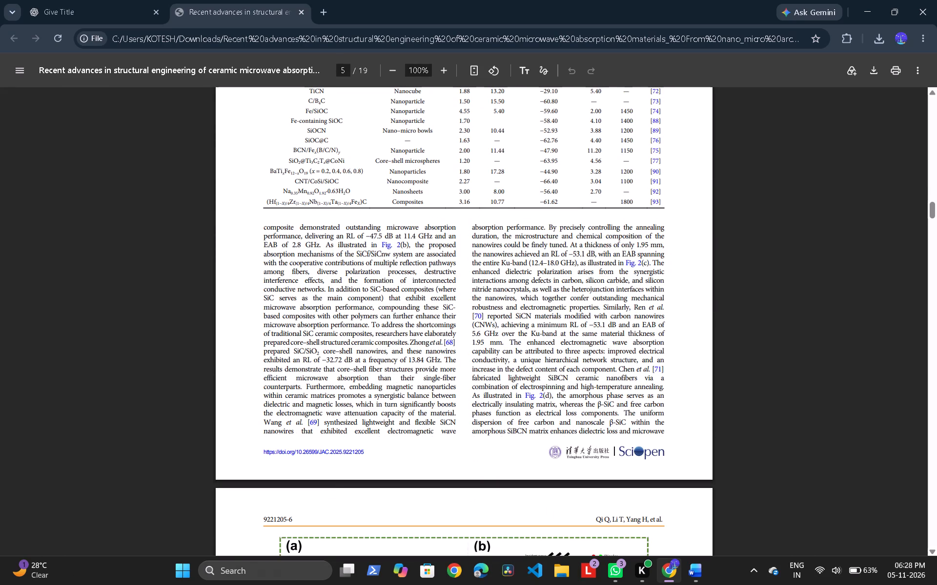
pyautogui.scroll(-8, 461, 372)
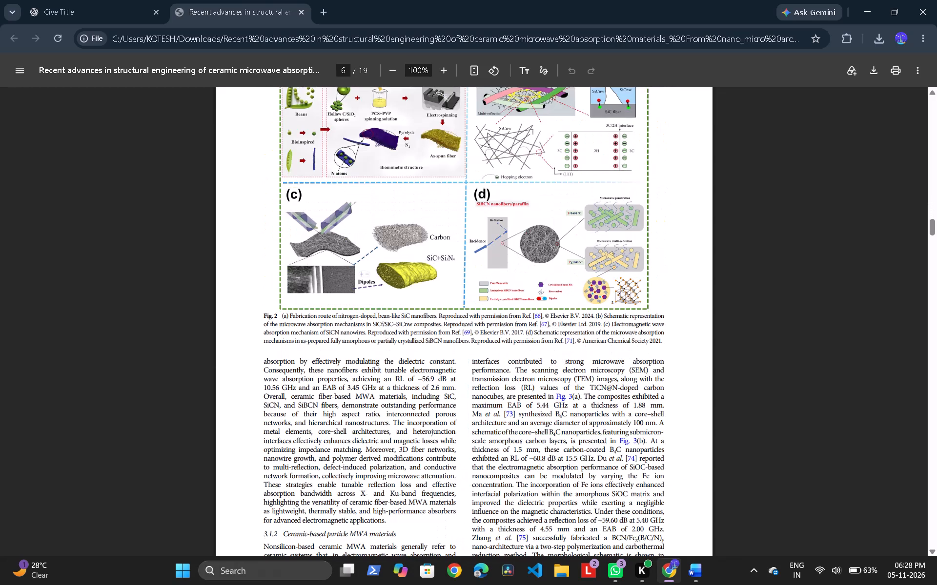
# Copy the heading "3.1.2 Ceramic-based particle MWA materials" from the review PDF into the Word table's heading cell below Ceramic fiber MWA materials.
pyautogui.scroll(-2, 461, 372)
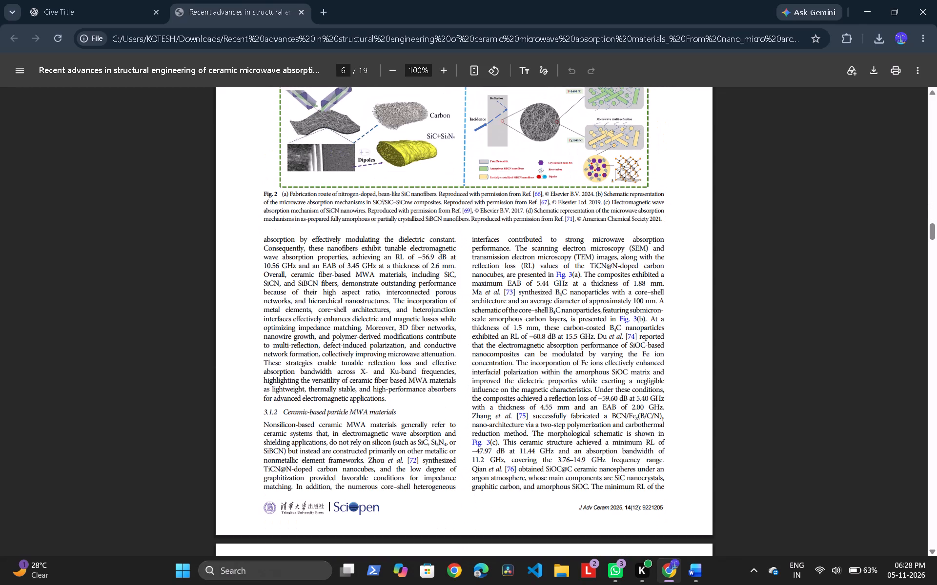
pyautogui.moveTo(257, 417); pyautogui.dragTo(403, 412)
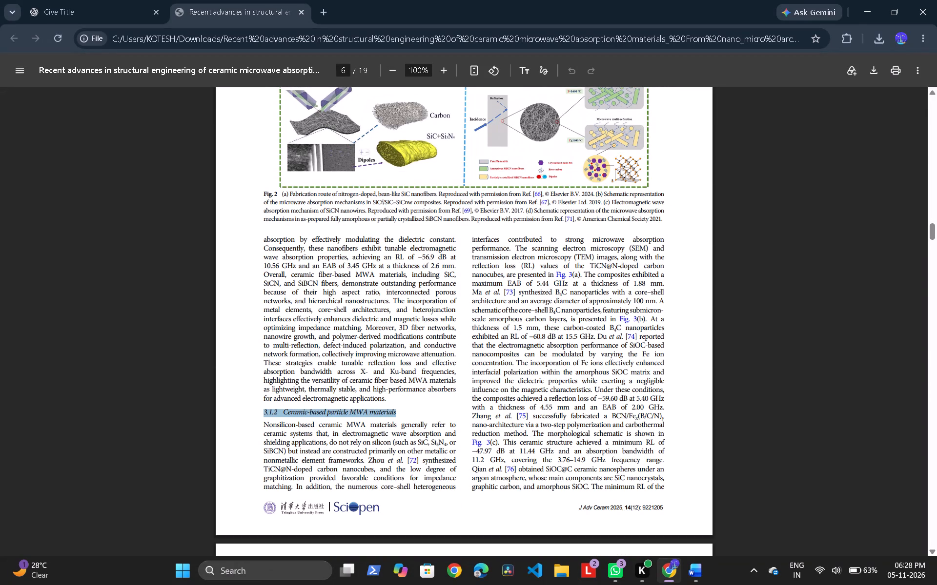
pyautogui.hotkey('ctrl', 'c')
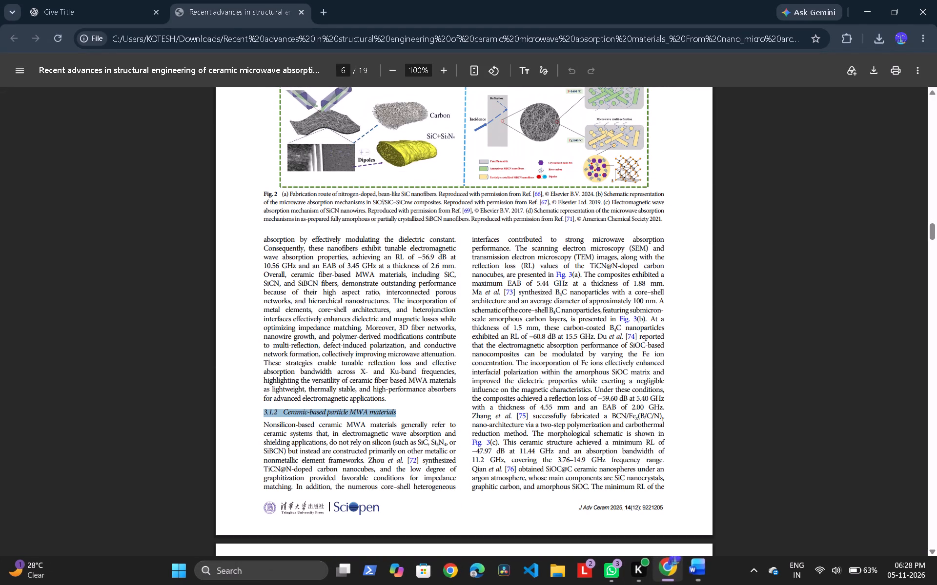
pyautogui.click(687, 563)
pyautogui.click(454, 326)
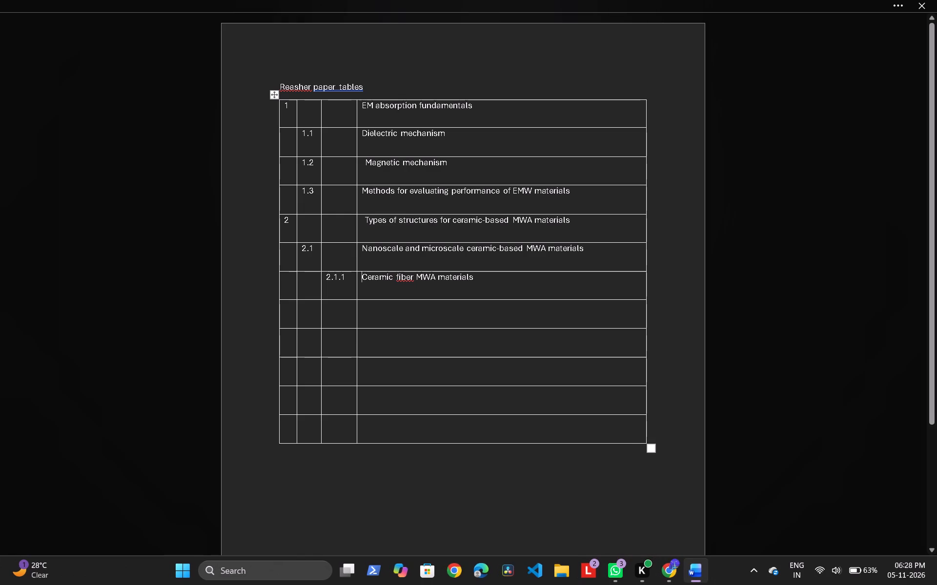
pyautogui.hotkey('ctrl', 'v')
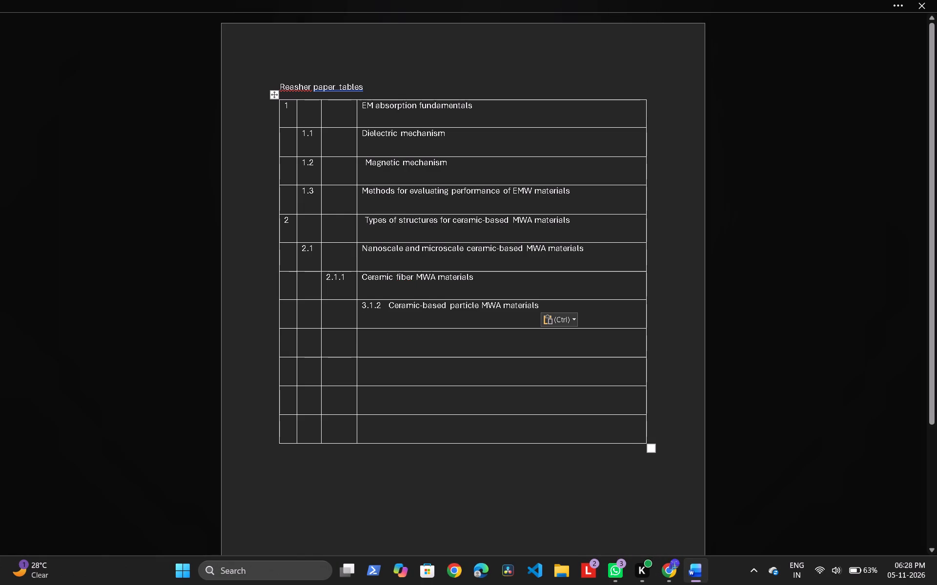
# Copy the number from the Ceramic-based particle MWA materials heading into its row's third-level number cell and change it to 2.1.2.
pyautogui.moveTo(389, 307); pyautogui.dragTo(362, 305)
pyautogui.hotkey('ctrl', 'c')
pyautogui.click(335, 309)
pyautogui.hotkey('ctrl', 'v')
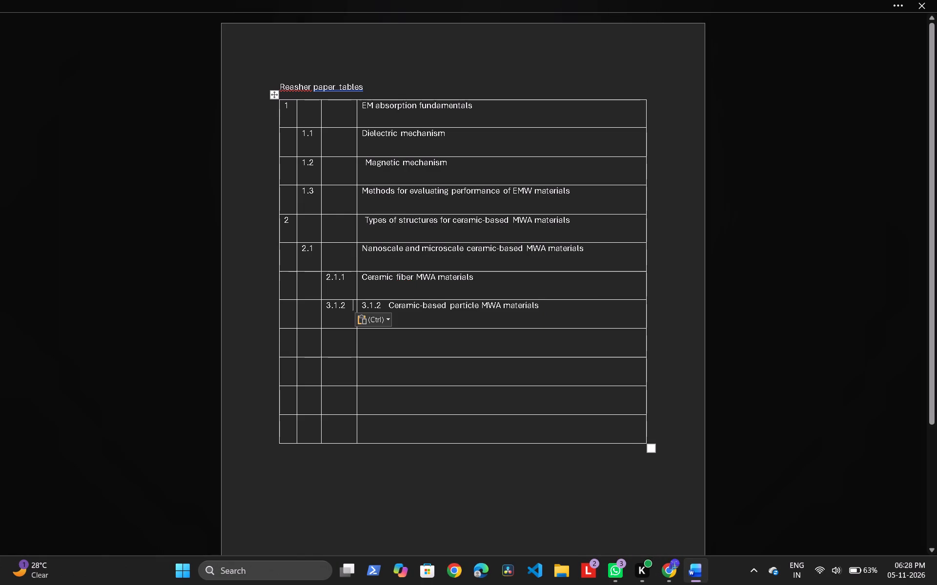
pyautogui.click(332, 305)
pyautogui.press('BackSpace')
pyautogui.press('2')
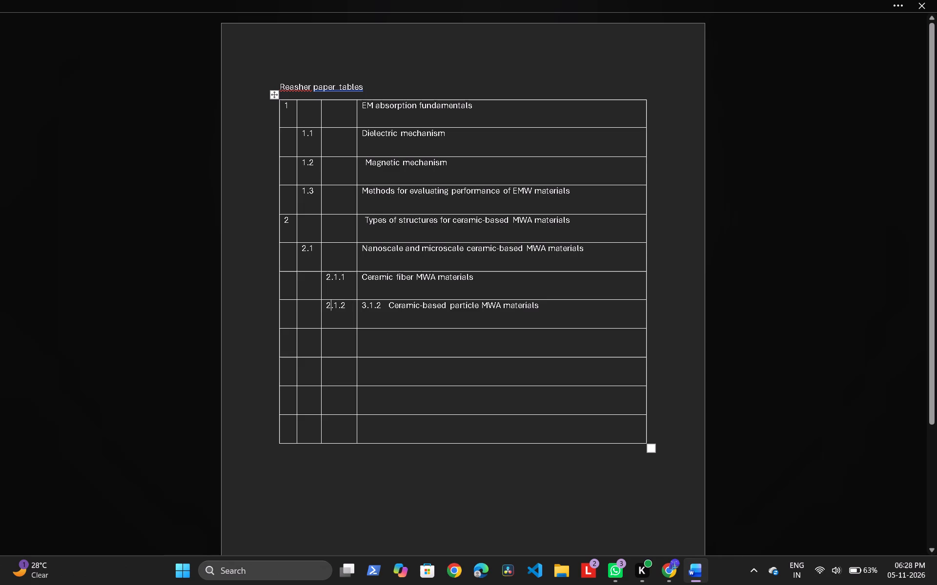
# Remove the old number 3.1.2 and its trailing spaces from the Ceramic-based particle MWA materials heading text.
pyautogui.moveTo(387, 311); pyautogui.dragTo(361, 310)
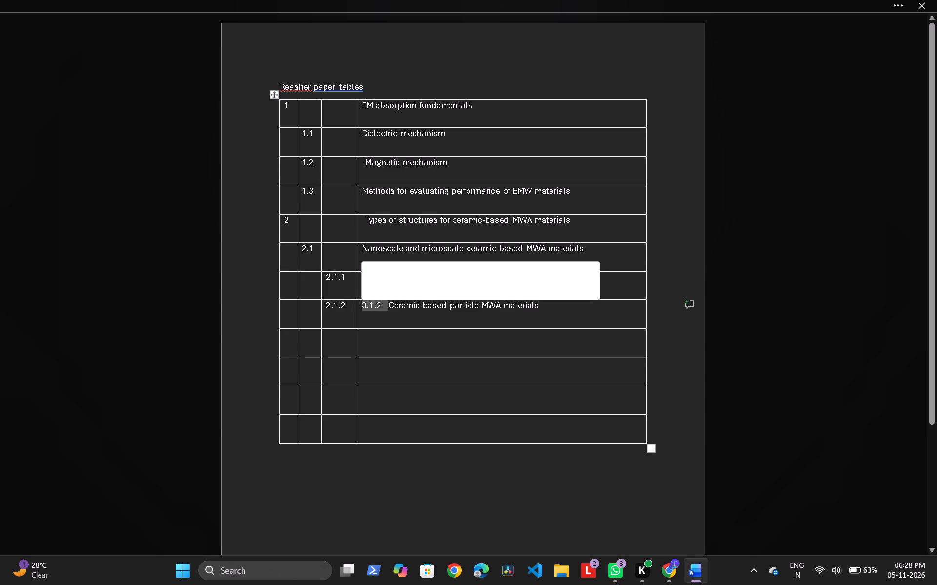
pyautogui.press('BackSpace')
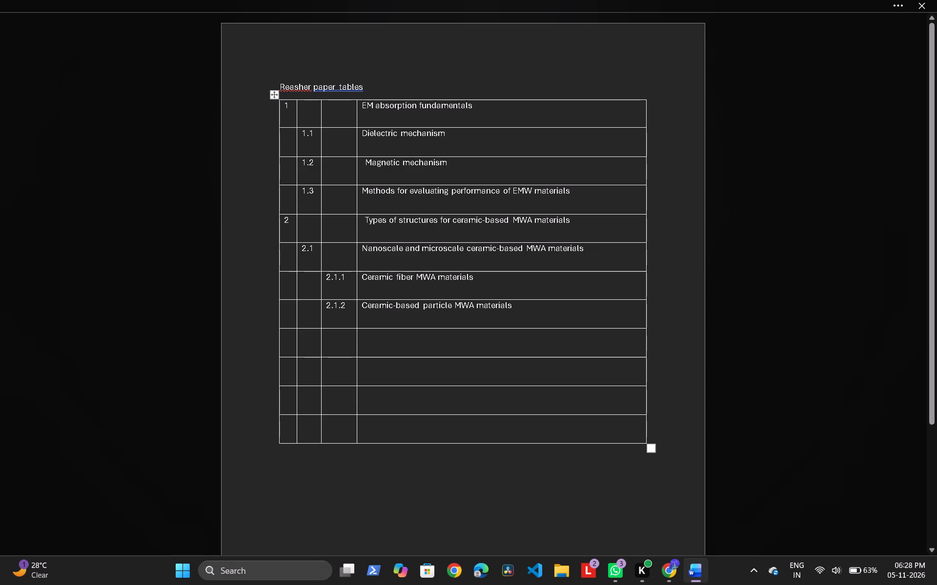
# Find the heading "3.1.3 Other ceramic-based MWA materials" in the review PDF in Chrome and copy it into the Word table's next empty heading cell.
pyautogui.click(661, 577)
pyautogui.scroll(-2, 505, 385)
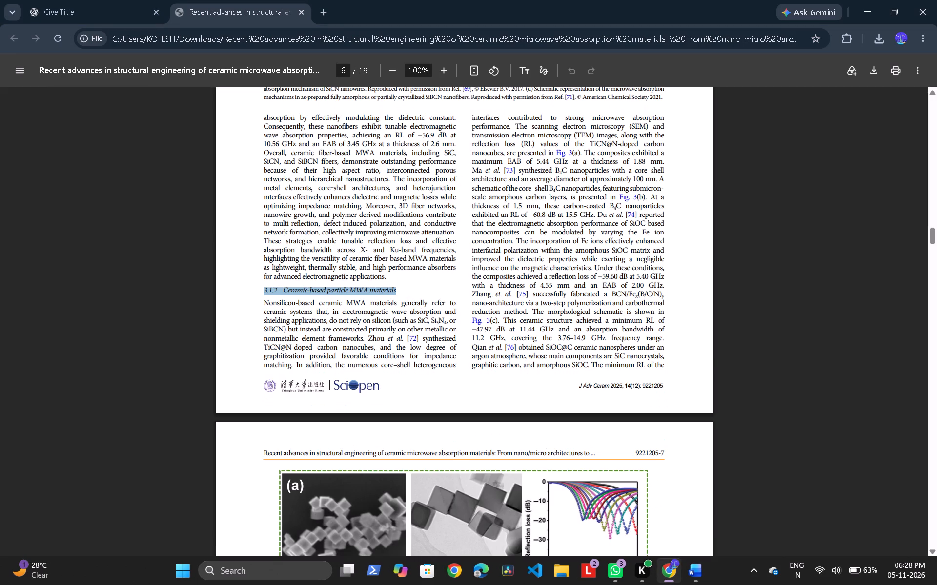
pyautogui.scroll(-5, 505, 385)
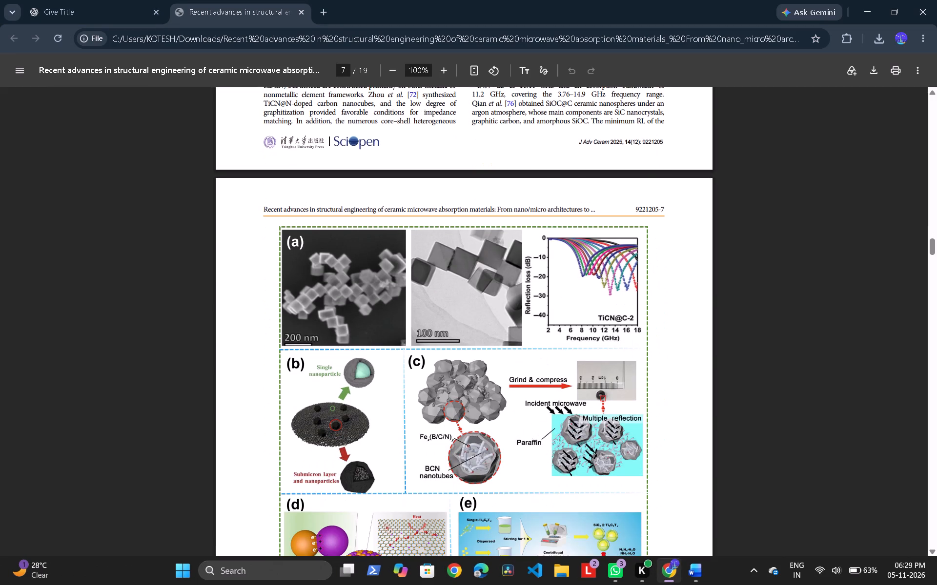
pyautogui.scroll(-2, 505, 385)
pyautogui.scroll(1, 505, 385)
pyautogui.scroll(-3, 505, 385)
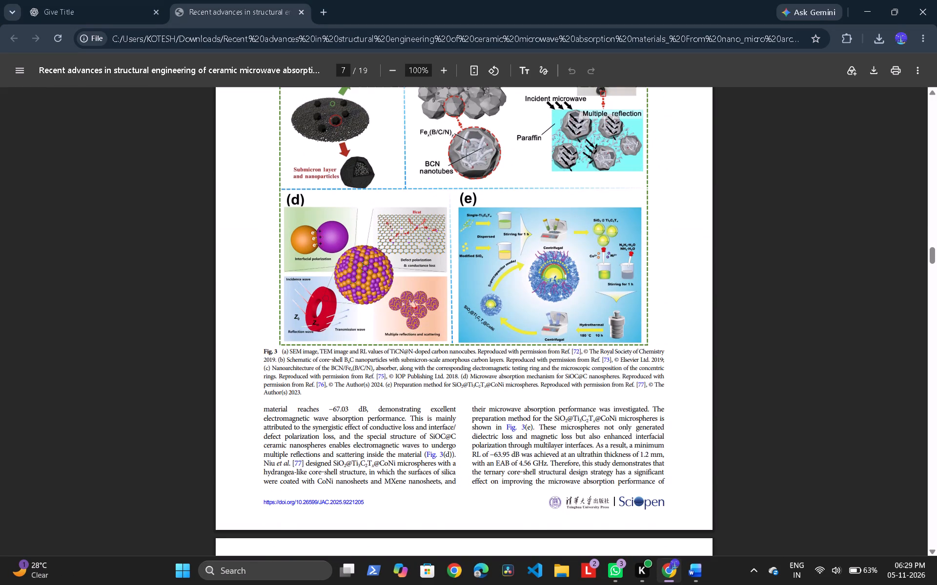
pyautogui.scroll(-6, 505, 385)
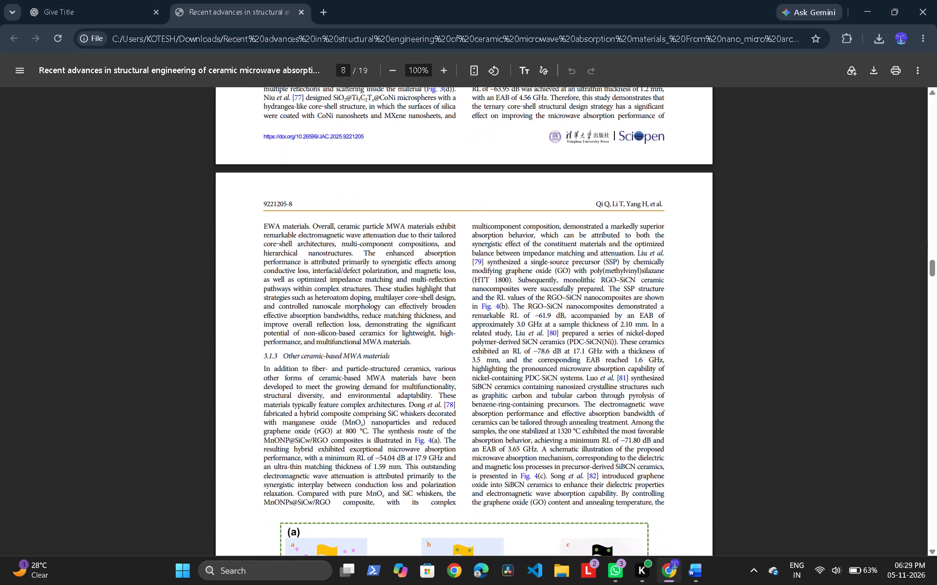
pyautogui.moveTo(254, 354); pyautogui.dragTo(374, 355)
pyautogui.moveTo(391, 359); pyautogui.dragTo(246, 360)
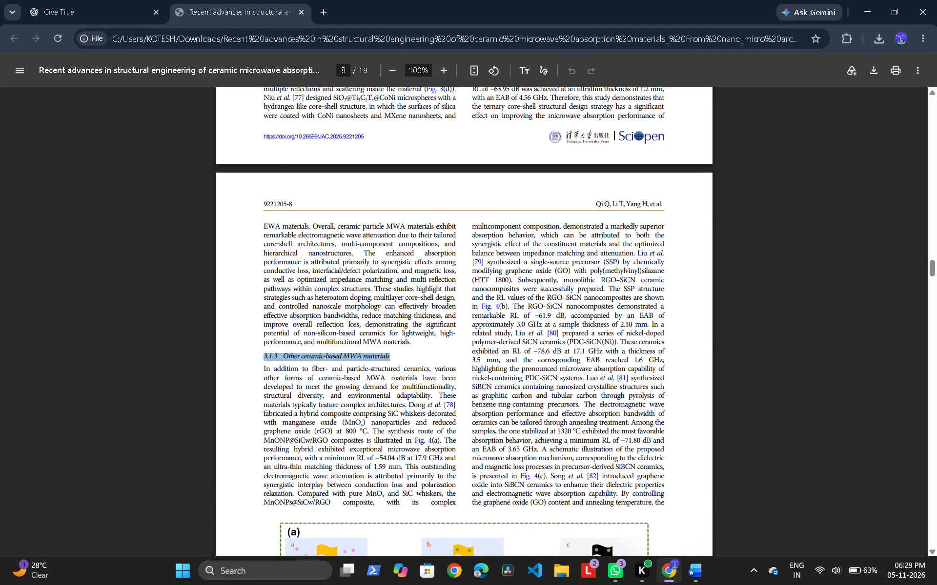
pyautogui.hotkey('ctrl', 'c')
pyautogui.hotkey('ctrl', 'c')
pyautogui.click(701, 566)
pyautogui.click(426, 344)
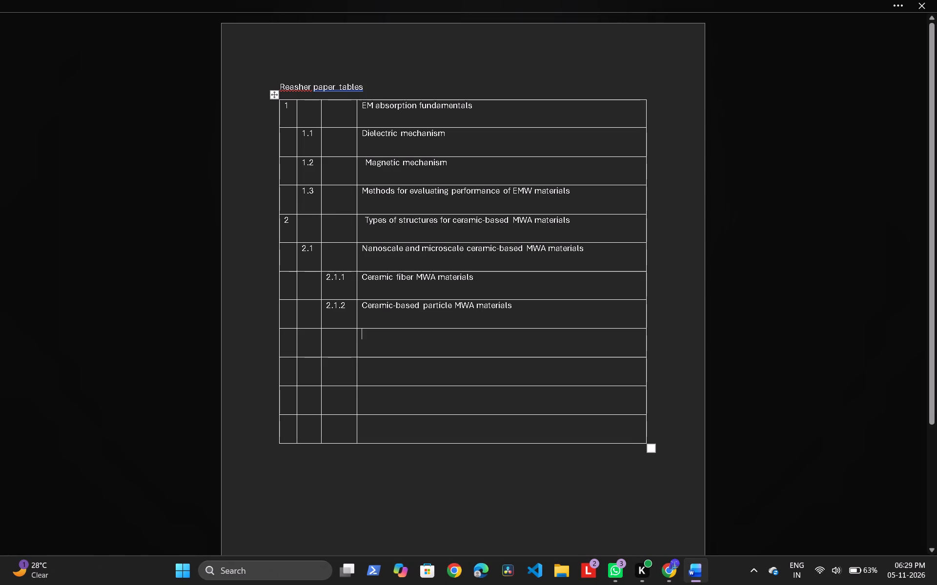
pyautogui.hotkey('ctrl', 'v')
# Copy the number from the Other ceramic-based MWA materials heading into its row's third-level number cell and change it to 2.1.3.
pyautogui.moveTo(387, 336); pyautogui.dragTo(367, 343)
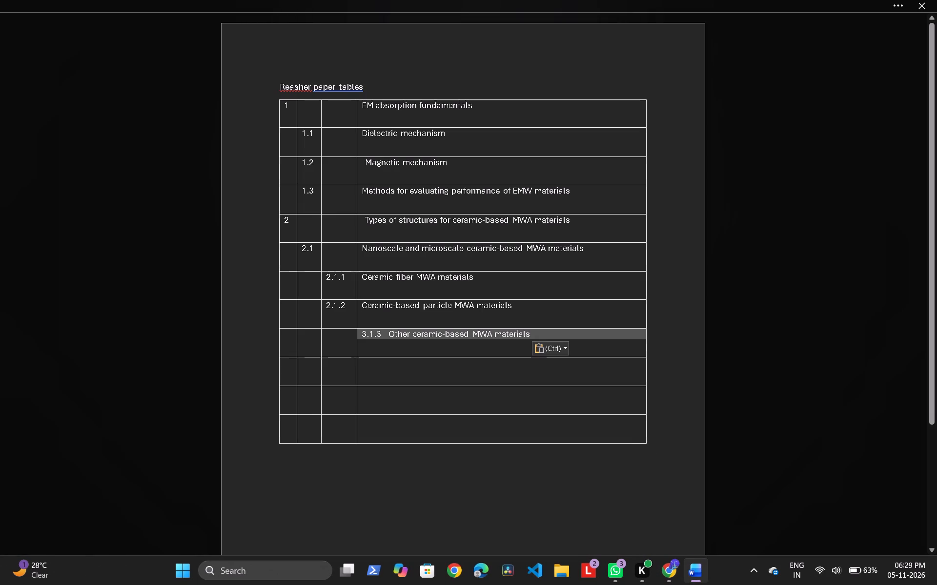
pyautogui.moveTo(367, 343); pyautogui.dragTo(367, 343)
pyautogui.hotkey('ctrl', 'c')
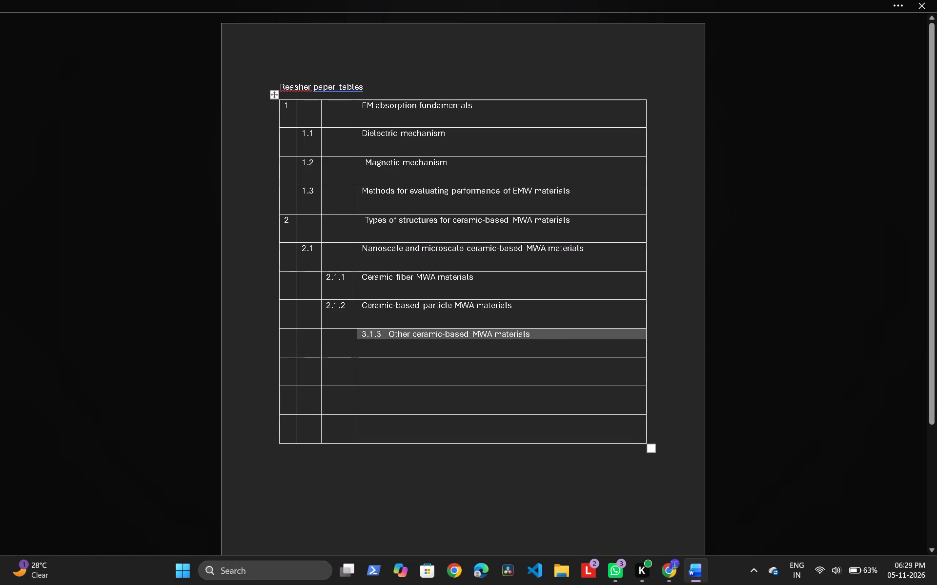
pyautogui.click(387, 335)
pyautogui.moveTo(385, 334); pyautogui.dragTo(370, 334)
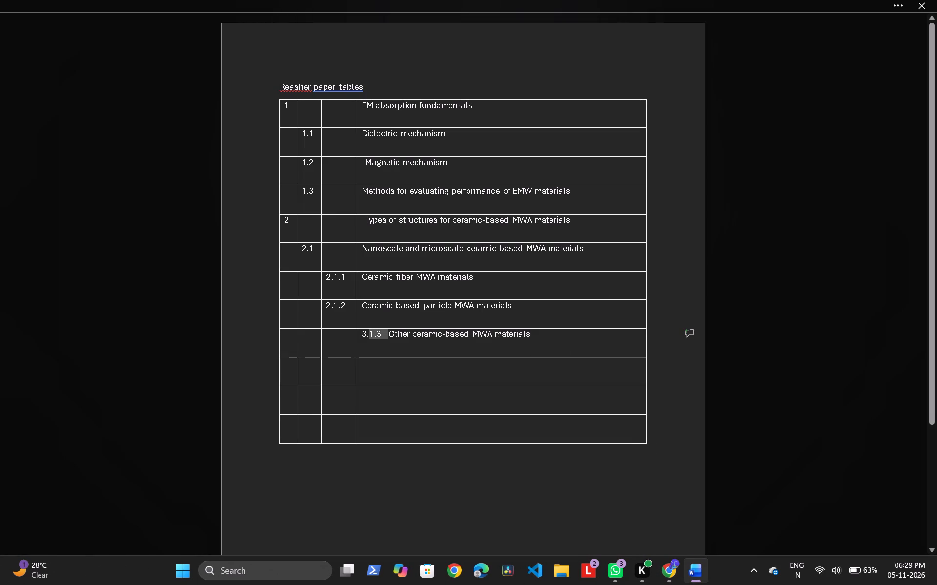
pyautogui.moveTo(370, 334); pyautogui.dragTo(360, 333)
pyautogui.hotkey('ctrl', 'c')
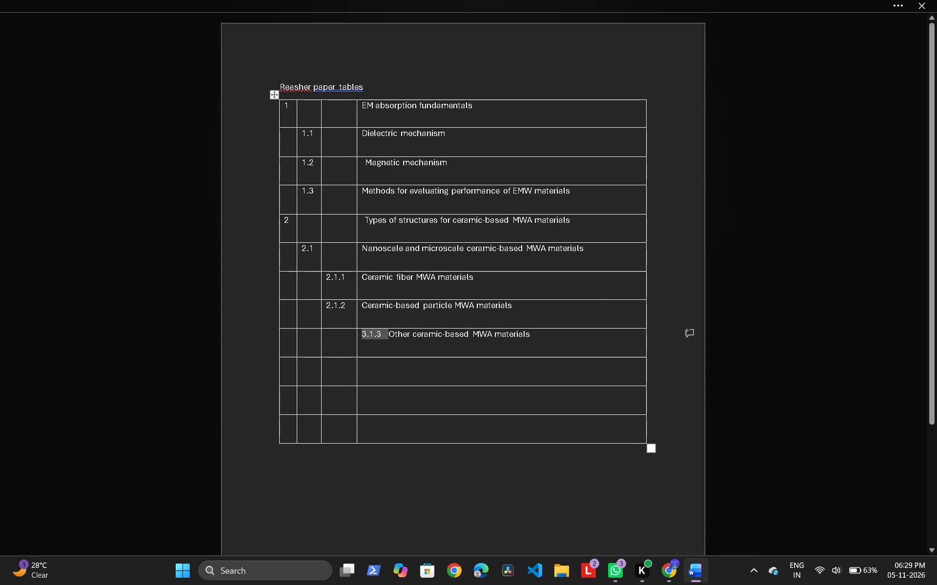
pyautogui.click(344, 333)
pyautogui.hotkey('ctrl', 'v')
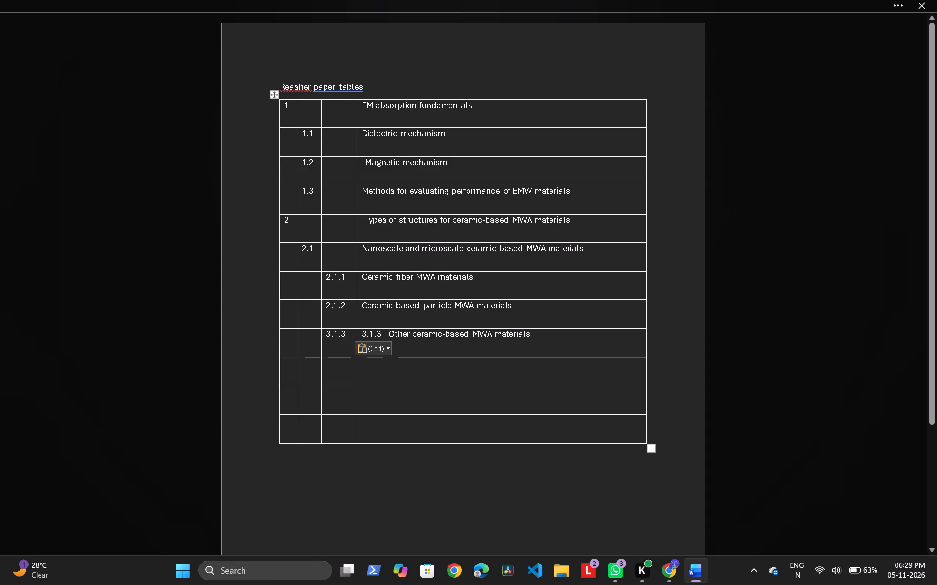
pyautogui.click(331, 335)
pyautogui.press('2')
pyautogui.press('BackSpace')
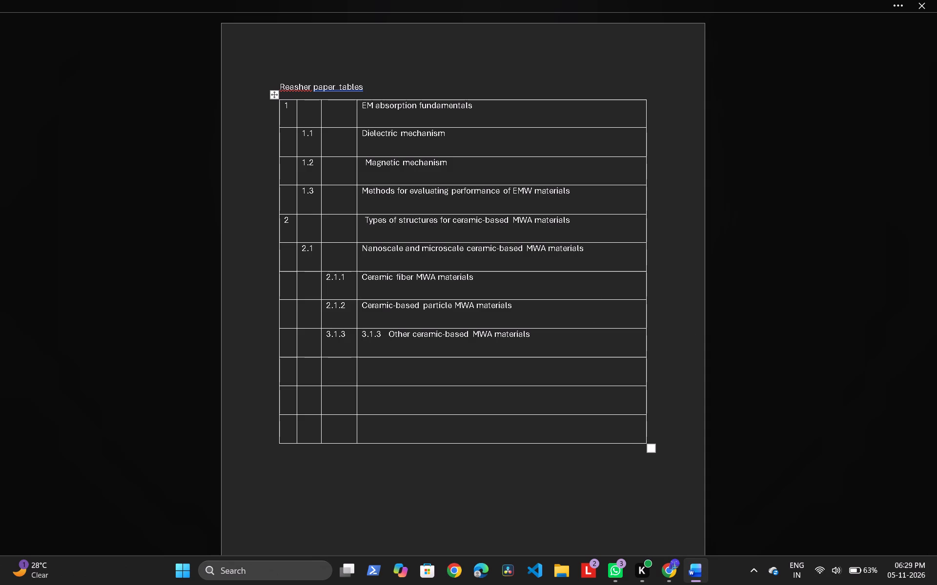
pyautogui.press('BackSpace')
pyautogui.press('2')
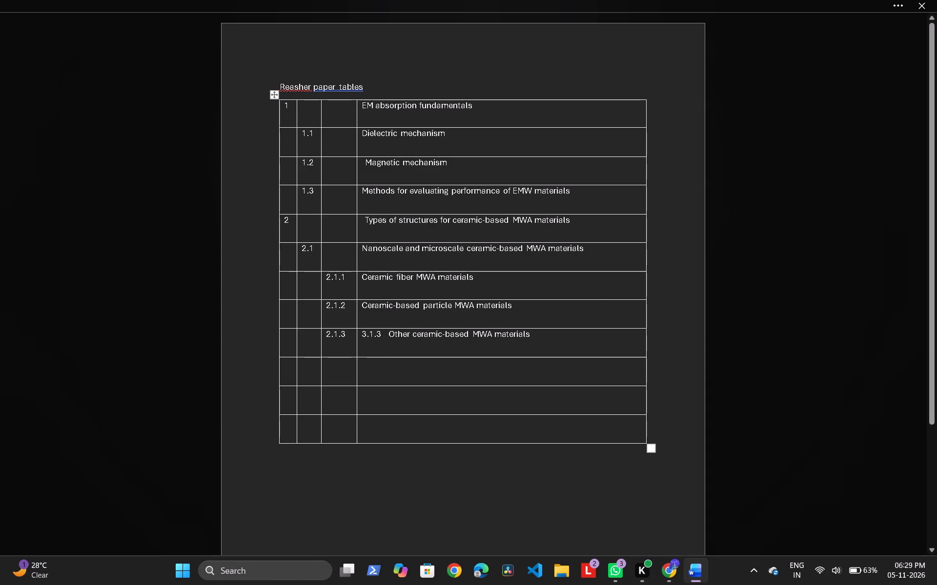
# Remove the old number 3.1.3 and its trailing spaces from the Other ceramic-based MWA materials heading text.
pyautogui.moveTo(386, 333); pyautogui.dragTo(362, 333)
pyautogui.moveTo(362, 333); pyautogui.dragTo(361, 333)
pyautogui.press('BackSpace')
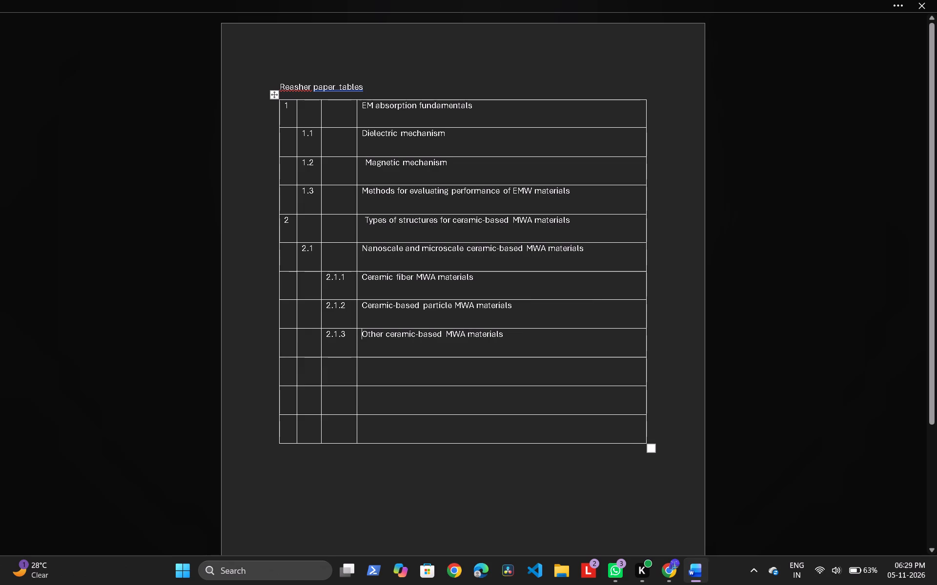
# Find the heading "3.2 Mesoscale ceramic-based MWA materials" in the review PDF in Chrome and copy it into the Word table's next empty heading cell.
pyautogui.click(664, 574)
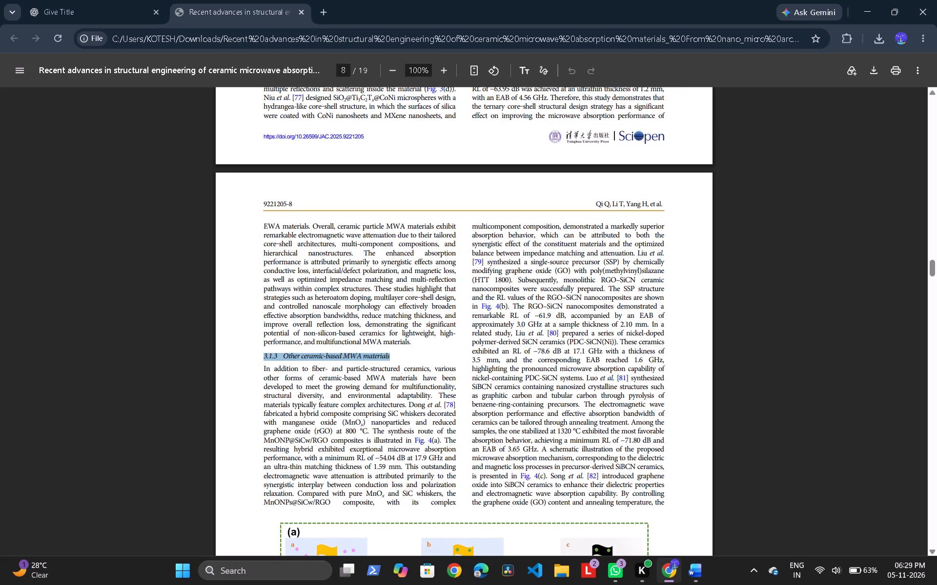
pyautogui.click(511, 423)
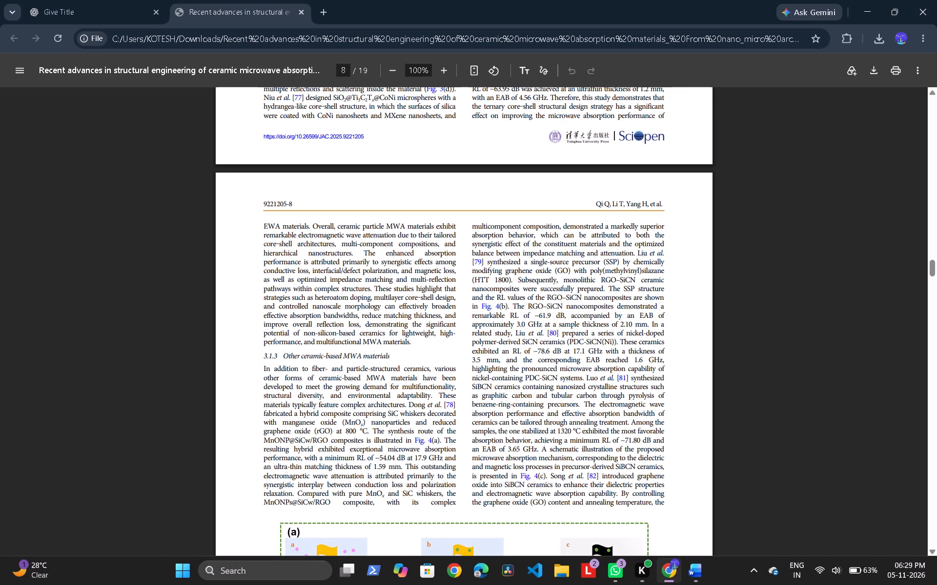
pyautogui.scroll(-11, 511, 423)
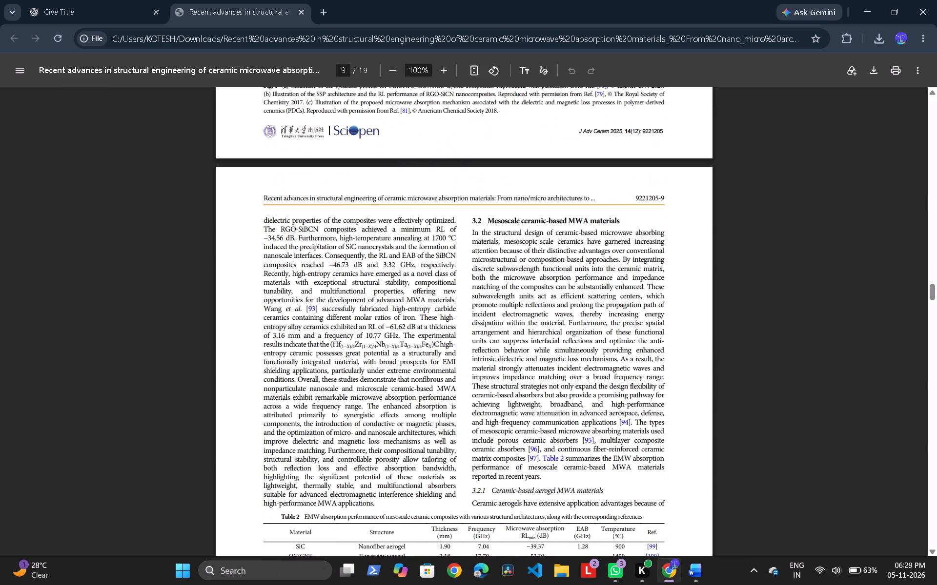
pyautogui.scroll(1, 510, 423)
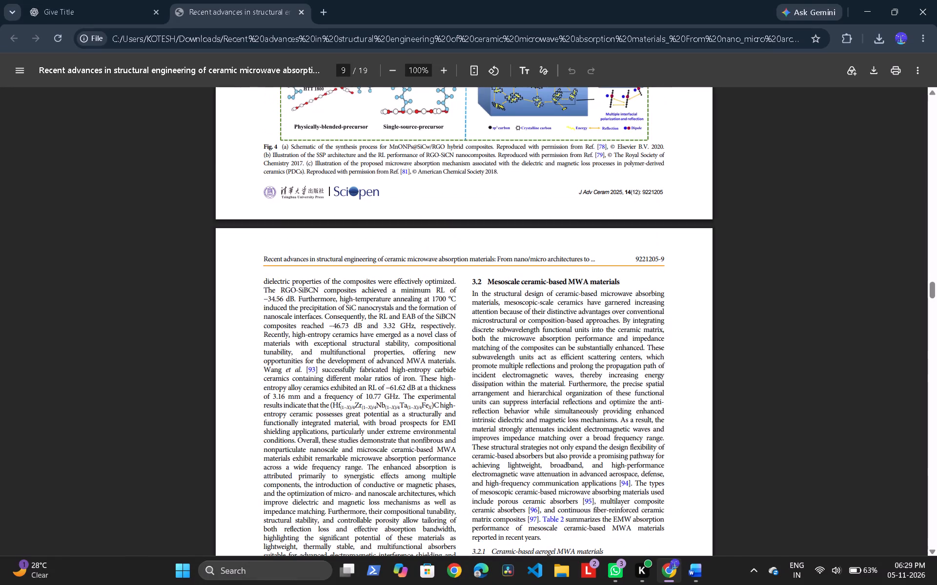
pyautogui.moveTo(472, 281); pyautogui.dragTo(630, 281)
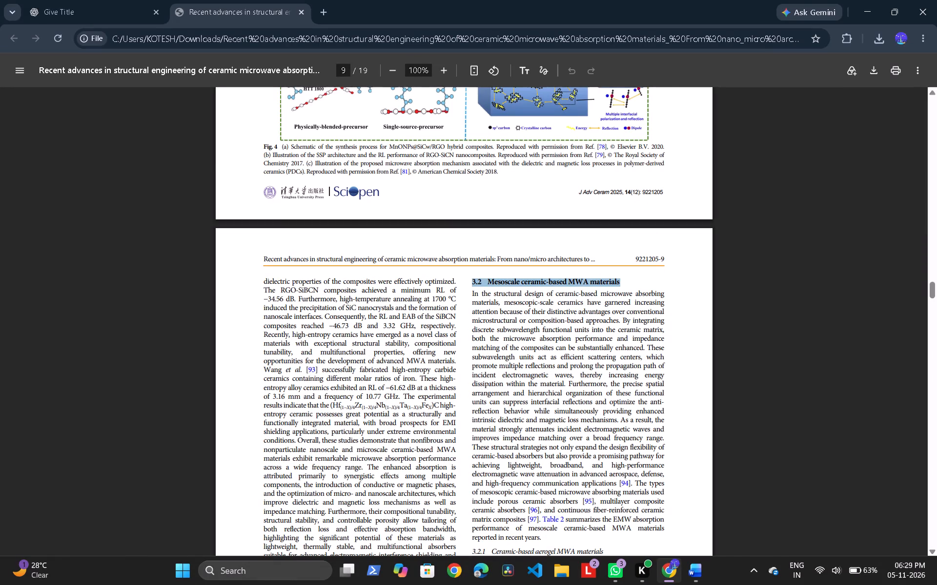
pyautogui.hotkey('ctrl', 'c')
pyautogui.hotkey('ctrl', 'v')
pyautogui.hotkey('ctrl', 'c')
pyautogui.click(697, 578)
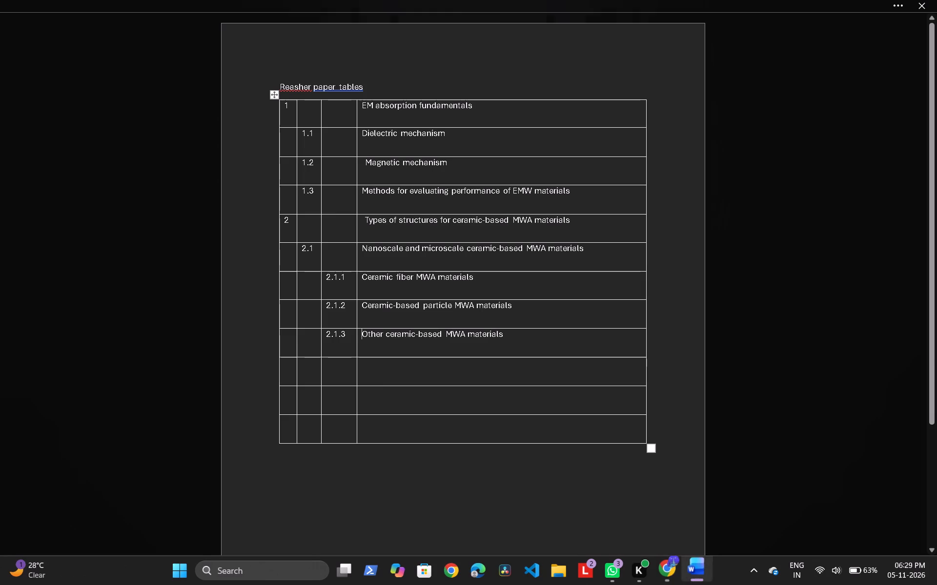
pyautogui.click(371, 360)
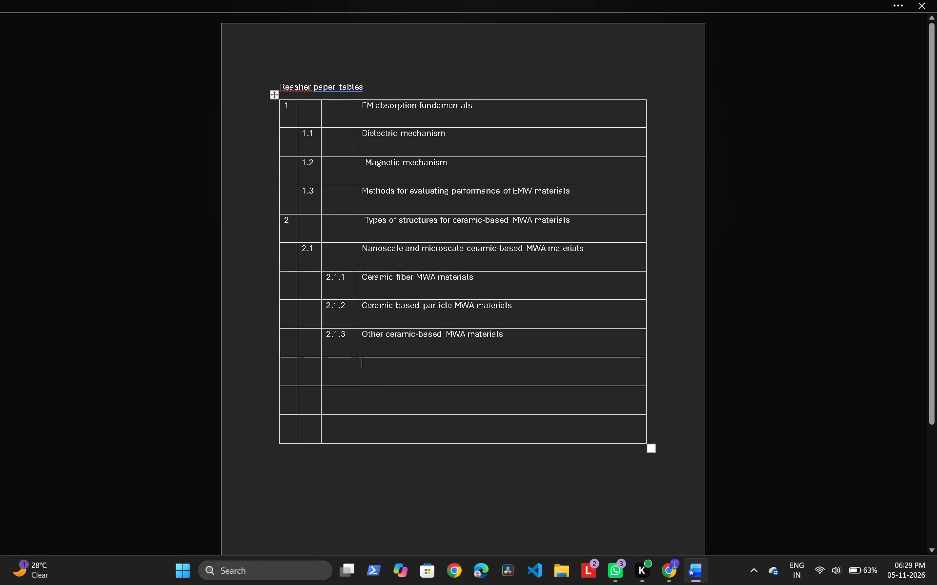
pyautogui.hotkey('ctrl', 'v')
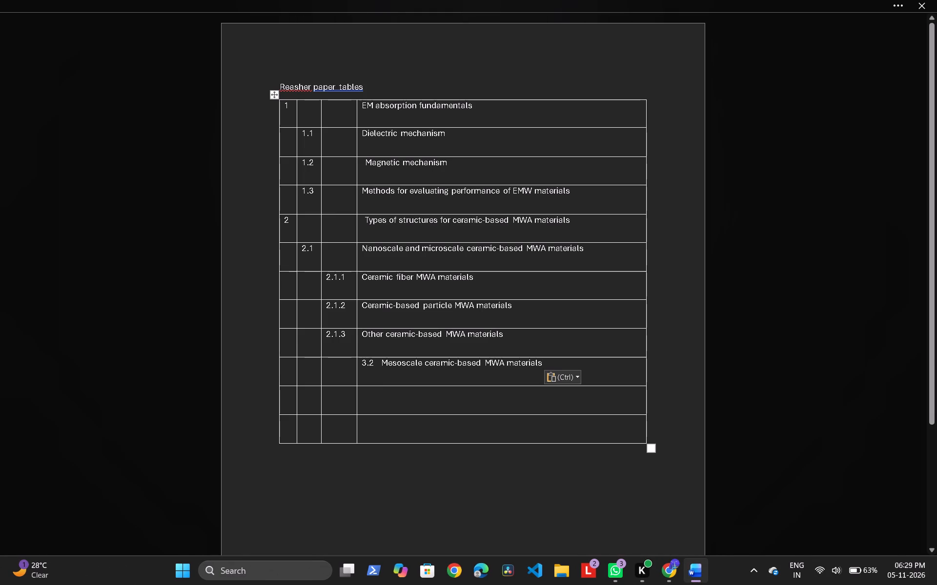
# Move the number 3.2 from the Mesoscale ceramic-based MWA materials heading text into its row's second-level number cell.
pyautogui.moveTo(380, 369); pyautogui.dragTo(356, 365)
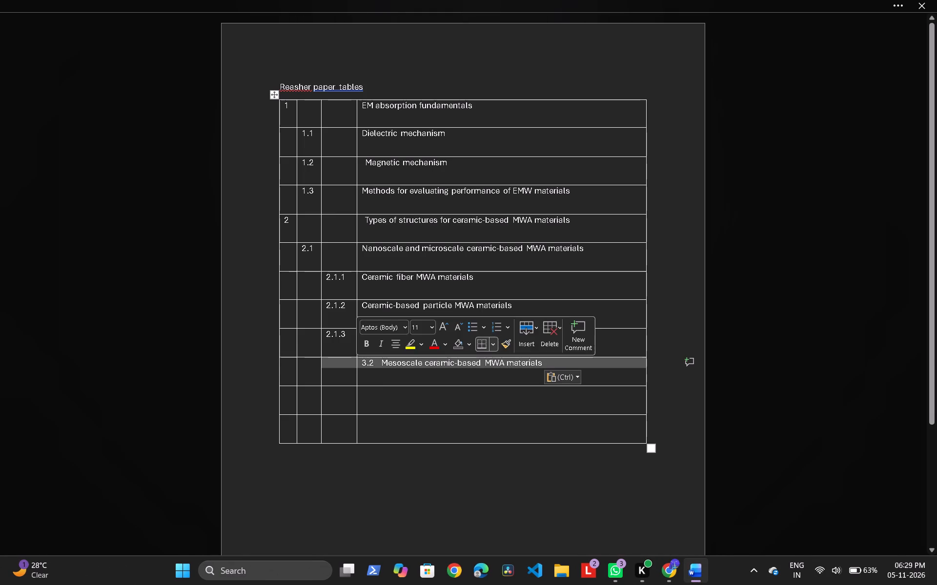
pyautogui.click(370, 366)
pyautogui.moveTo(379, 362); pyautogui.dragTo(366, 362)
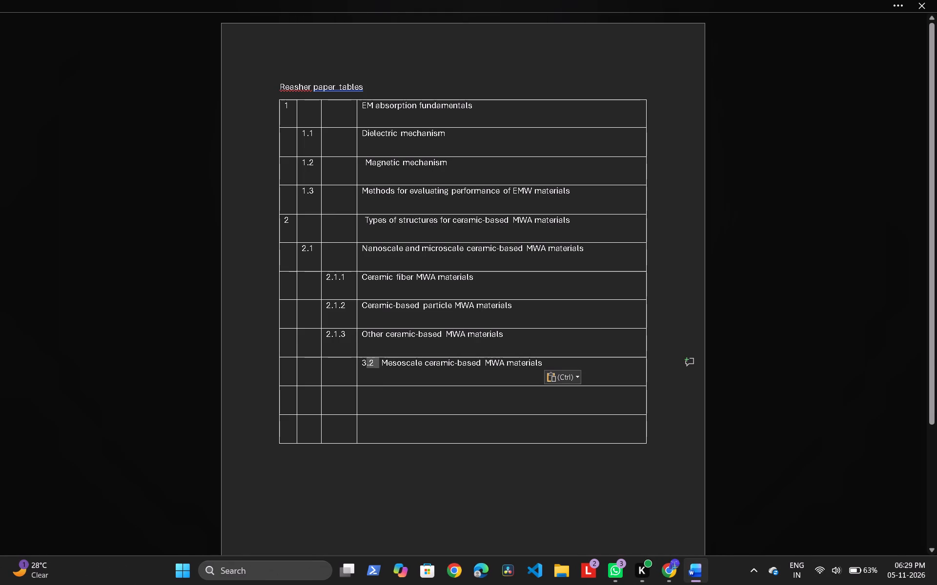
pyautogui.moveTo(366, 362); pyautogui.dragTo(363, 362)
pyautogui.hotkey('ctrl', 'c')
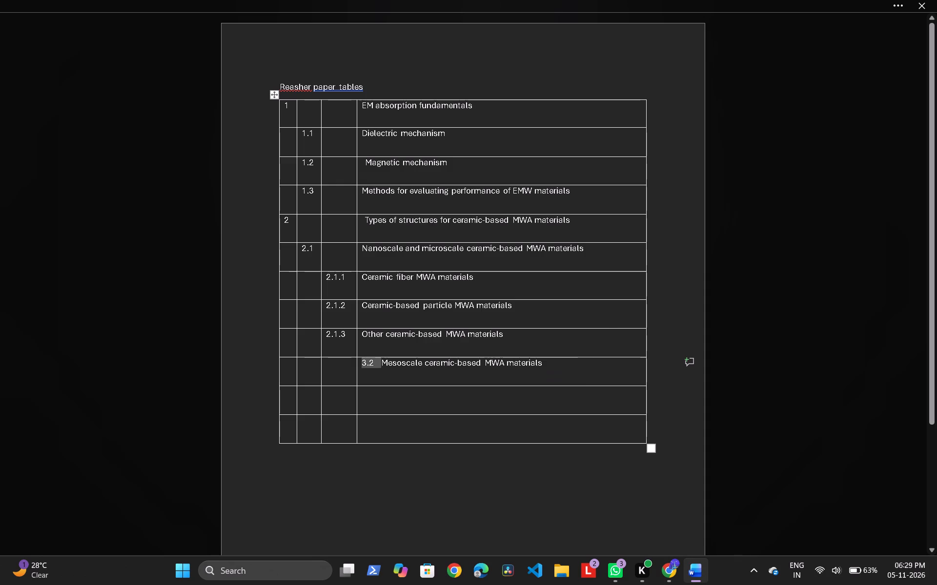
pyautogui.press('BackSpace')
pyautogui.click(309, 363)
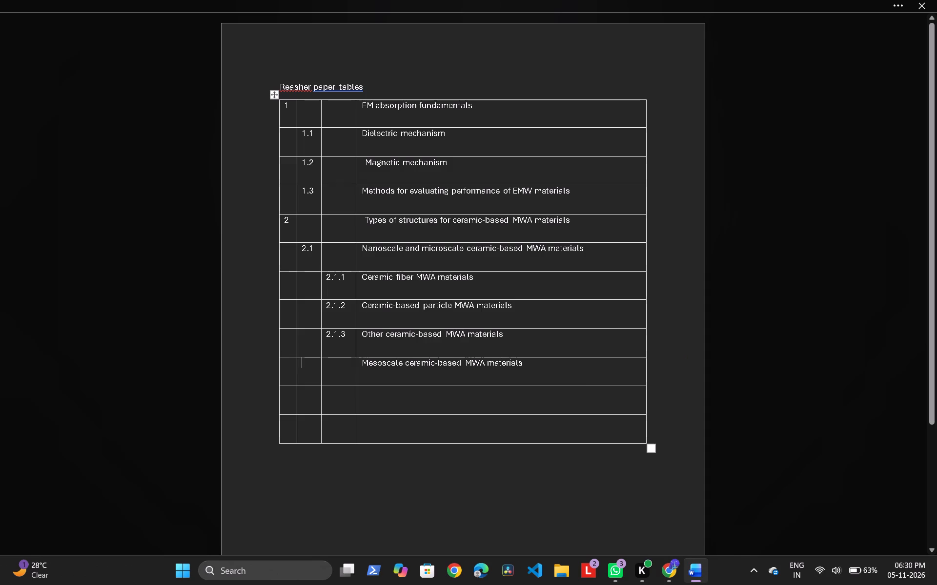
pyautogui.hotkey('ctrl', 'v')
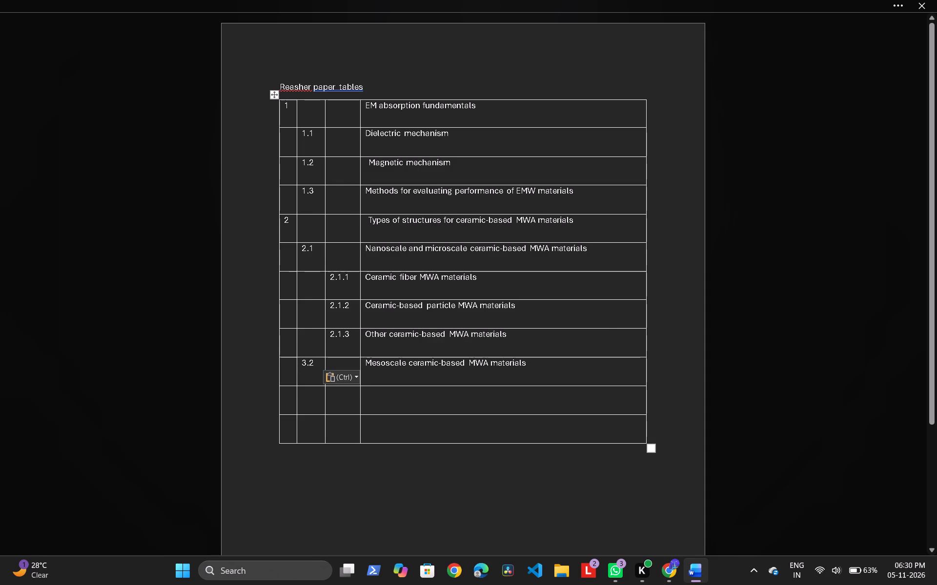
# Review the section 2 and 3 headings in the review PDF in Chrome against the numbering in the Word table.
pyautogui.click(392, 401)
pyautogui.click(380, 426)
pyautogui.click(376, 393)
pyautogui.click(397, 472)
pyautogui.click(664, 567)
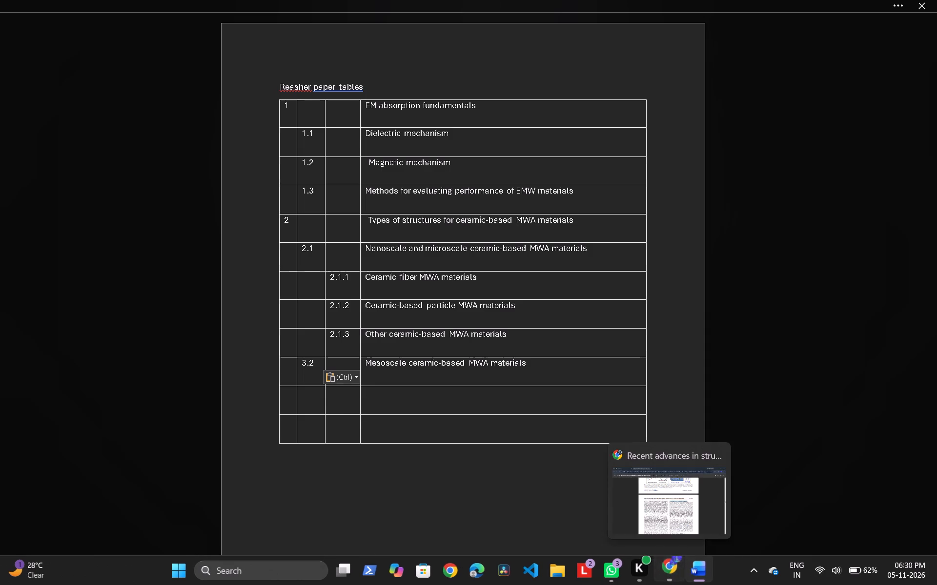
pyautogui.scroll(-3, 516, 377)
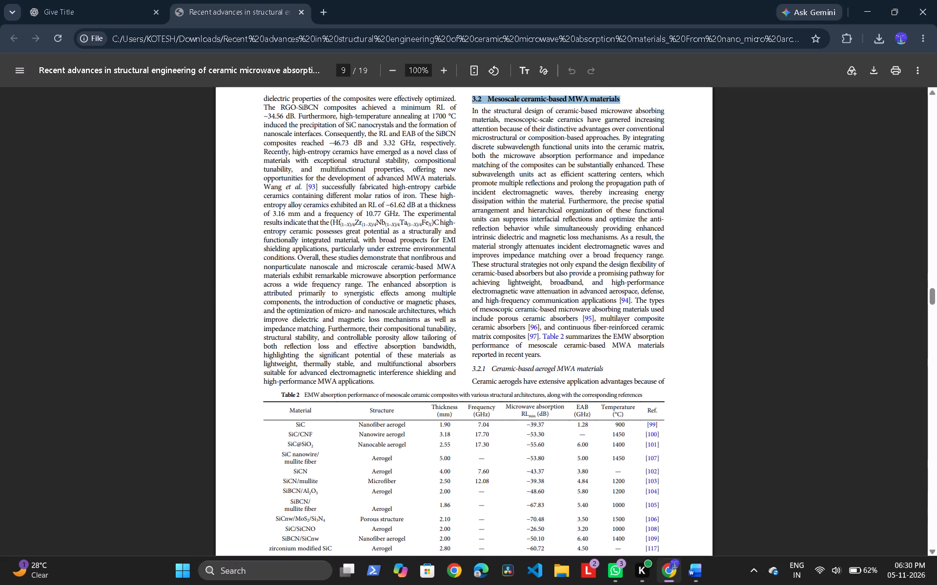
pyautogui.scroll(20, 512, 370)
pyautogui.scroll(12, 512, 370)
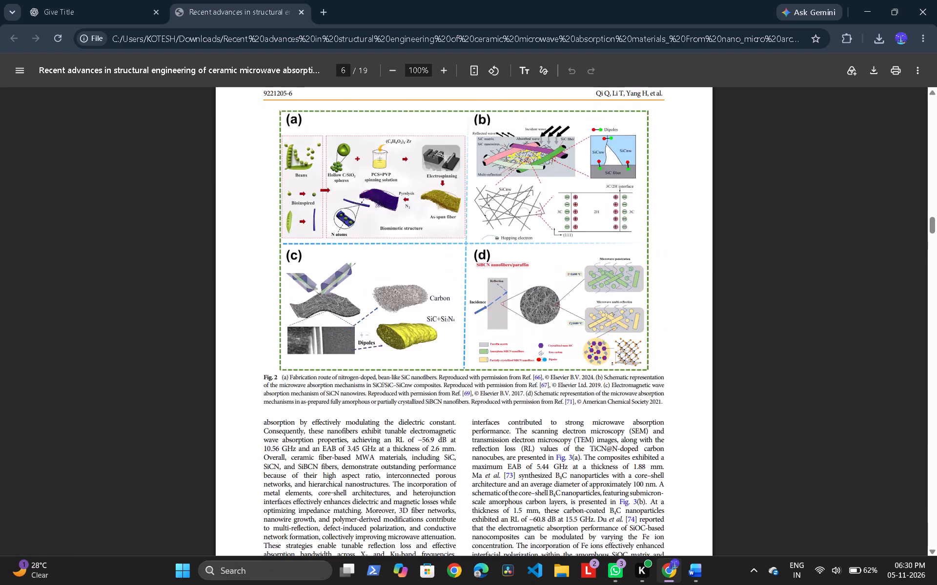
pyautogui.scroll(20, 520, 371)
pyautogui.scroll(9, 520, 371)
pyautogui.scroll(-2, 520, 371)
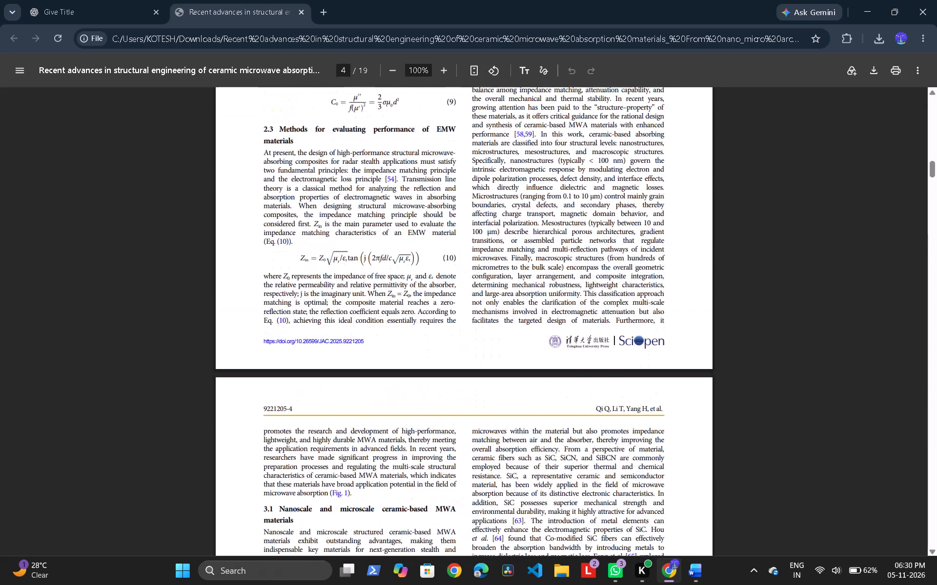
pyautogui.scroll(-1, 520, 371)
pyautogui.scroll(6, 520, 371)
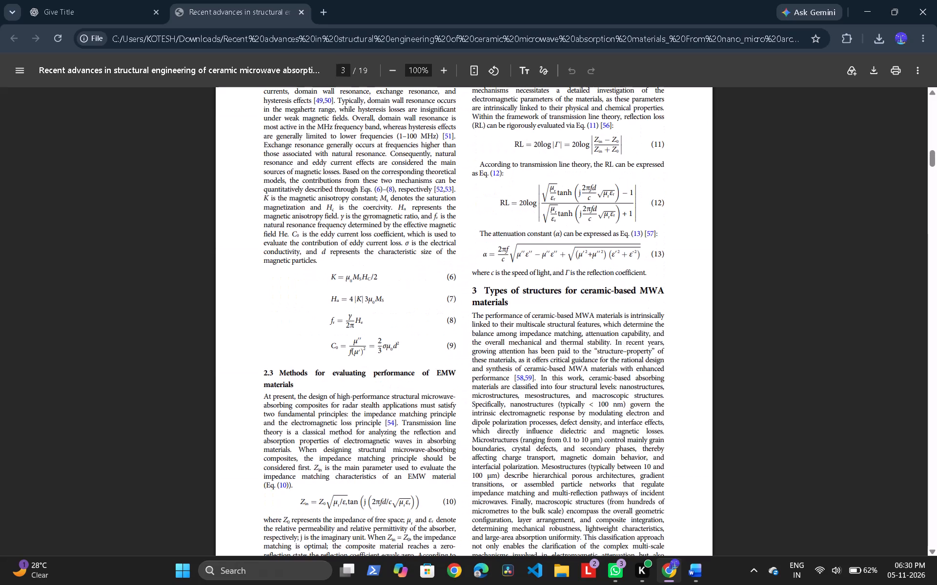
pyautogui.scroll(1, 522, 371)
pyautogui.scroll(1, 475, 344)
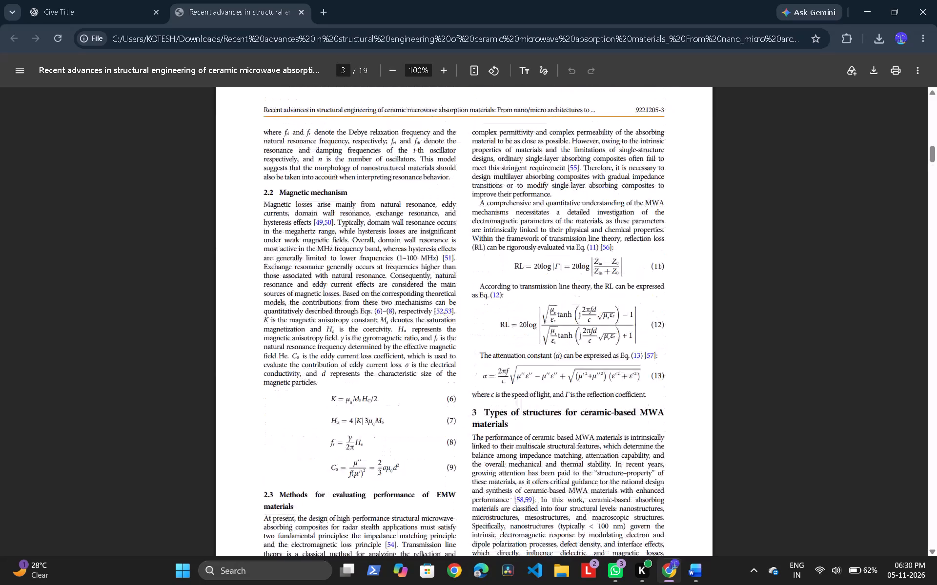
pyautogui.scroll(5, 475, 344)
pyautogui.scroll(-5, 475, 344)
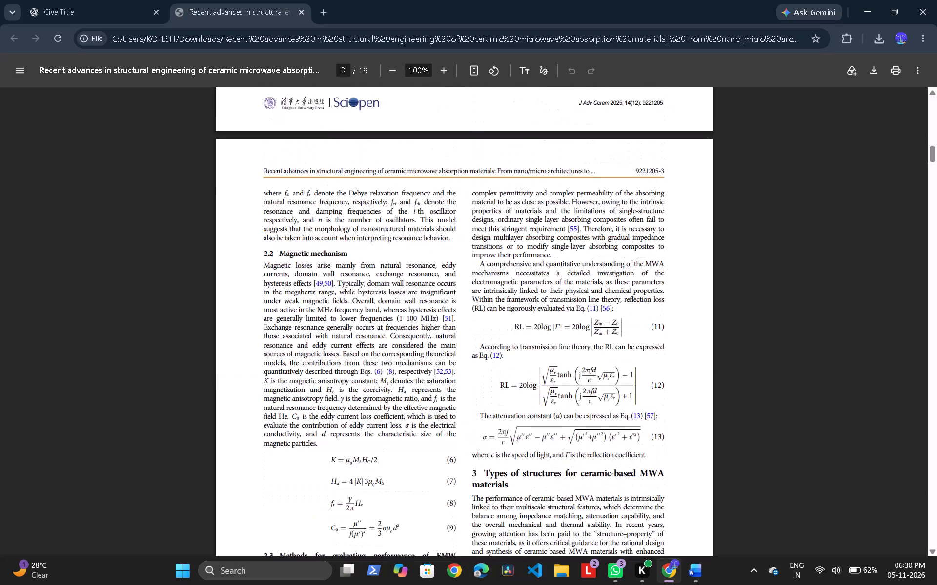
pyautogui.scroll(-1, 475, 344)
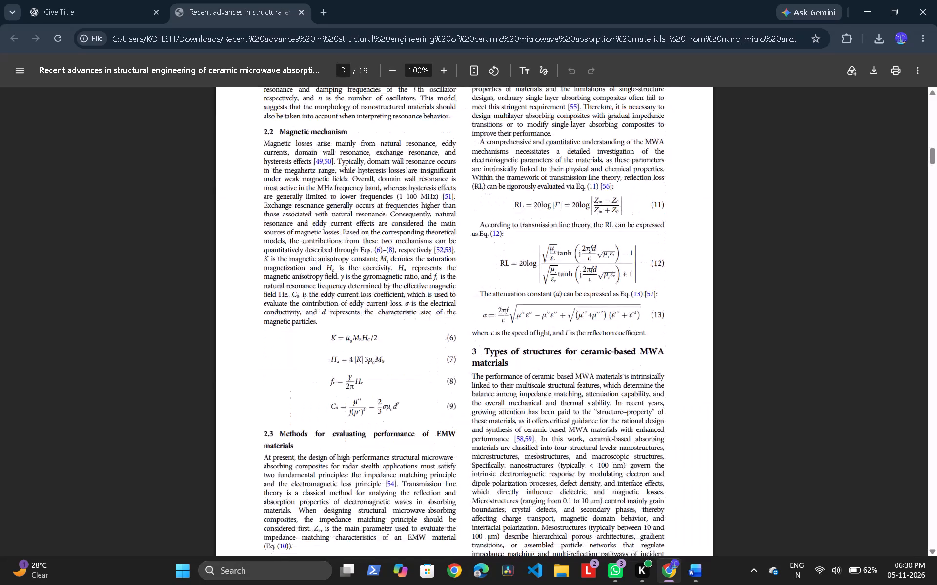
pyautogui.scroll(1, 475, 344)
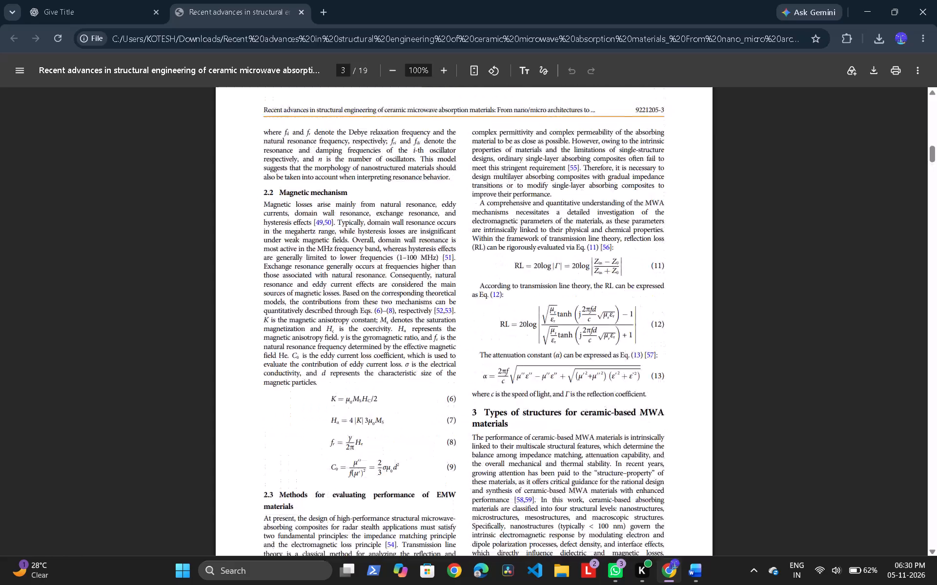
pyautogui.click(688, 579)
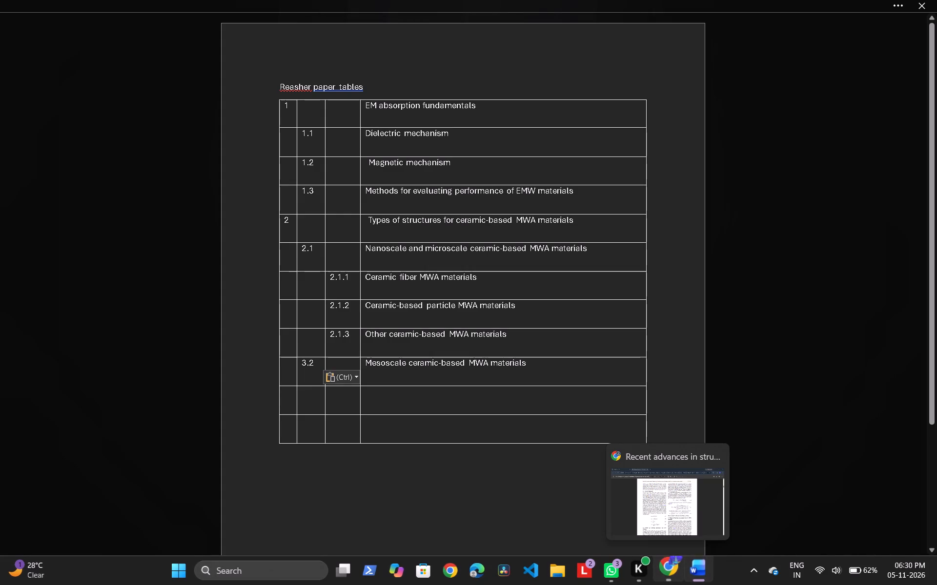
pyautogui.click(669, 572)
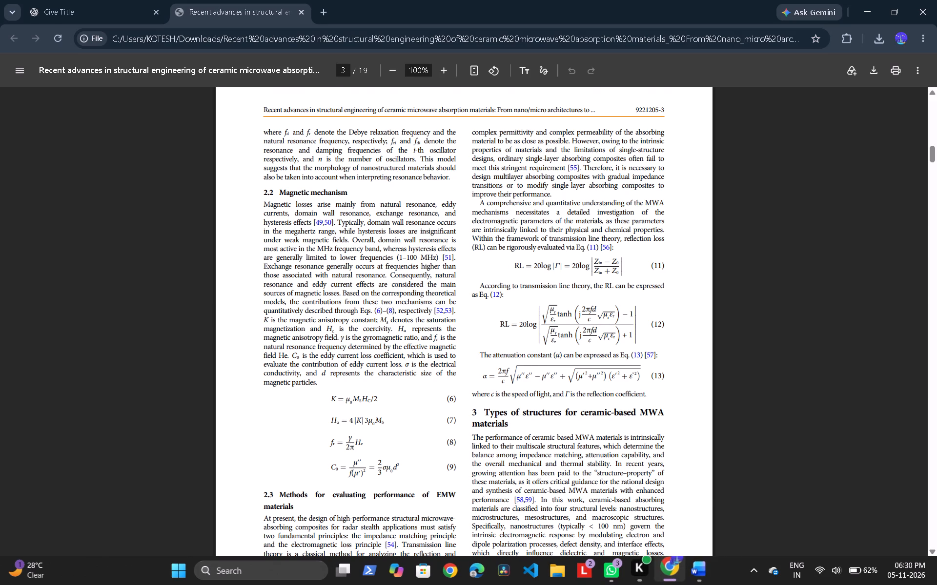
pyautogui.scroll(-16, 591, 432)
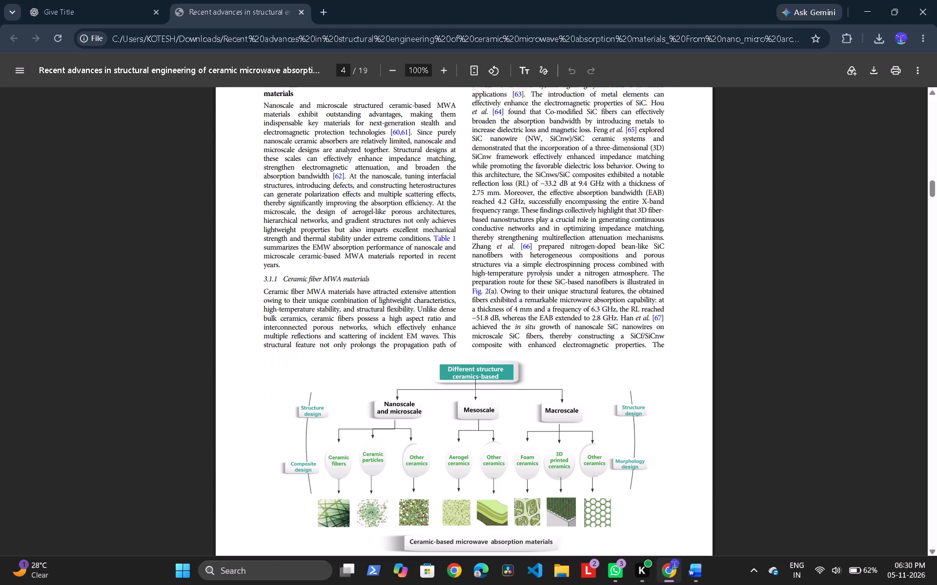
pyautogui.click(701, 580)
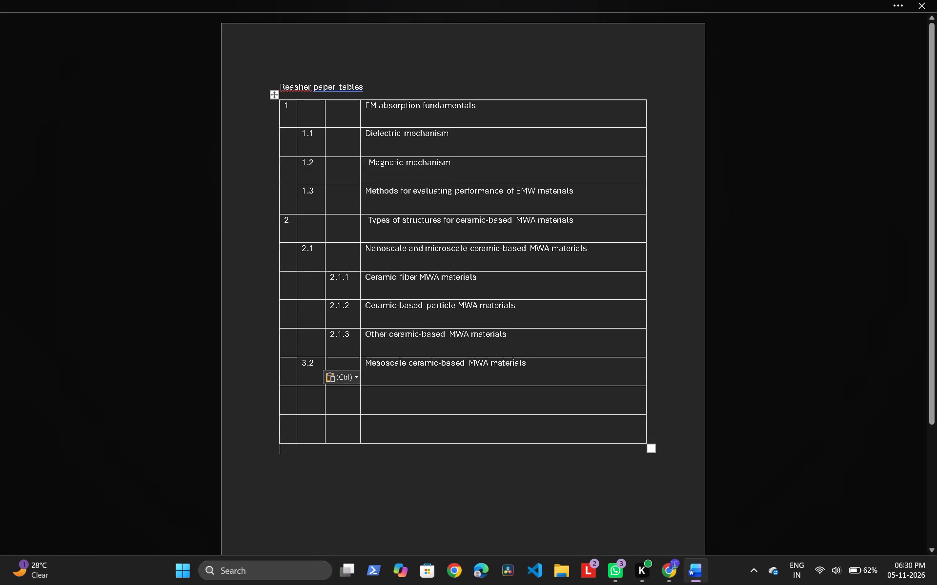
pyautogui.click(669, 568)
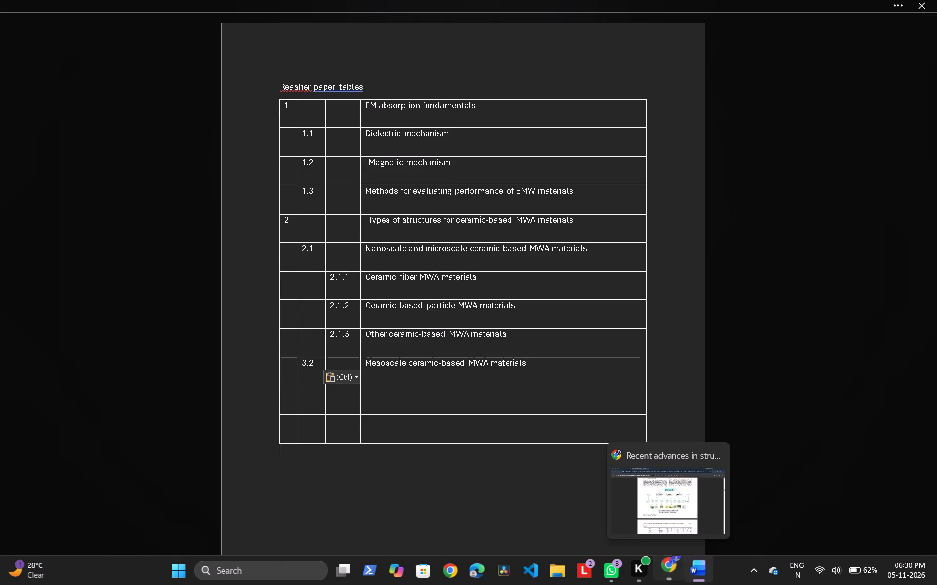
pyautogui.scroll(-4, 582, 406)
# Change the number of the Mesoscale ceramic-based MWA materials row in the Word table to 2.2.
pyautogui.click(701, 573)
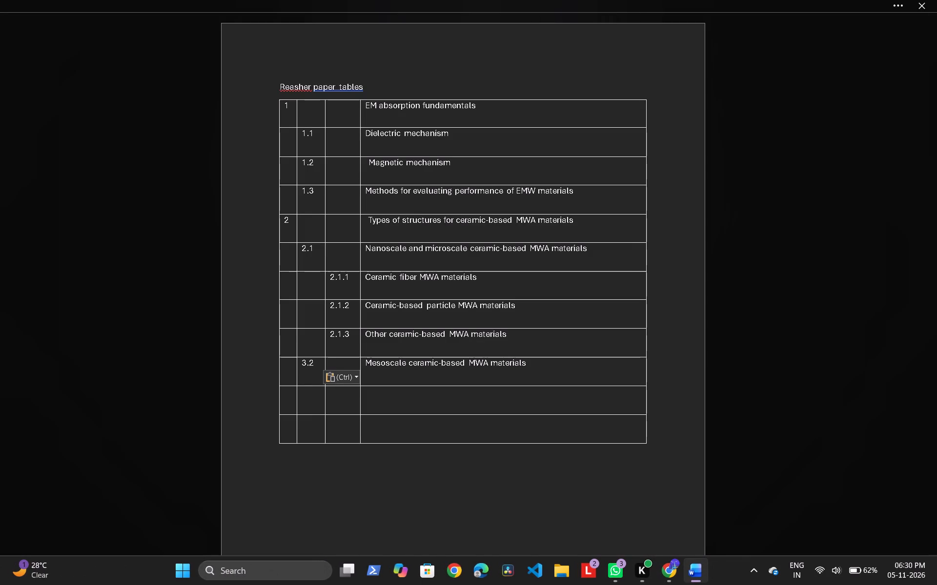
pyautogui.click(309, 361)
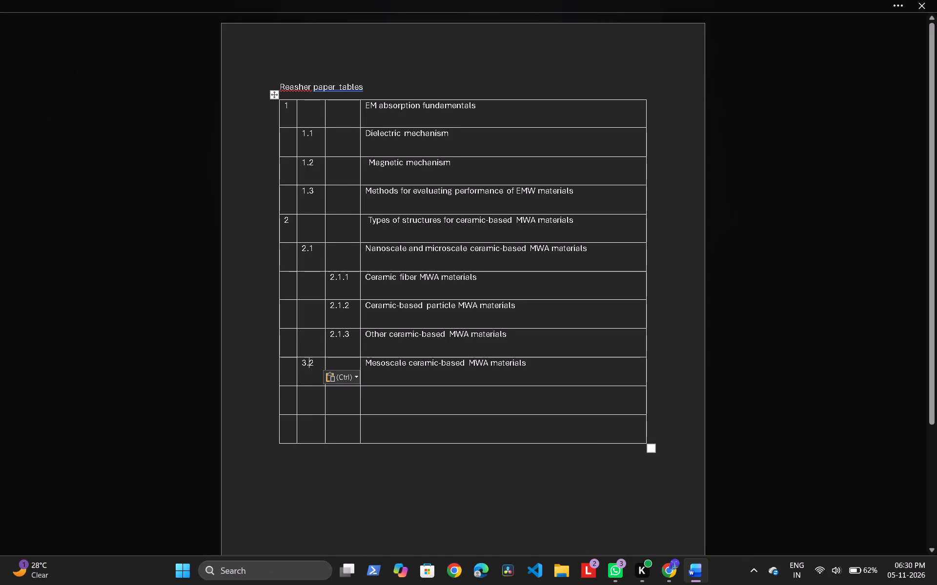
pyautogui.press('Left')
pyautogui.press('BackSpace')
pyautogui.press('2')
# Look through sections 3.1 and 3.2 of the review PDF in Chrome for the subsection headings under Mesoscale ceramic-based MWA materials.
pyautogui.click(671, 565)
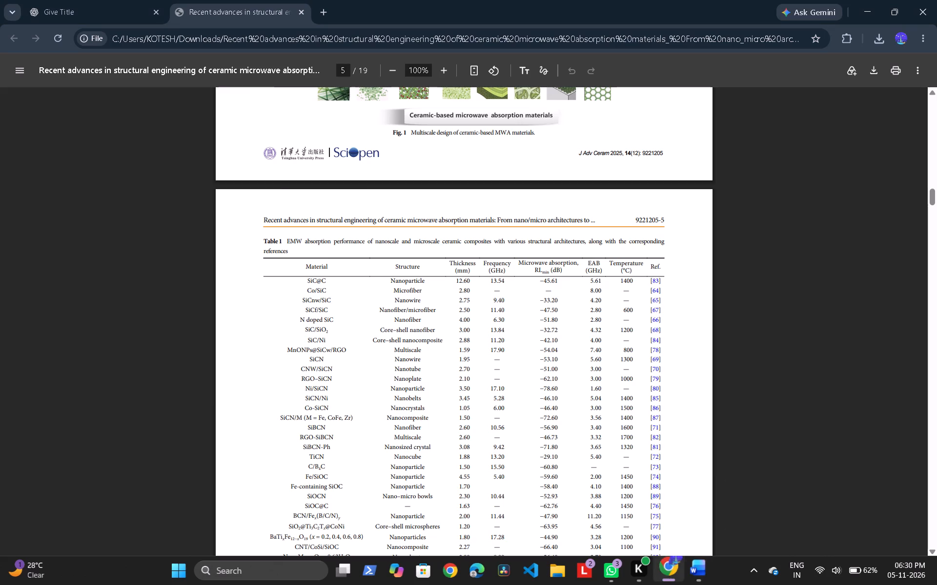
pyautogui.scroll(-7, 553, 363)
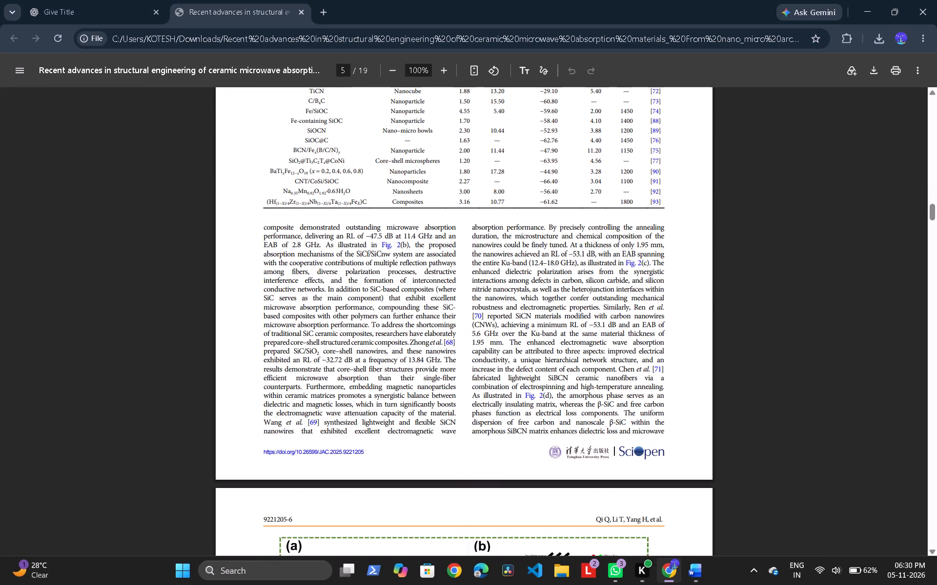
pyautogui.scroll(-8, 552, 362)
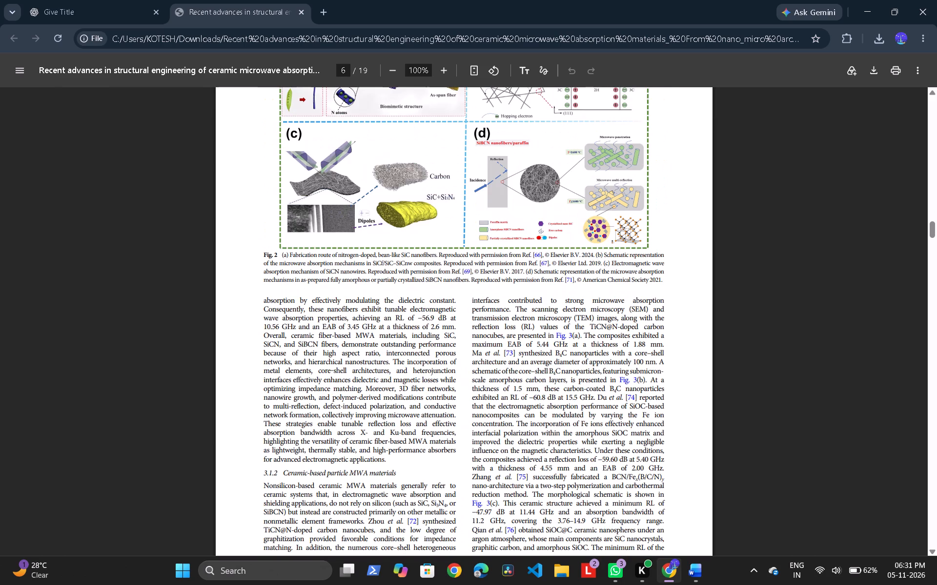
pyautogui.scroll(10, 551, 362)
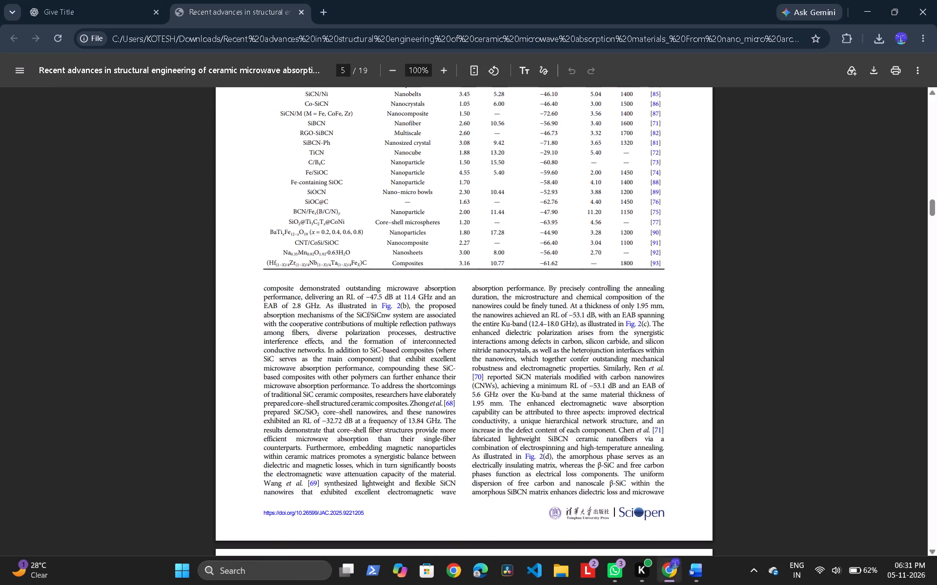
pyautogui.scroll(4, 582, 440)
pyautogui.scroll(2, 500, 392)
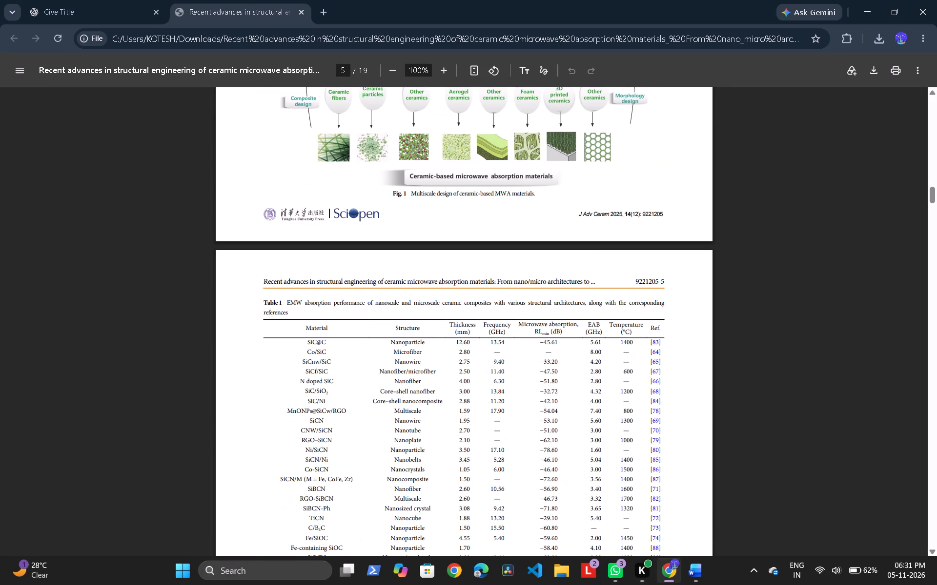
pyautogui.scroll(6, 425, 327)
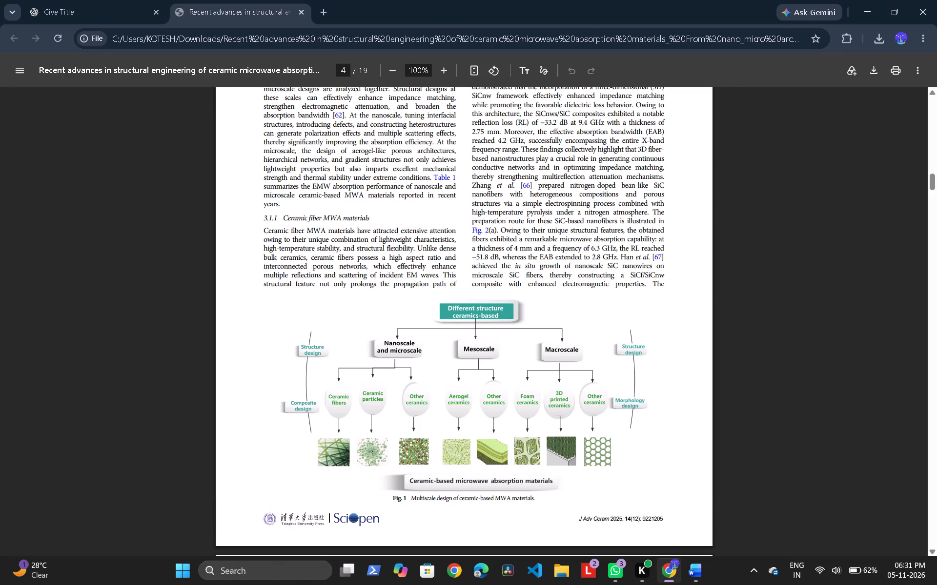
pyautogui.moveTo(252, 275); pyautogui.dragTo(396, 279)
pyautogui.scroll(-7, 587, 434)
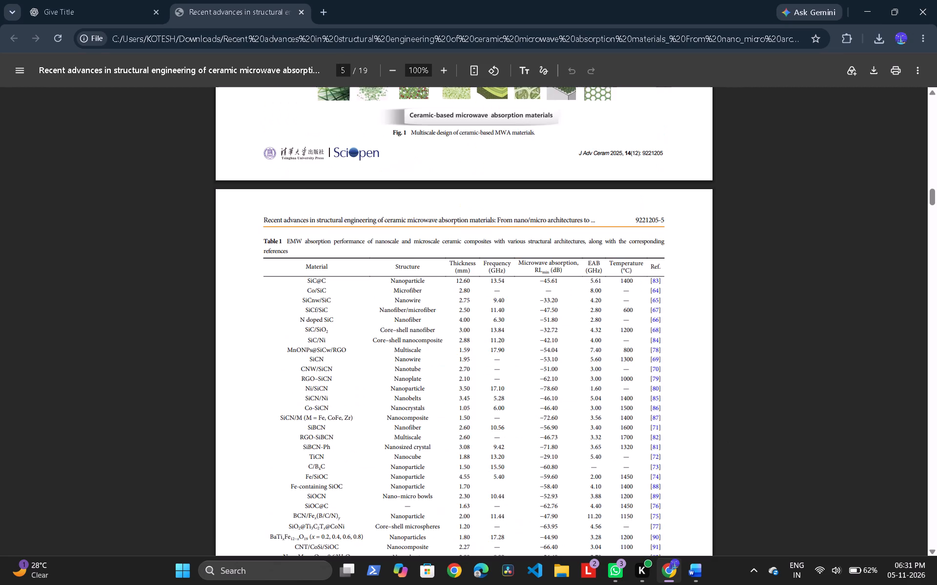
pyautogui.scroll(-12, 587, 434)
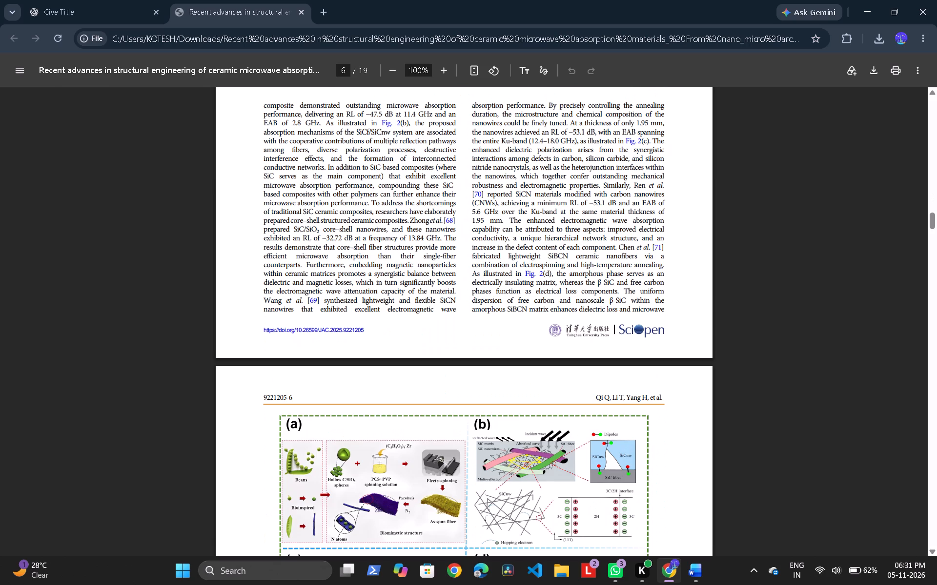
pyautogui.scroll(-10, 587, 434)
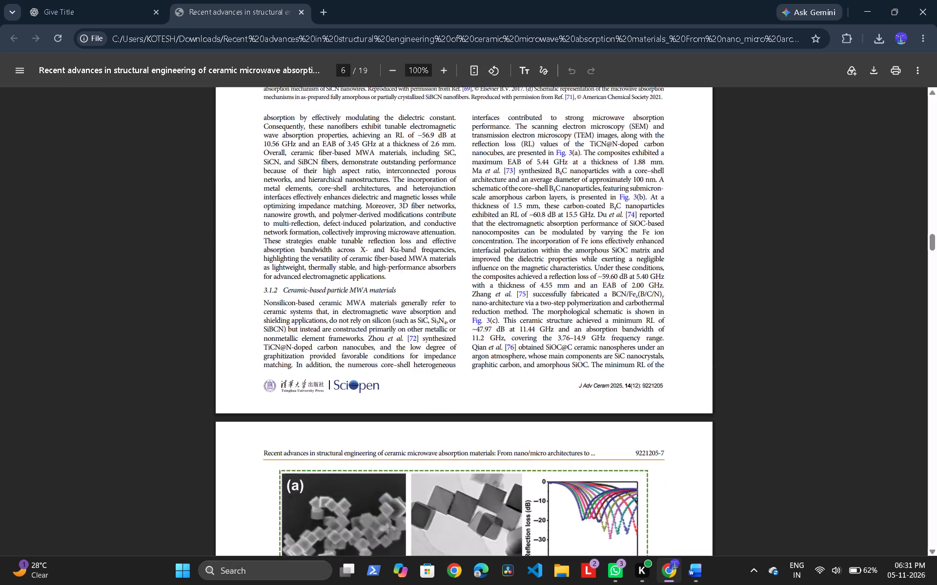
pyautogui.scroll(-7, 587, 434)
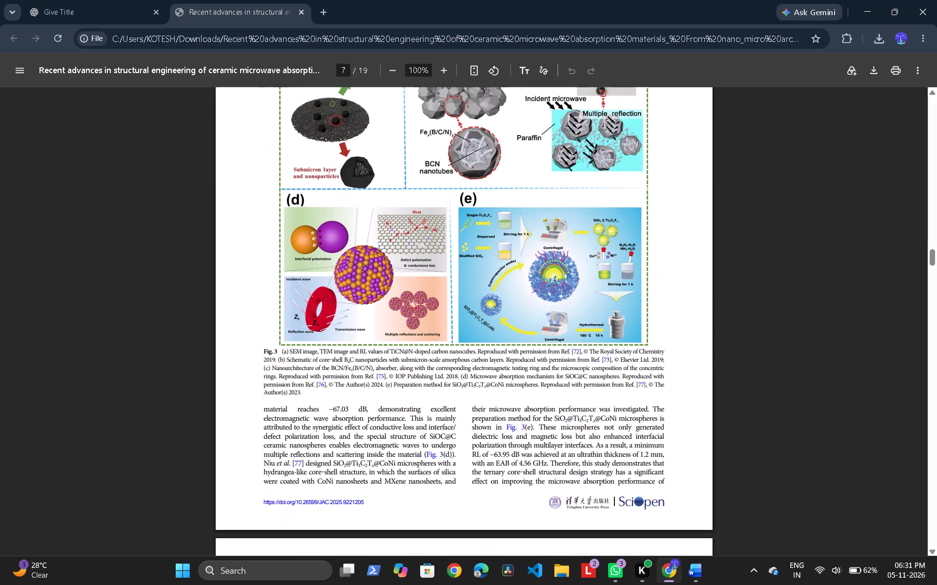
pyautogui.scroll(-4, 587, 434)
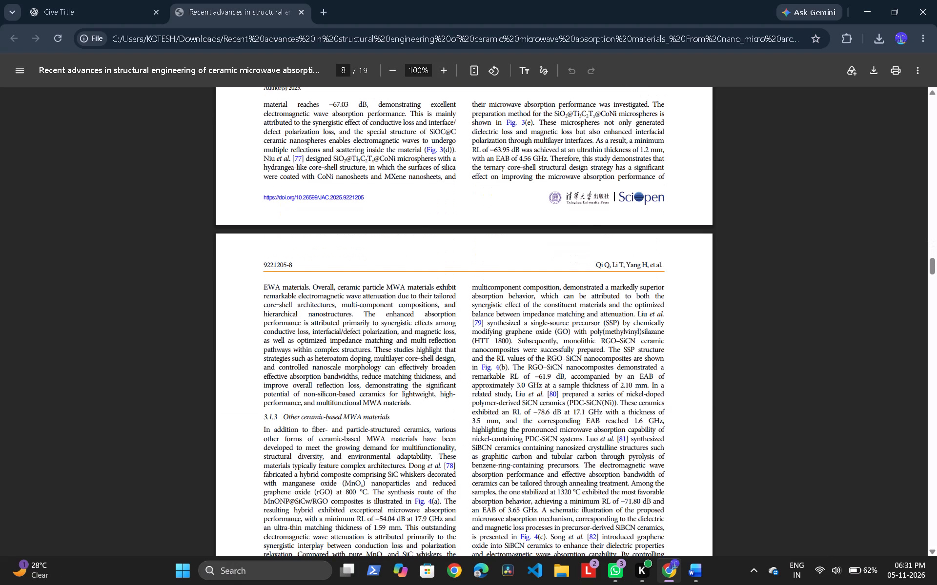
pyautogui.scroll(-10, 586, 434)
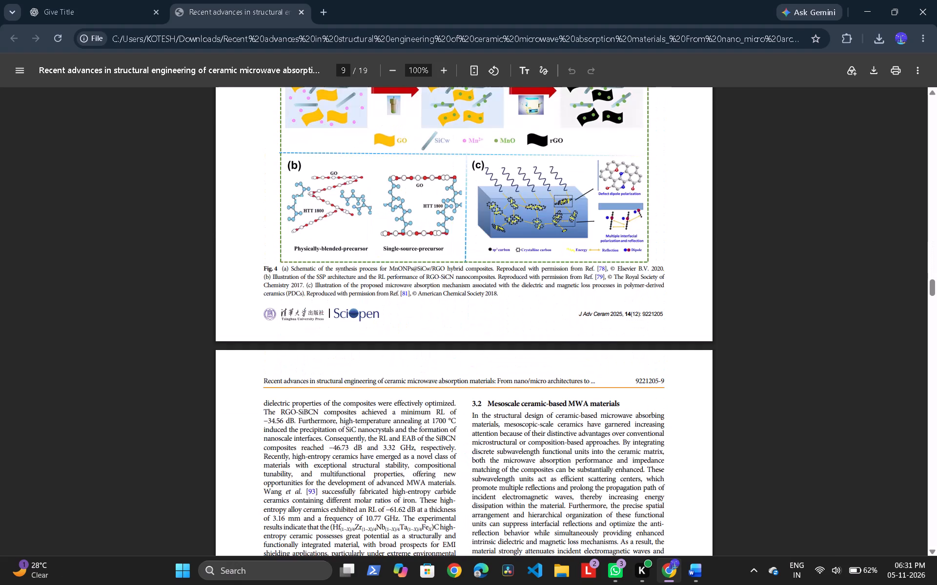
pyautogui.scroll(-9, 586, 434)
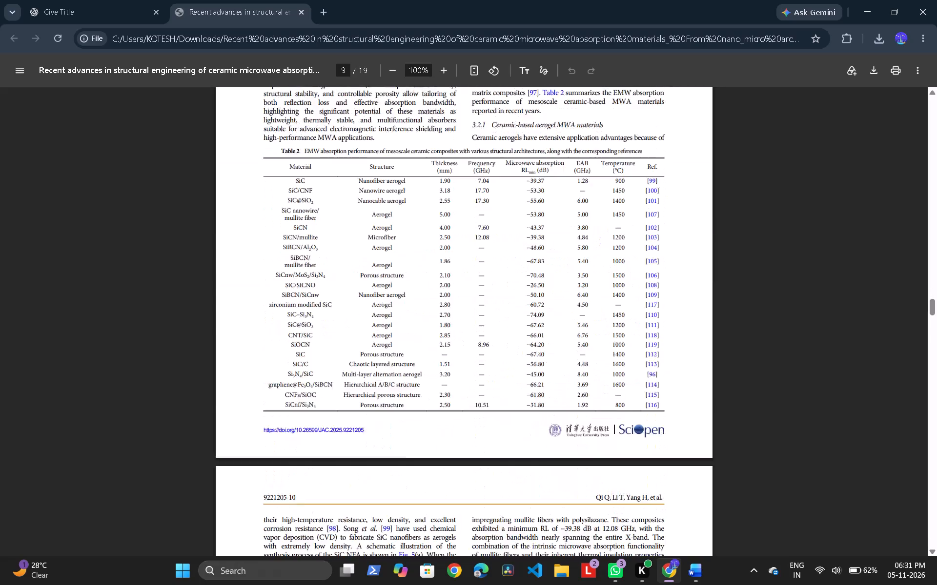
pyautogui.scroll(-4, 586, 434)
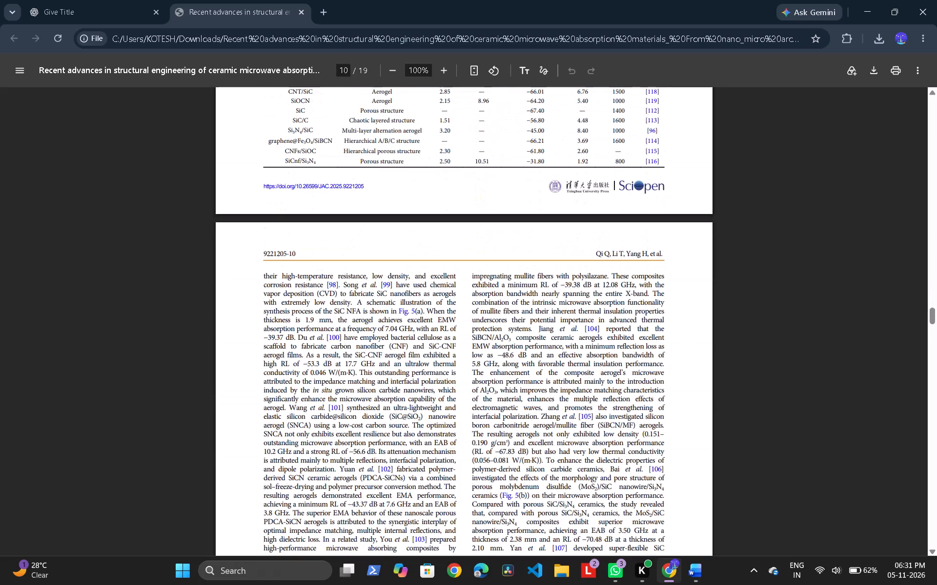
pyautogui.scroll(-5, 586, 434)
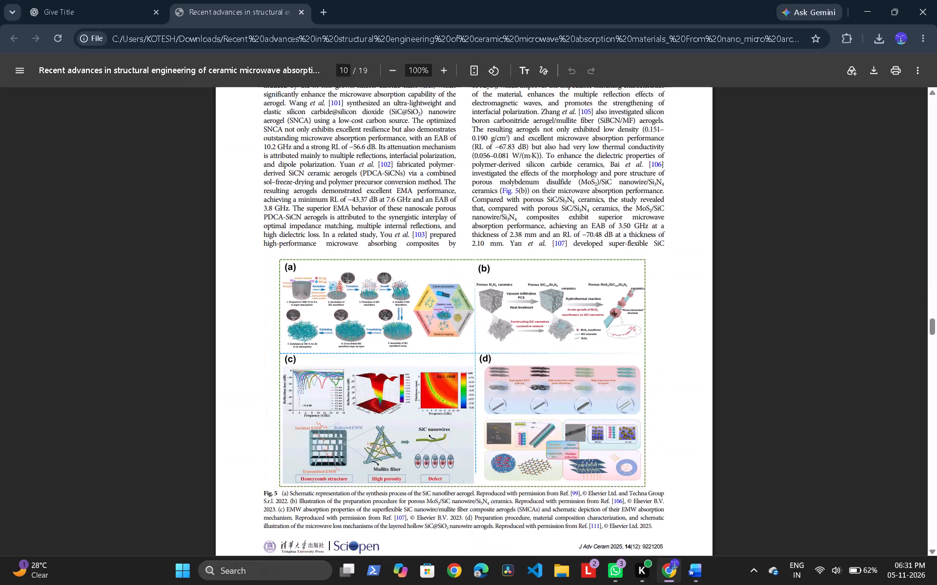
pyautogui.scroll(4, 586, 434)
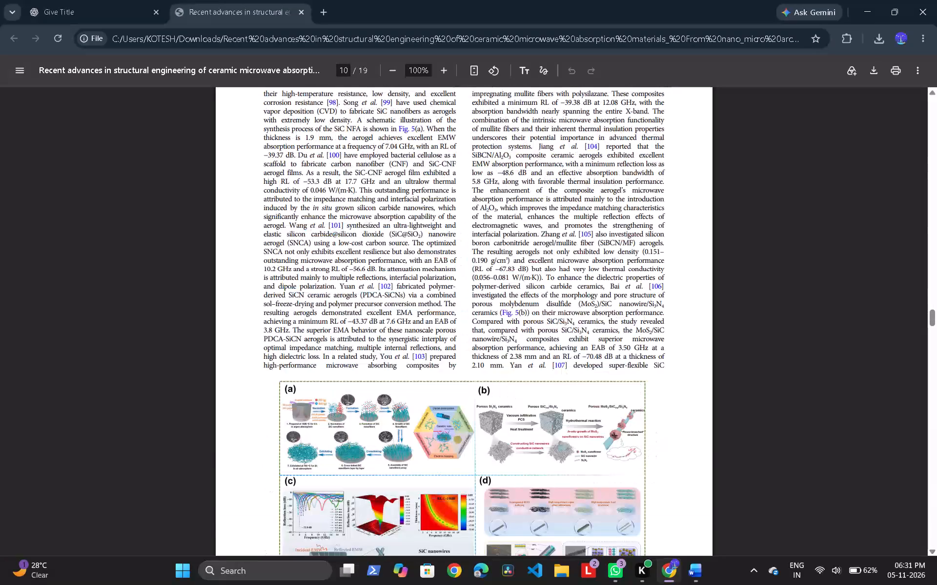
pyautogui.scroll(-9, 586, 434)
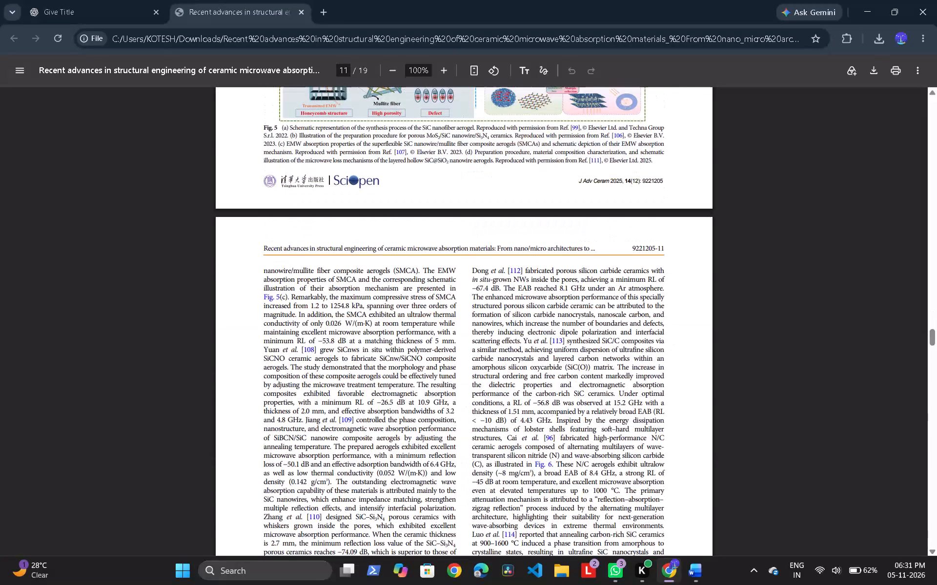
pyautogui.scroll(-5, 586, 434)
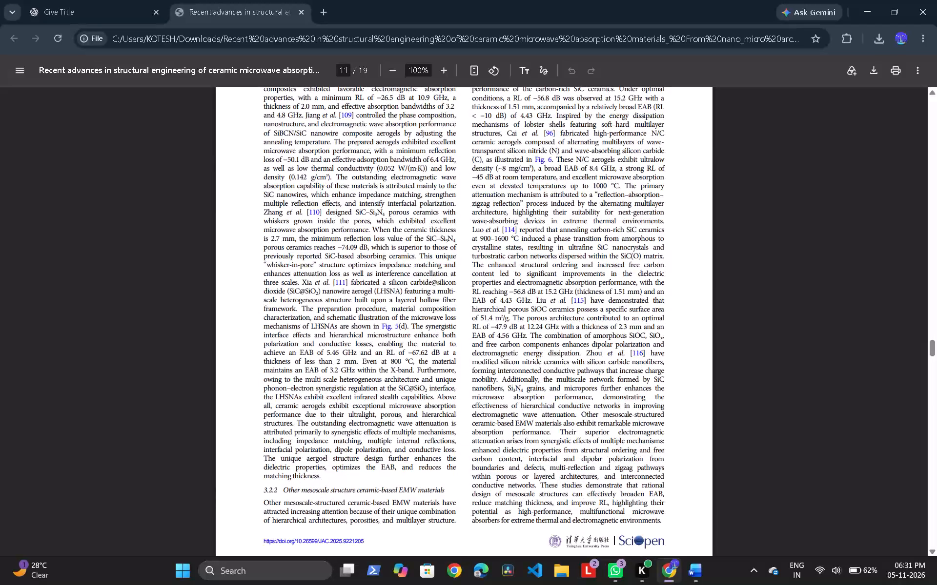
pyautogui.scroll(1, 260, 486)
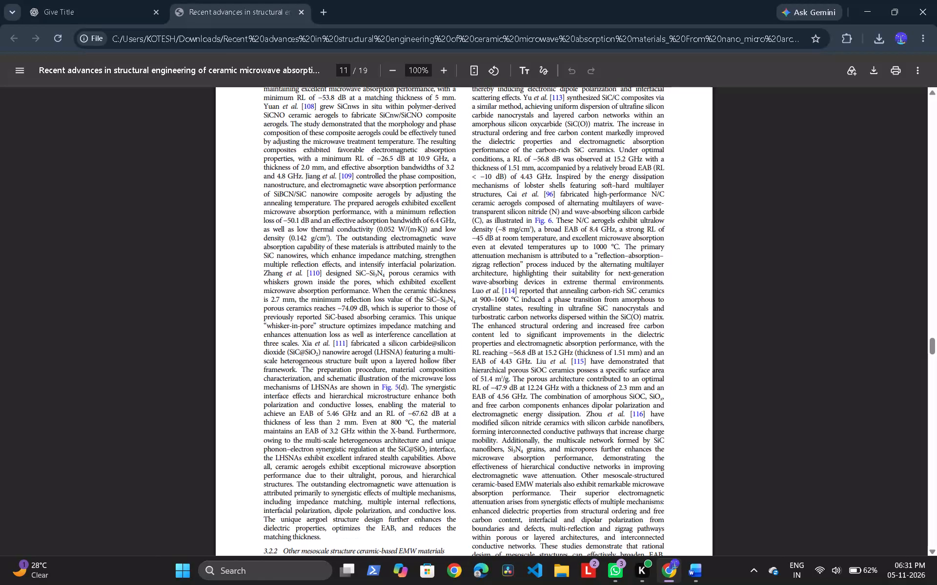
pyautogui.scroll(-2, 263, 488)
pyautogui.moveTo(262, 429); pyautogui.dragTo(316, 437)
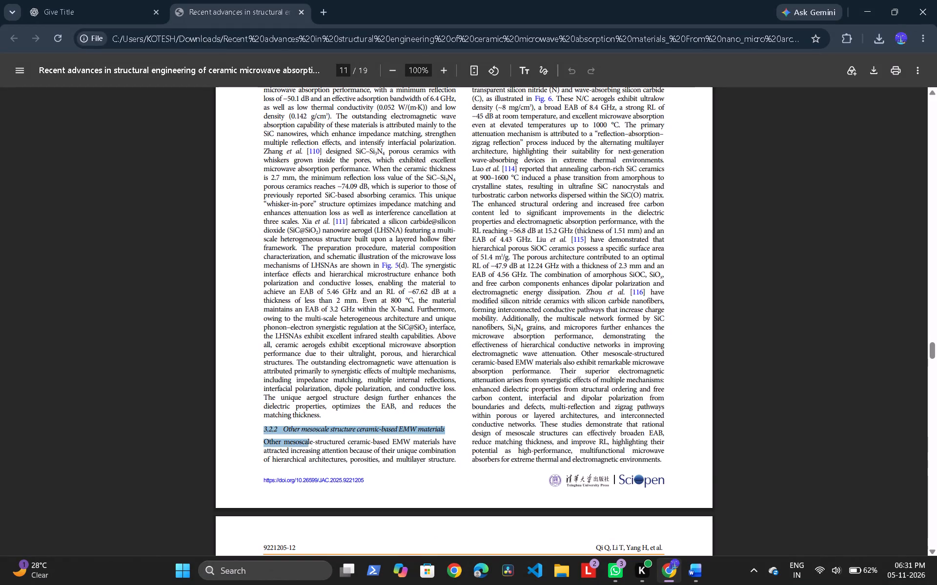
pyautogui.moveTo(316, 437); pyautogui.dragTo(332, 441)
# Copy the heading "3.2.1 Ceramic-based aerogel MWA materials" from the review PDF into the Word table's next empty heading cell.
pyautogui.scroll(4, 377, 391)
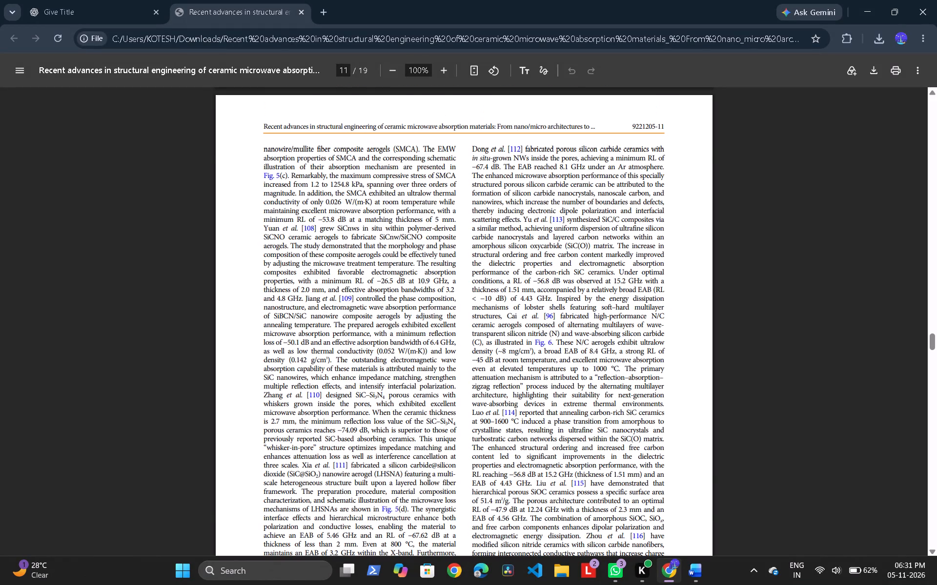
pyautogui.scroll(5, 375, 394)
pyautogui.scroll(-1, 375, 394)
pyautogui.scroll(2, 375, 394)
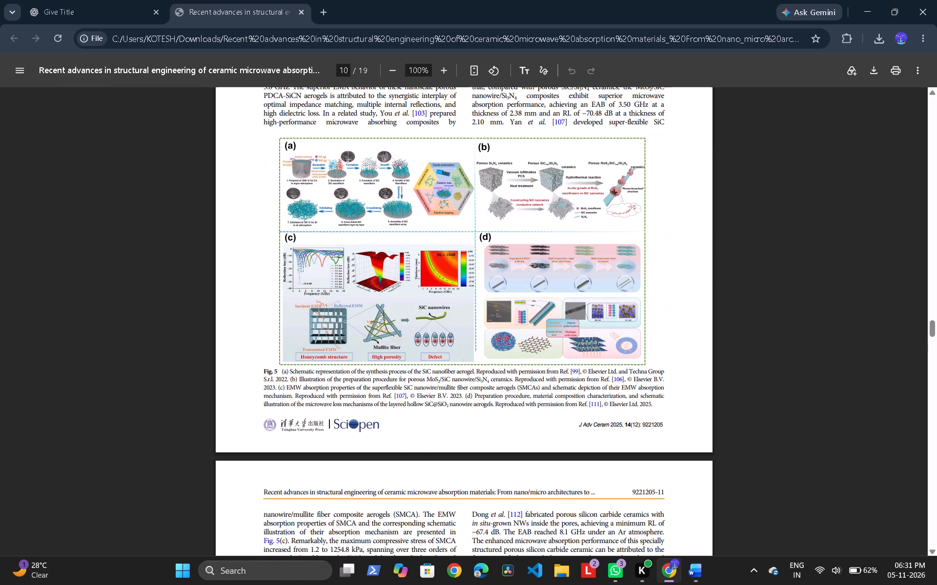
pyautogui.scroll(6, 375, 394)
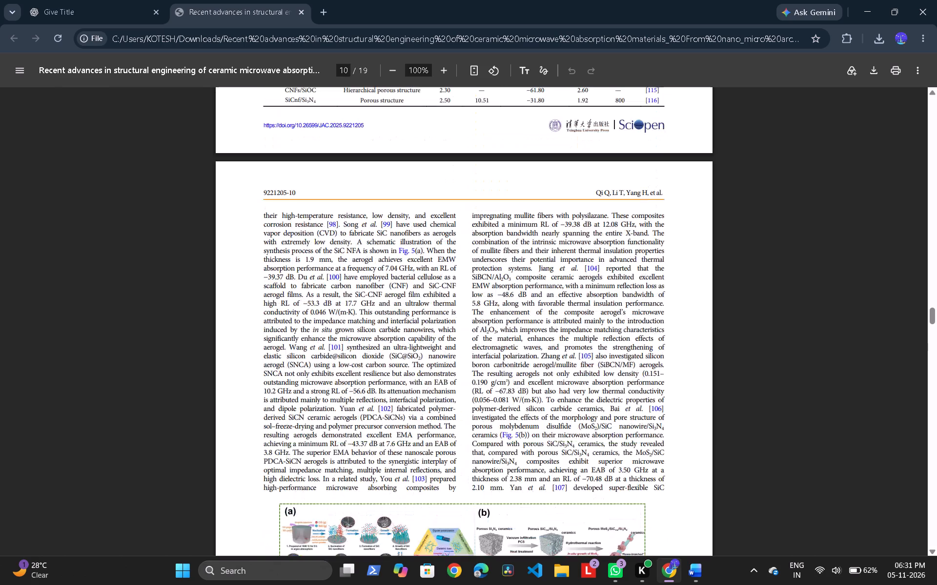
pyautogui.scroll(9, 375, 394)
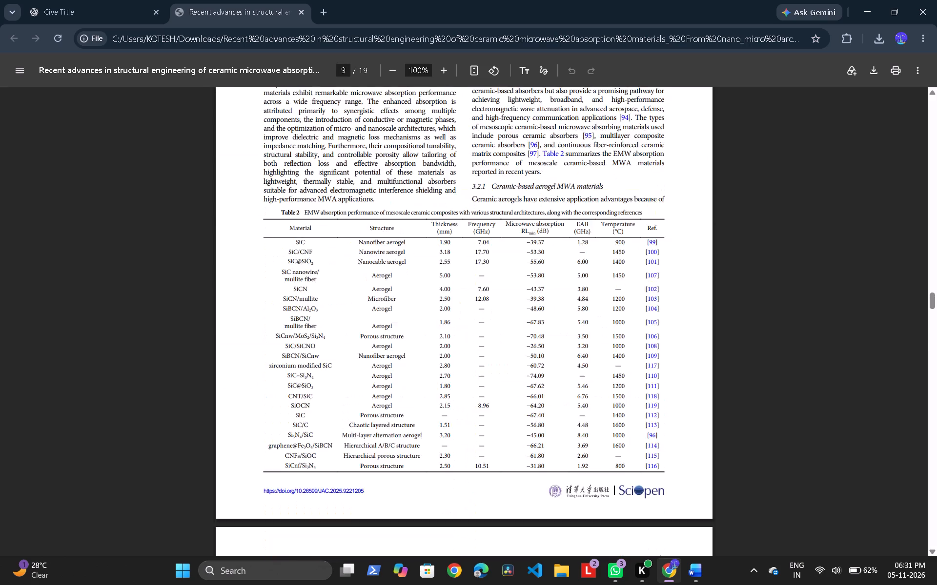
pyautogui.scroll(2, 375, 394)
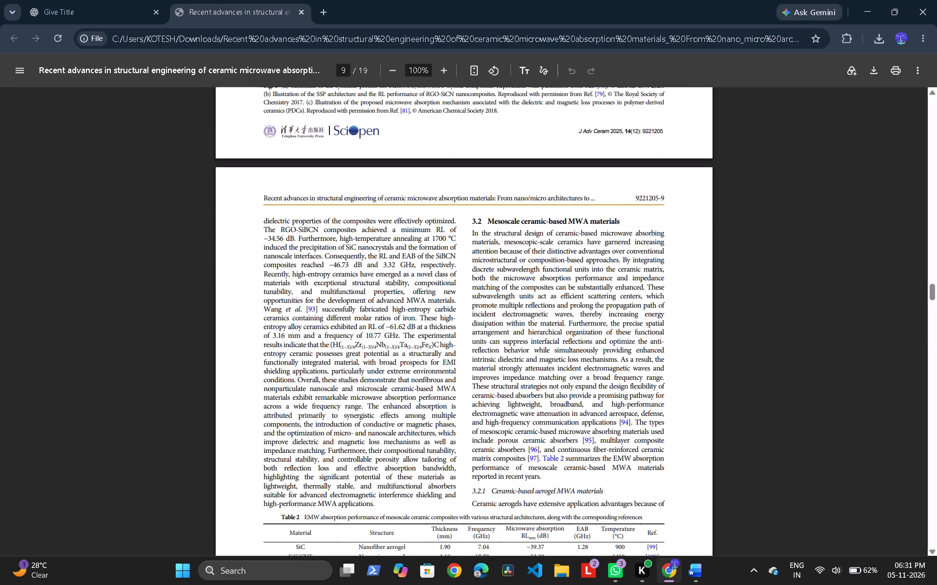
pyautogui.click(475, 491)
pyautogui.moveTo(462, 489); pyautogui.dragTo(576, 498)
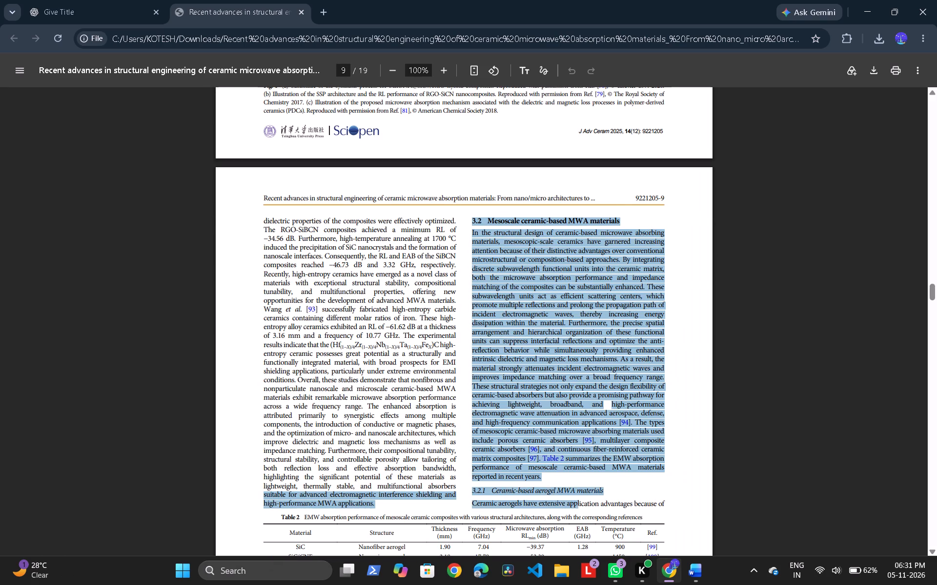
pyautogui.click(626, 503)
pyautogui.moveTo(602, 495); pyautogui.dragTo(471, 497)
pyautogui.hotkey('ctrl', 'c')
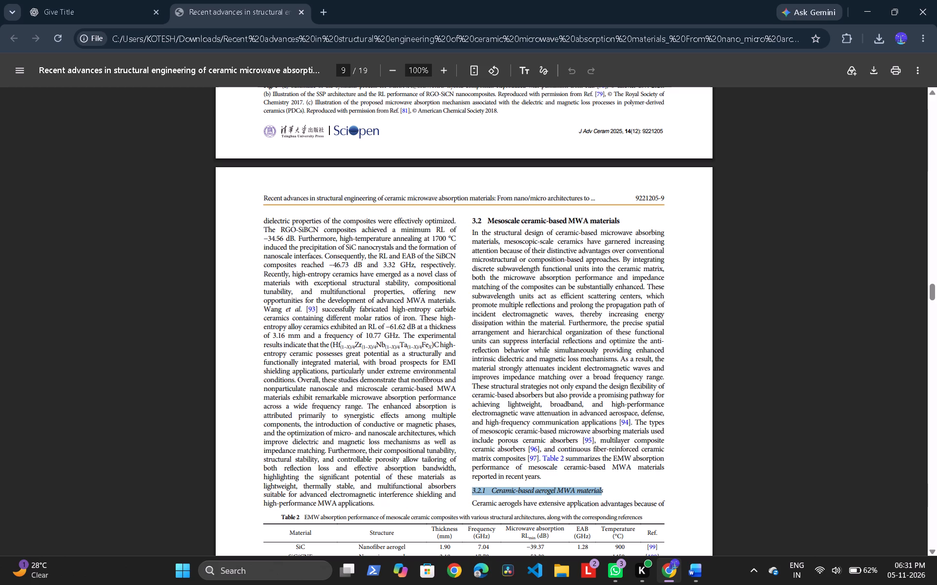
pyautogui.hotkey('ctrl', 'c')
pyautogui.click(689, 572)
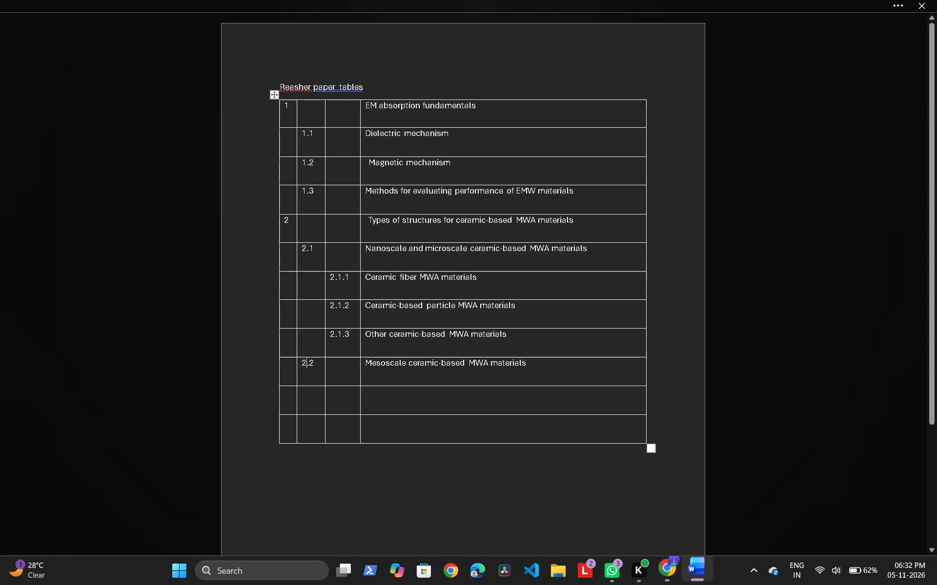
pyautogui.click(374, 399)
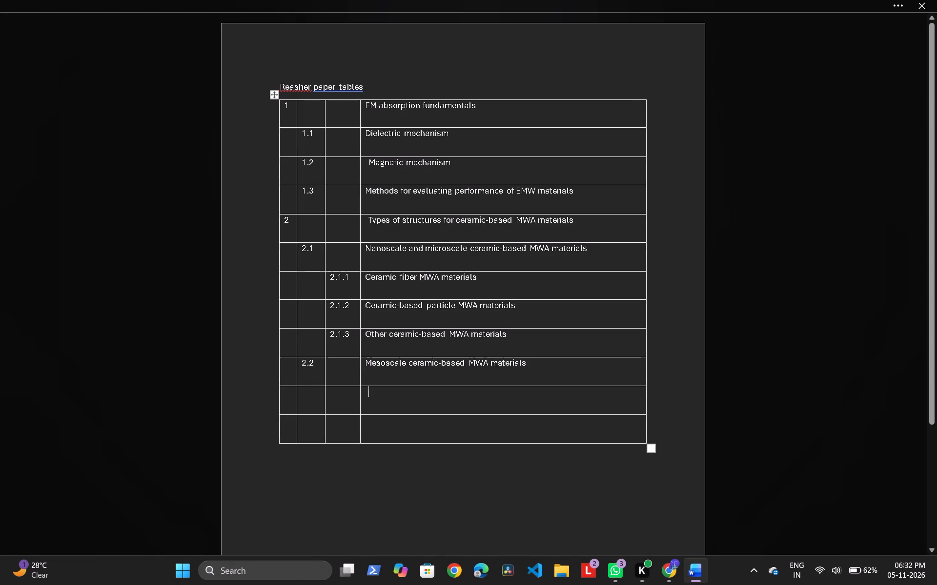
pyautogui.hotkey('ctrl', 'v')
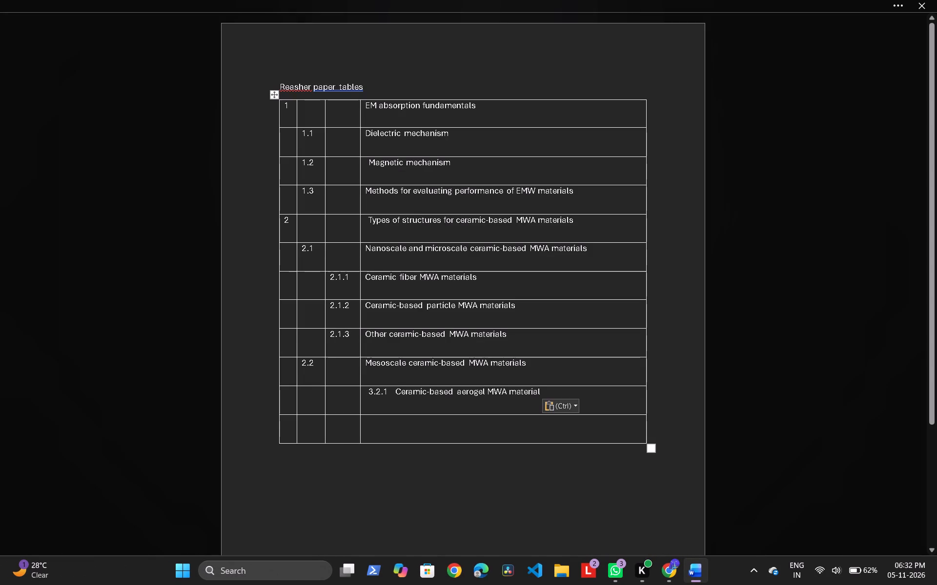
# Copy the number 3.2.1 from the Ceramic-based aerogel heading text into its row's third-level number cell.
pyautogui.moveTo(392, 394); pyautogui.dragTo(367, 394)
pyautogui.hotkey('ctrl', 'c')
pyautogui.click(336, 406)
pyautogui.hotkey('ctrl', 'v')
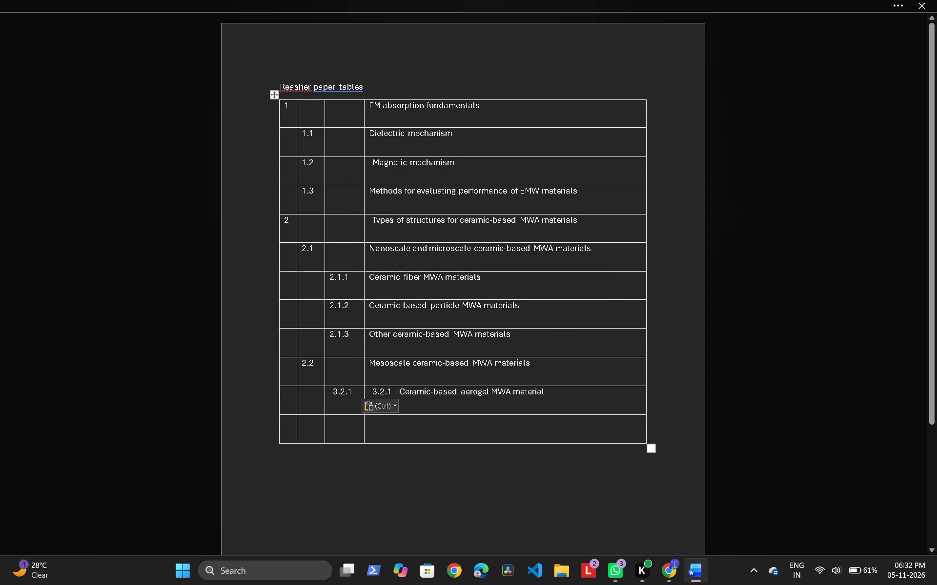
# Change the third-level number of the Ceramic-based aerogel row in the Word table to 2.2.1.
pyautogui.click(338, 393)
pyautogui.press('BackSpace')
pyautogui.press('2')
pyautogui.press('BackSpace')
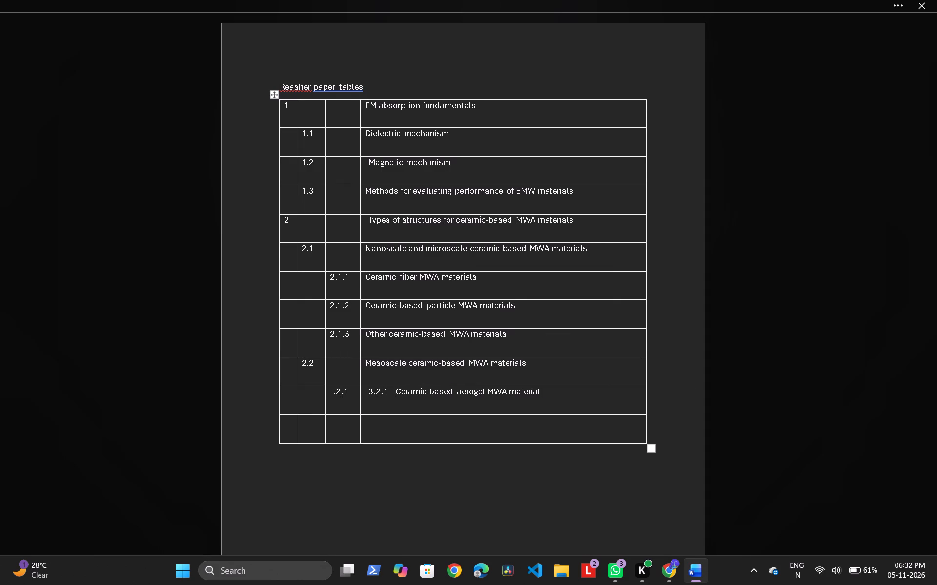
pyautogui.press('2')
pyautogui.scroll(1, 347, 423)
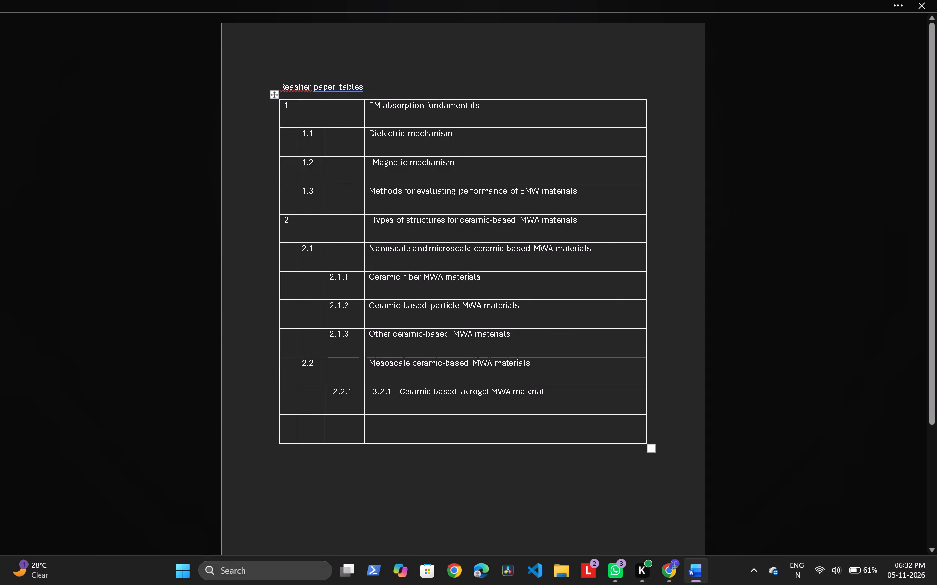
# Remove the number 3.2.1 and the gap after it from the Ceramic-based aerogel heading text in the Word table.
pyautogui.moveTo(369, 392); pyautogui.dragTo(546, 393)
pyautogui.click(546, 393)
pyautogui.moveTo(401, 391); pyautogui.dragTo(372, 392)
pyautogui.press('BackSpace')
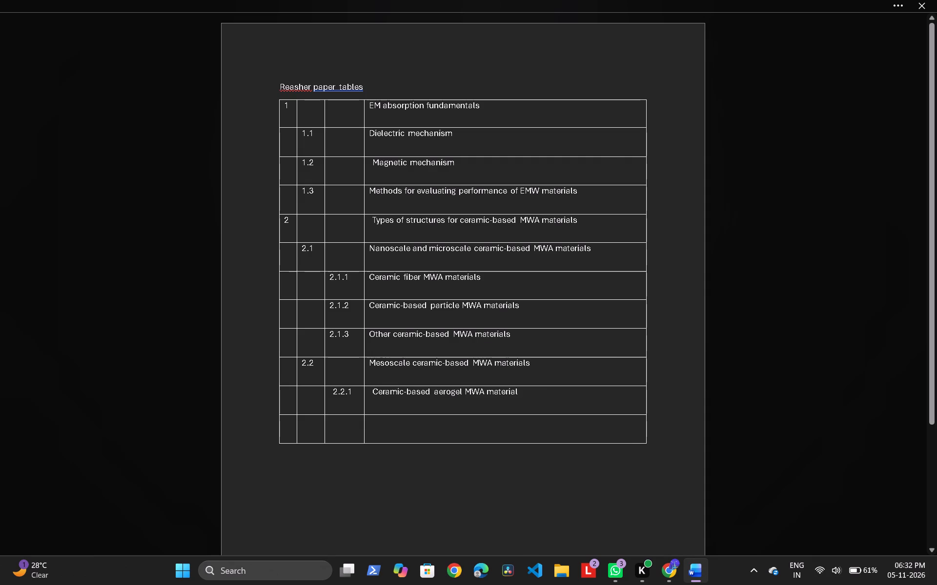
# Copy the heading "3.2.2 Other mesoscale structure ceramic-based EMW materials" from the review PDF in Chrome into the Word table's last empty heading cell.
pyautogui.click(355, 433)
pyautogui.click(662, 569)
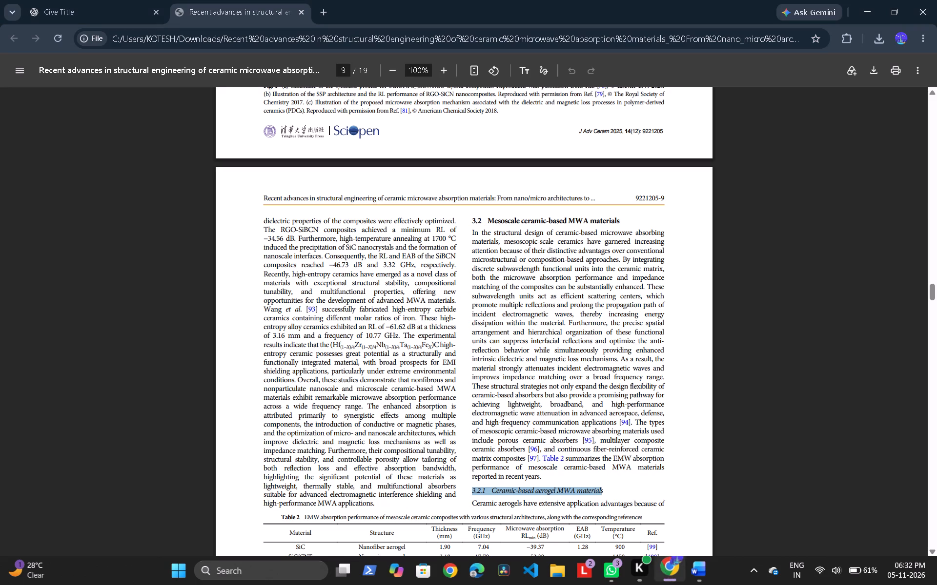
pyautogui.scroll(-10, 513, 470)
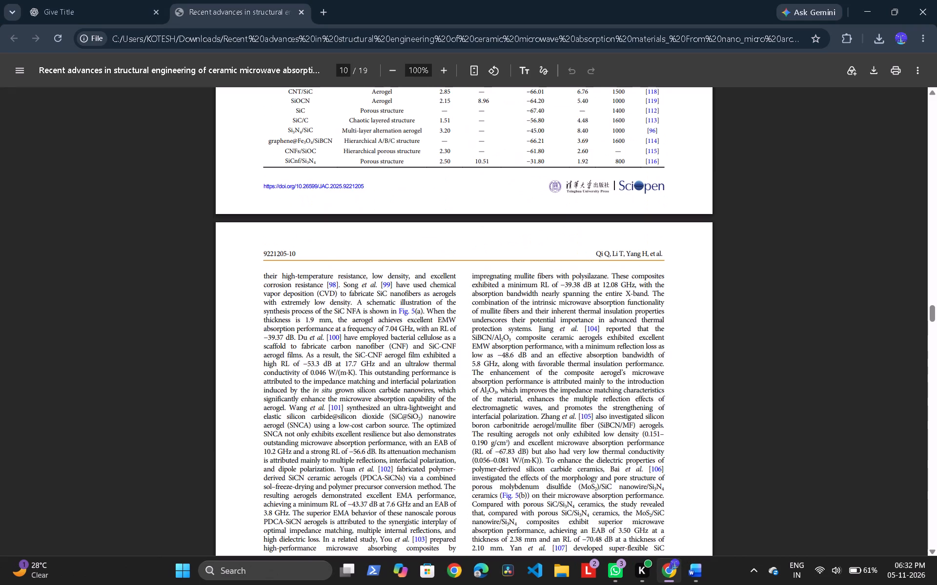
pyautogui.scroll(-3, 501, 473)
pyautogui.scroll(1, 501, 473)
pyautogui.scroll(-6, 501, 473)
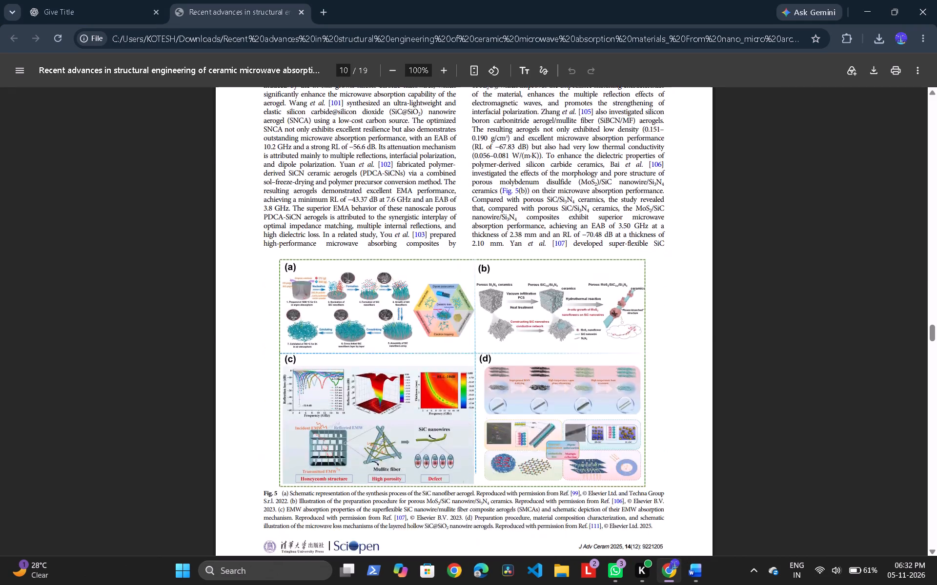
pyautogui.scroll(-8, 501, 473)
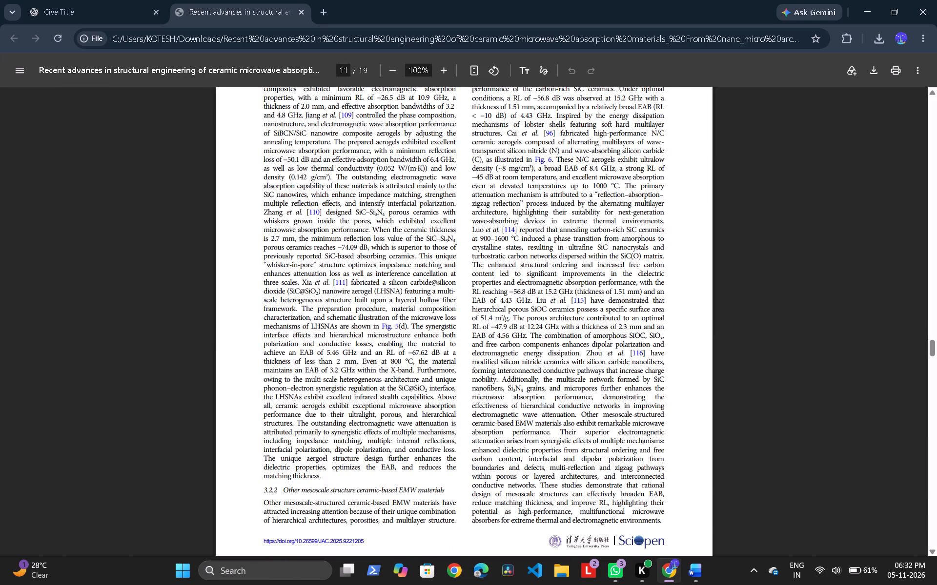
pyautogui.moveTo(261, 493); pyautogui.dragTo(446, 490)
pyautogui.hotkey('ctrl', 'c')
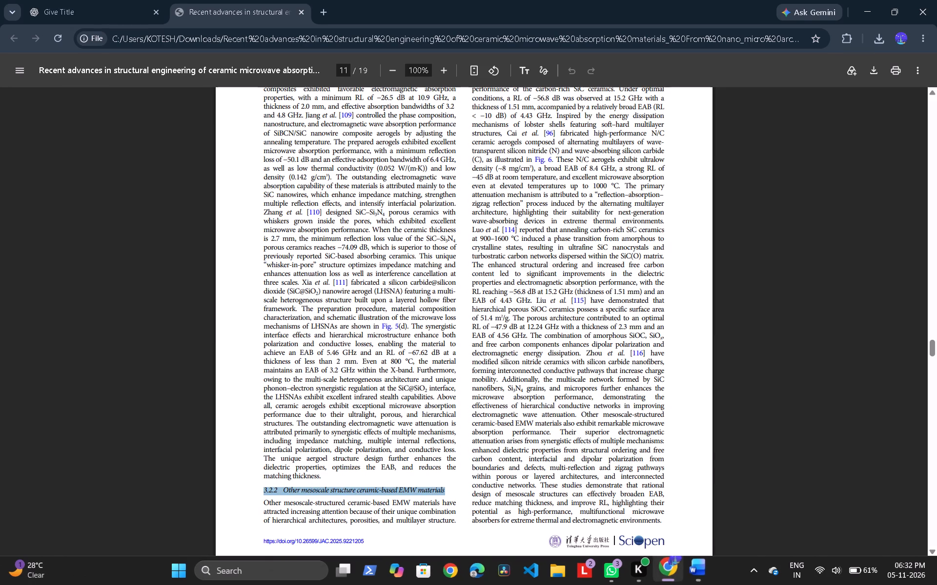
pyautogui.click(688, 573)
pyautogui.click(400, 429)
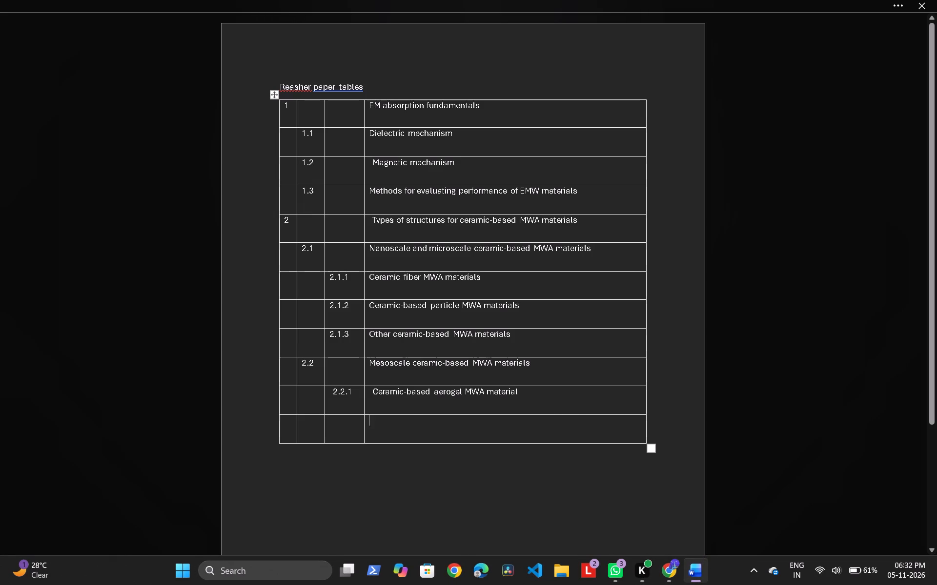
pyautogui.hotkey('ctrl', 'v')
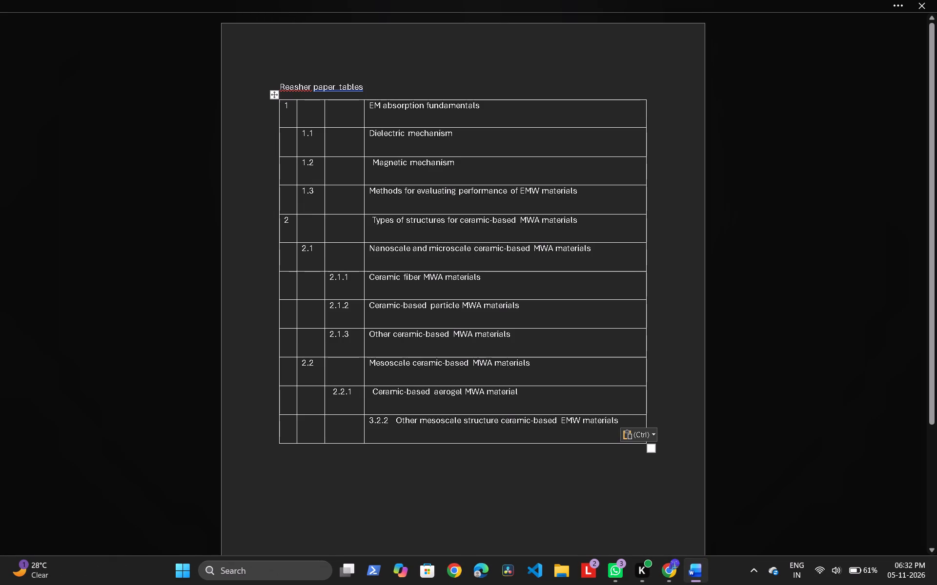
# Move the number 3.2.2 from the Other mesoscale structure heading text into its row's third-level number cell.
pyautogui.moveTo(394, 422); pyautogui.dragTo(370, 422)
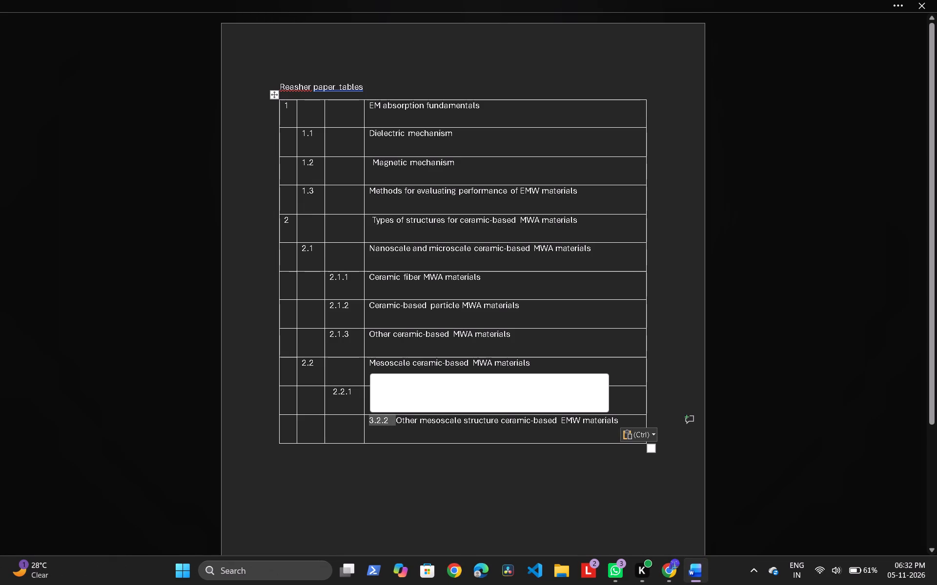
pyautogui.hotkey('ctrl', 'c')
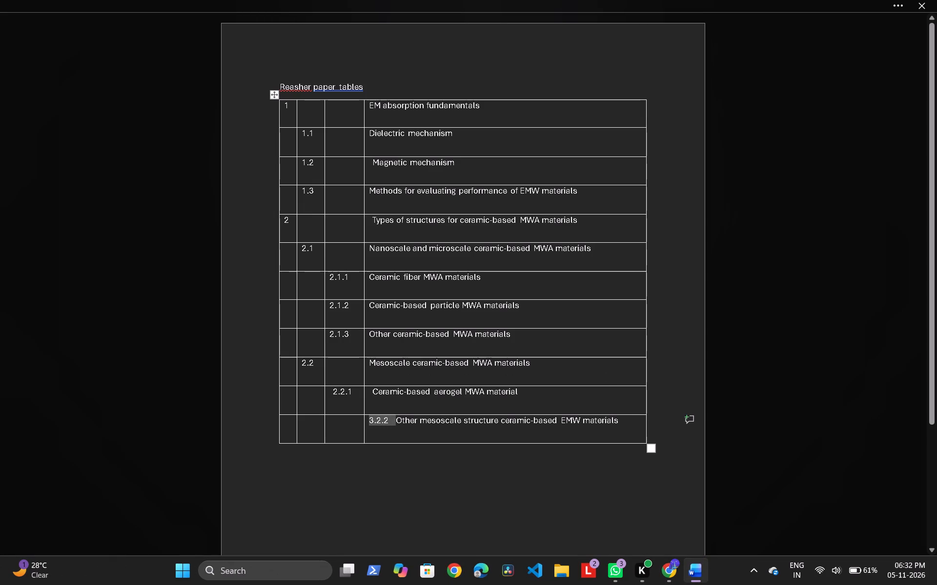
pyautogui.press('BackSpace')
pyautogui.click(348, 419)
pyautogui.hotkey('ctrl', 'v')
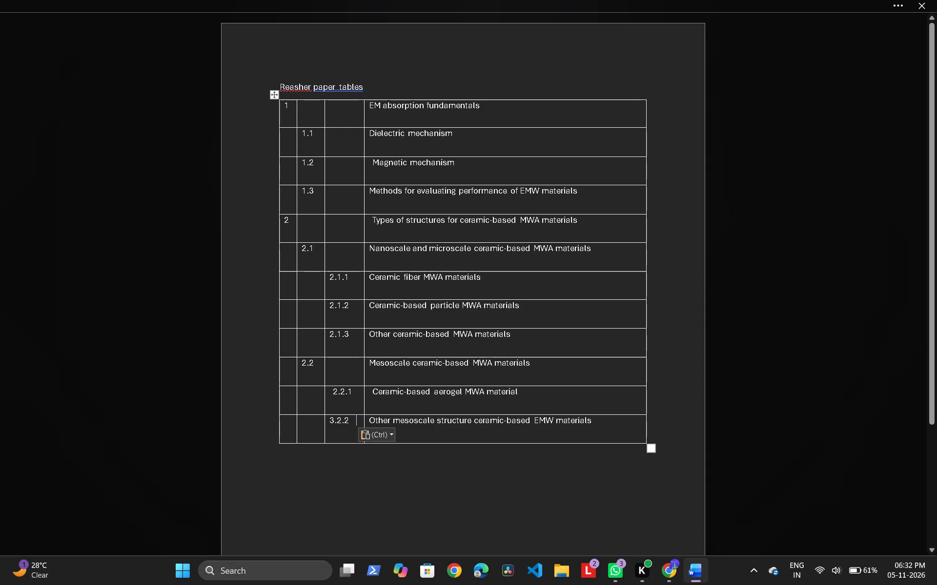
# Change the third-level number of the Other mesoscale structure row to 2.2.2.
pyautogui.click(336, 421)
pyautogui.press('Left')
pyautogui.press('Down')
pyautogui.click(335, 425)
pyautogui.press('Left')
pyautogui.press('BackSpace')
pyautogui.press('2')
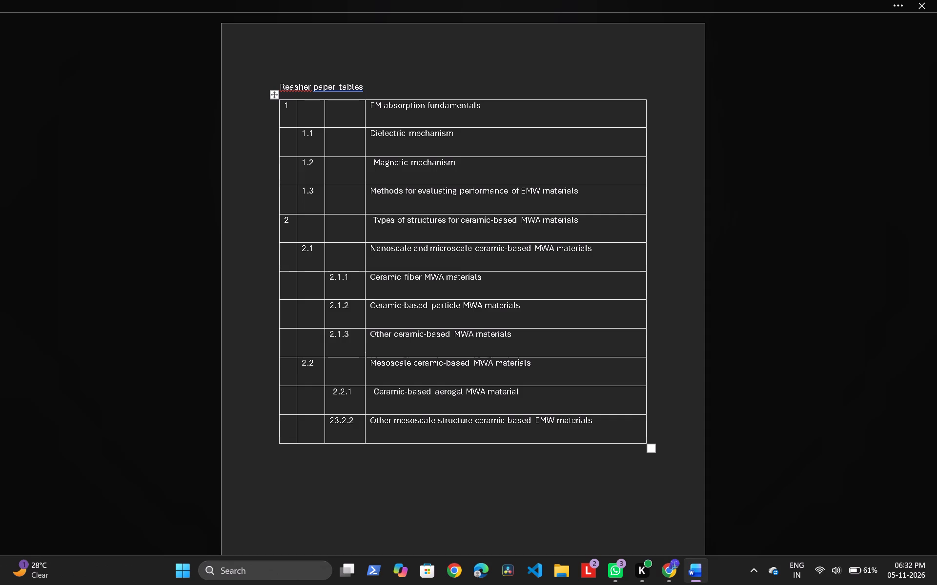
pyautogui.press('Right')
pyautogui.press('BackSpace')
pyautogui.press('BackSpace')
pyautogui.press('2')
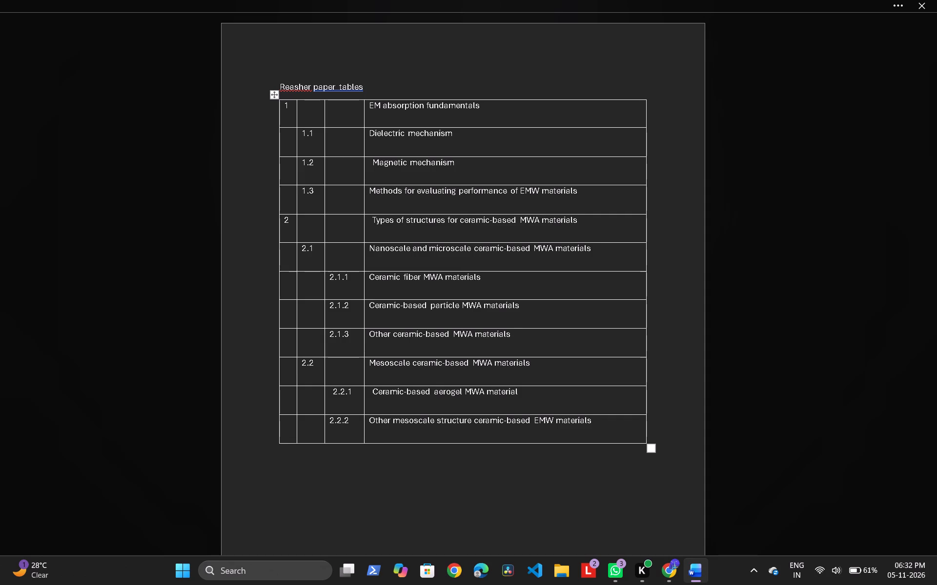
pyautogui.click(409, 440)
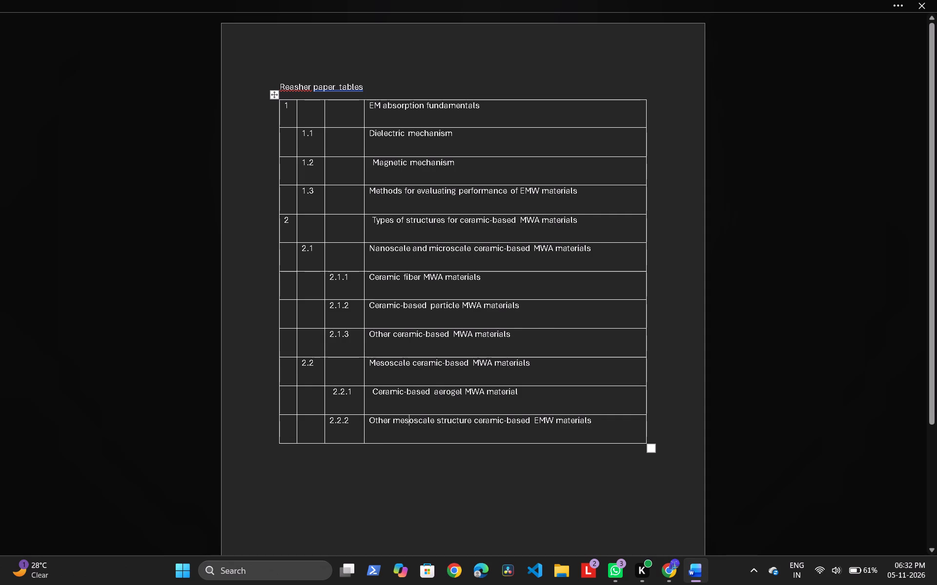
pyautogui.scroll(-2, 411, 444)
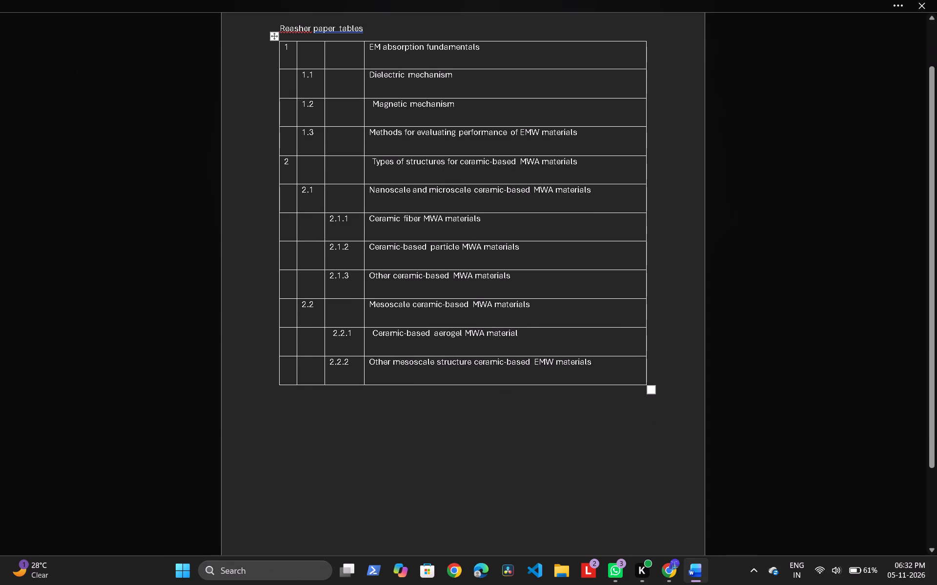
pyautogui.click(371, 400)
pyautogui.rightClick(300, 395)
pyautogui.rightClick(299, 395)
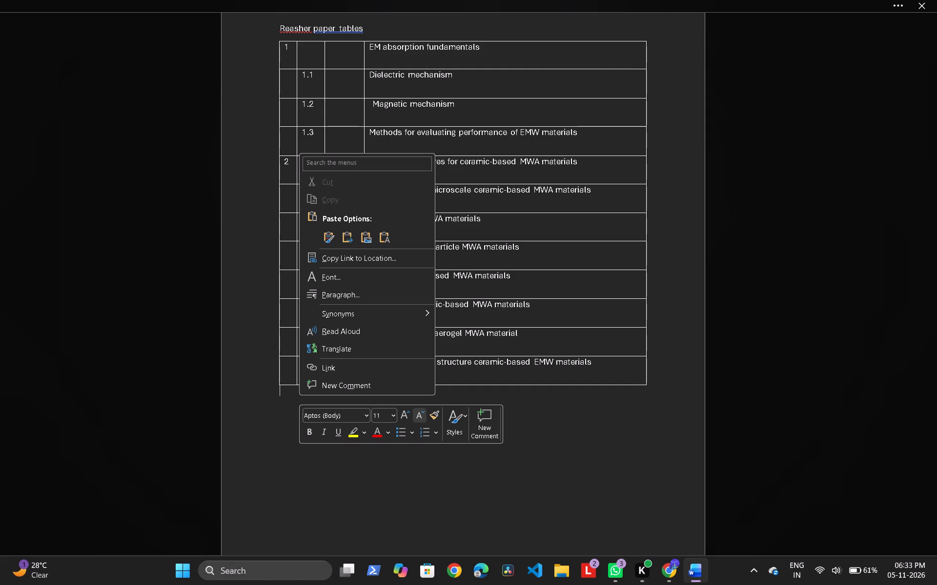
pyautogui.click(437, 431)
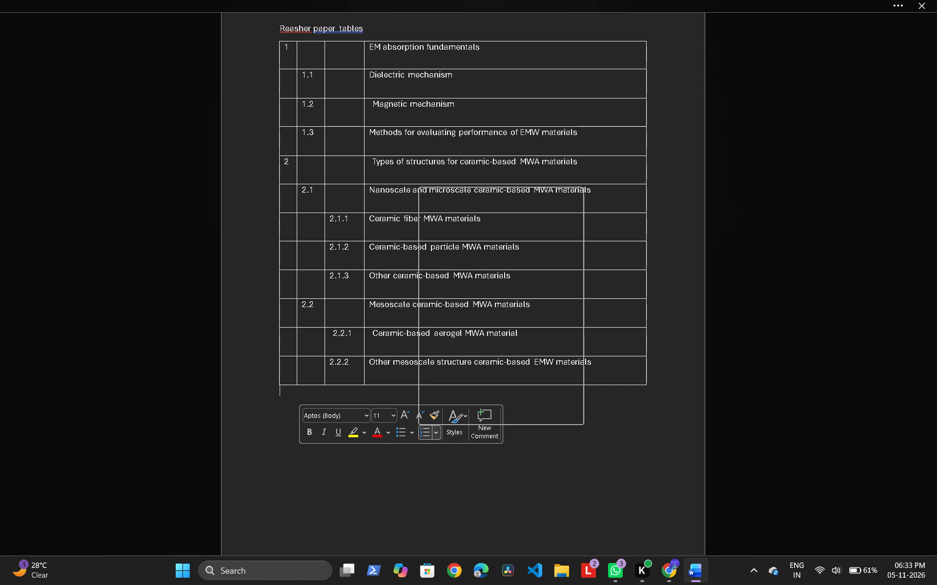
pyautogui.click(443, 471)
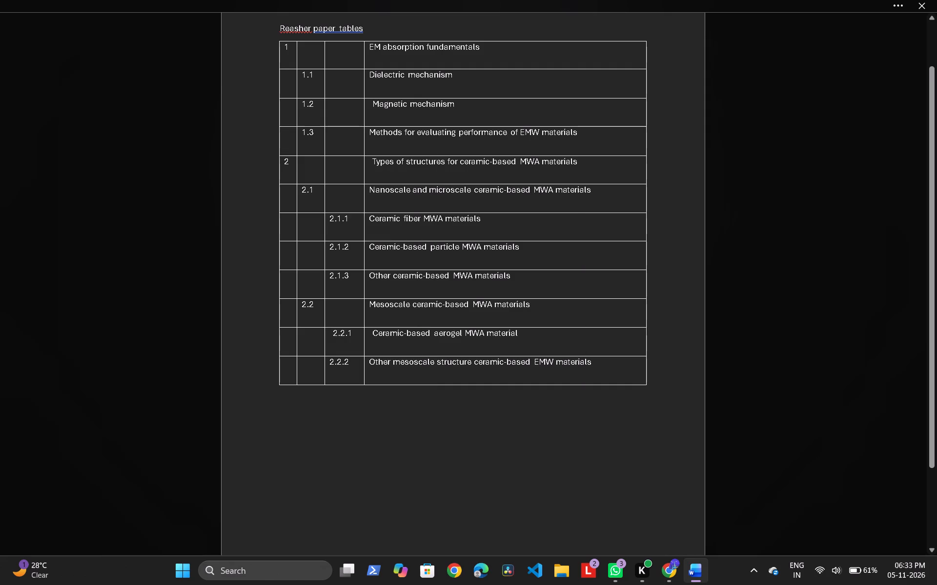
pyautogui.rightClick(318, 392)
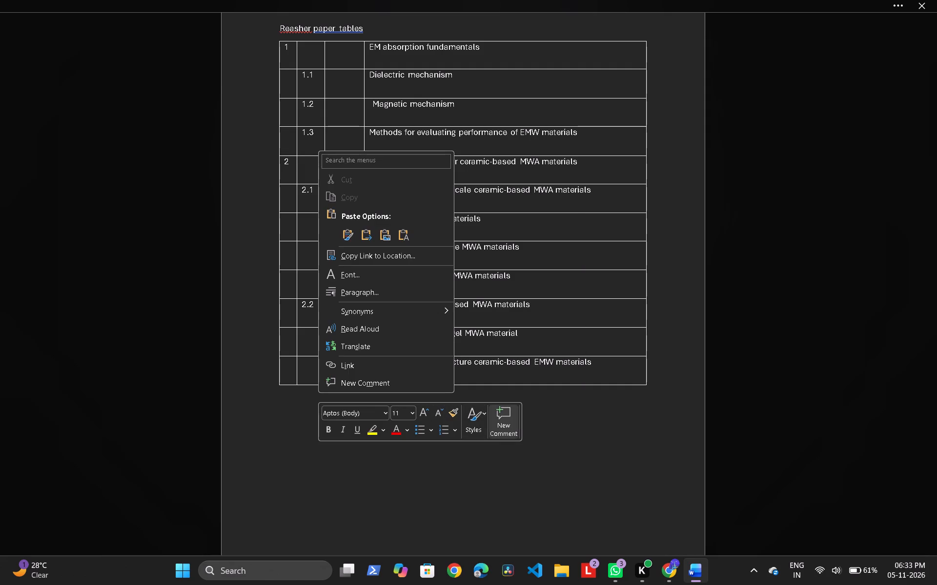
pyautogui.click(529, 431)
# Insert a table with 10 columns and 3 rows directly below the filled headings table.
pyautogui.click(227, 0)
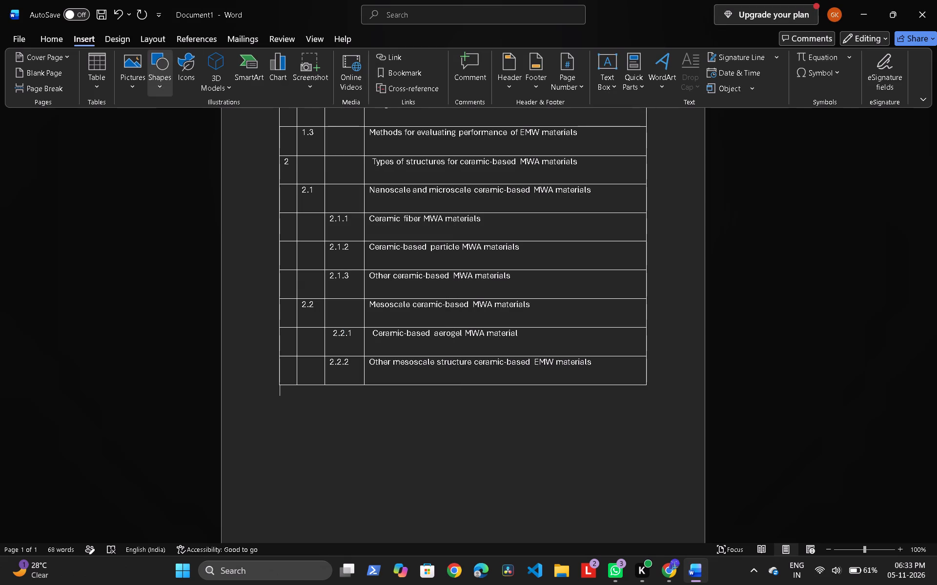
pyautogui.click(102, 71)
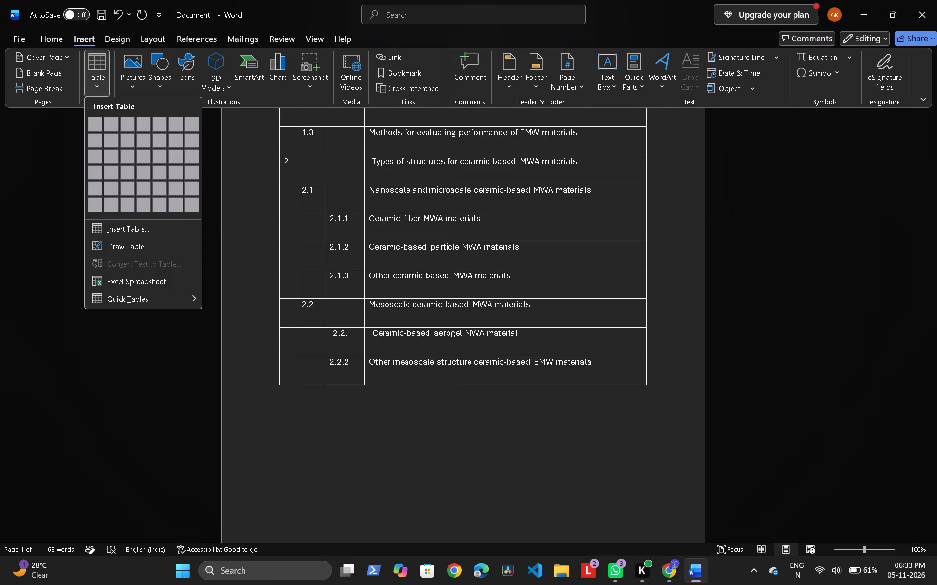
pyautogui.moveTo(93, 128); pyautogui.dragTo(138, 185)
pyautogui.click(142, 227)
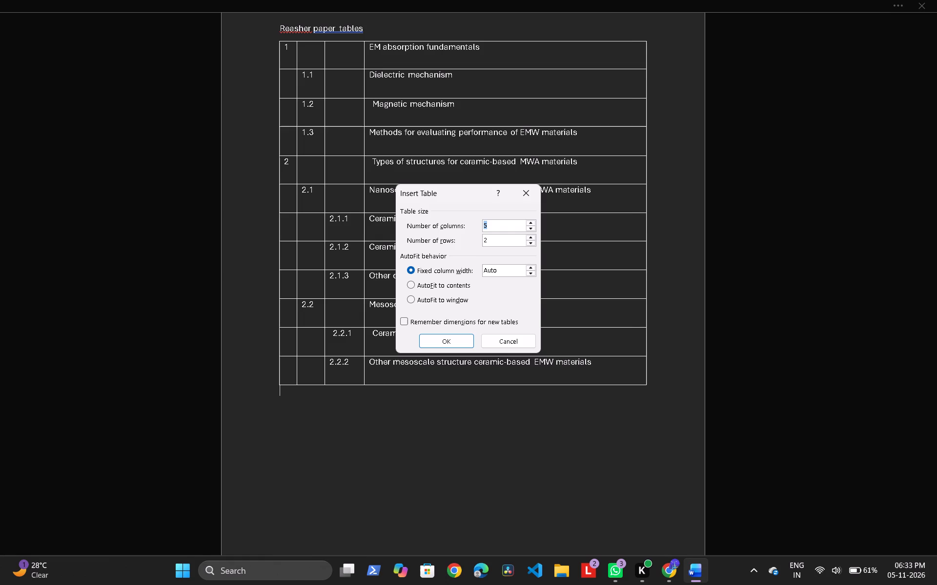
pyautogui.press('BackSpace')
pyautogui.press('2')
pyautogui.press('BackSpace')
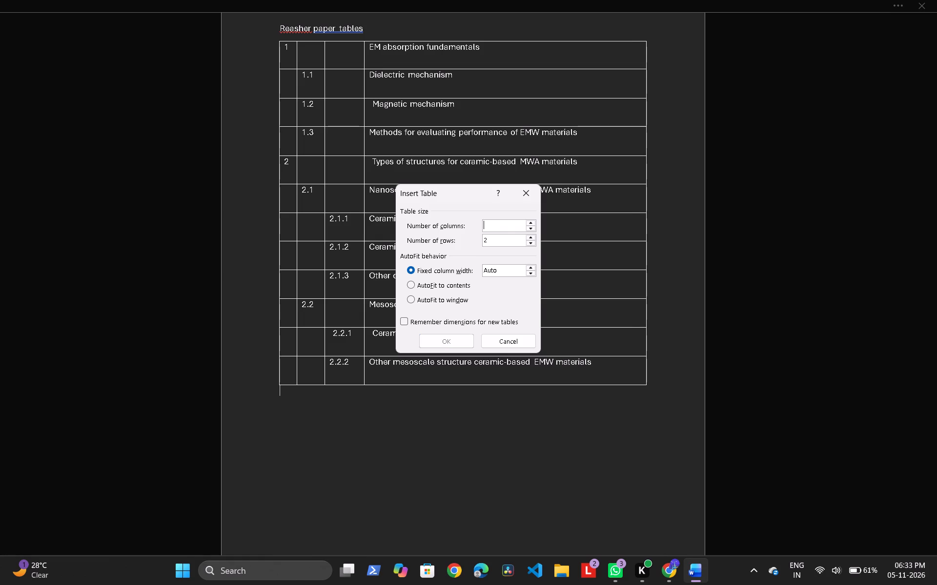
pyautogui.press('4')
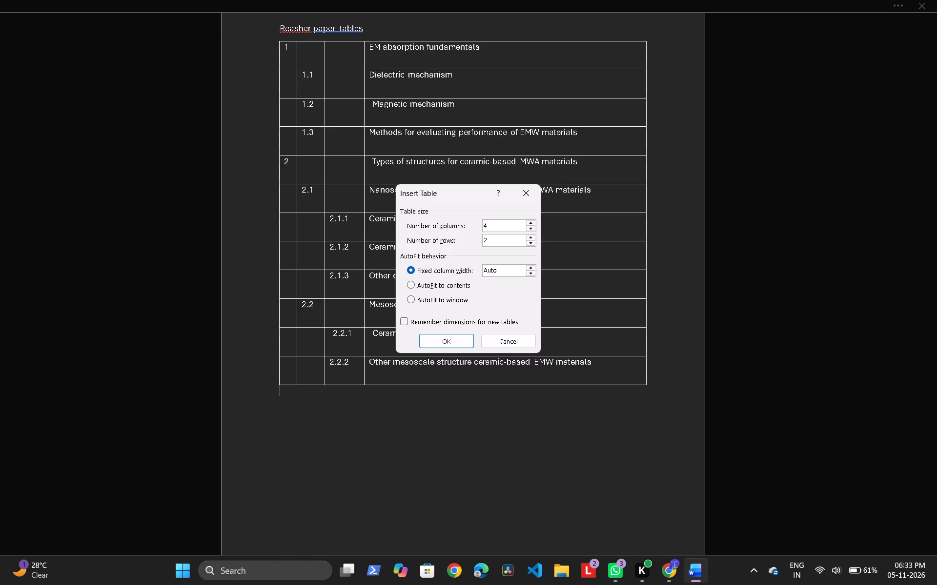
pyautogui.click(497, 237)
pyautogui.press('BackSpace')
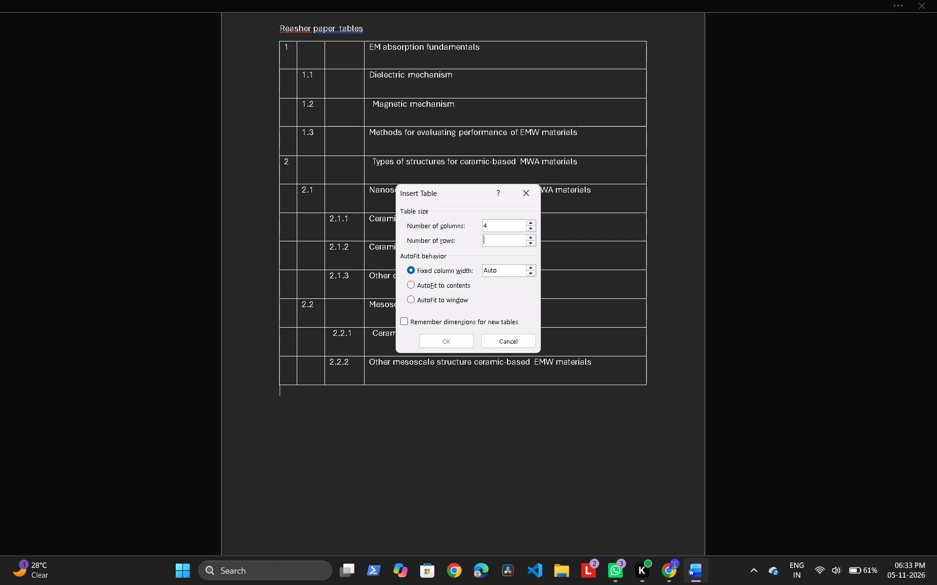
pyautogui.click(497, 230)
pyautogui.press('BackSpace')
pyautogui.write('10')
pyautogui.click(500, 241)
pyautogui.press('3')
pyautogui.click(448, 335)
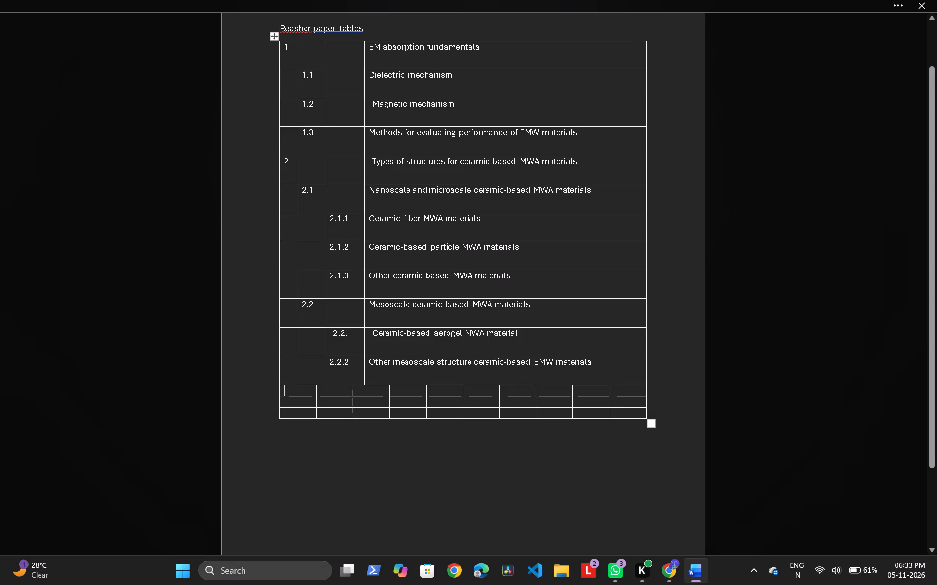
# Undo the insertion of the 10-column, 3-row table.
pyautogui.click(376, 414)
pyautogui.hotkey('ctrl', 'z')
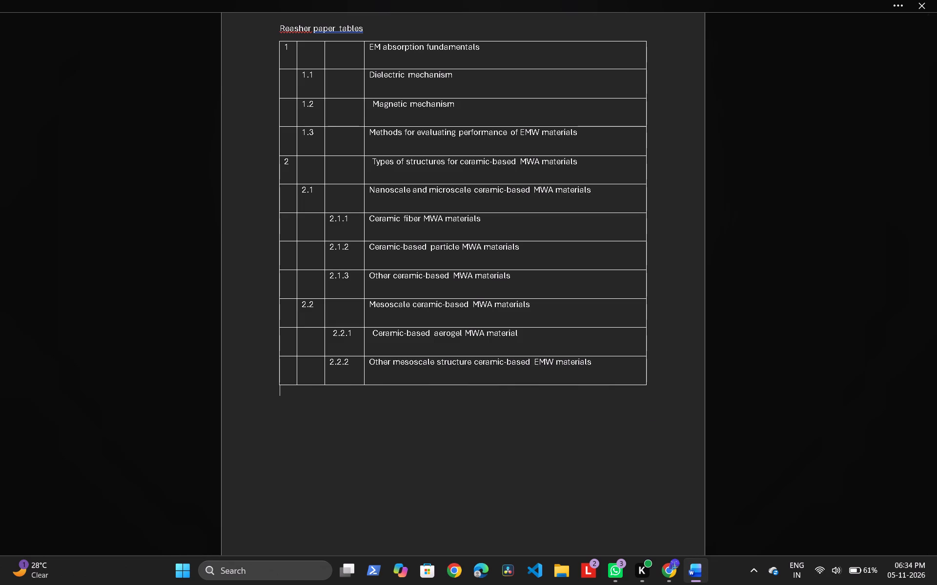
# Insert a table with 3 columns and 10 rows directly below the filled headings table.
pyautogui.click(251, 0)
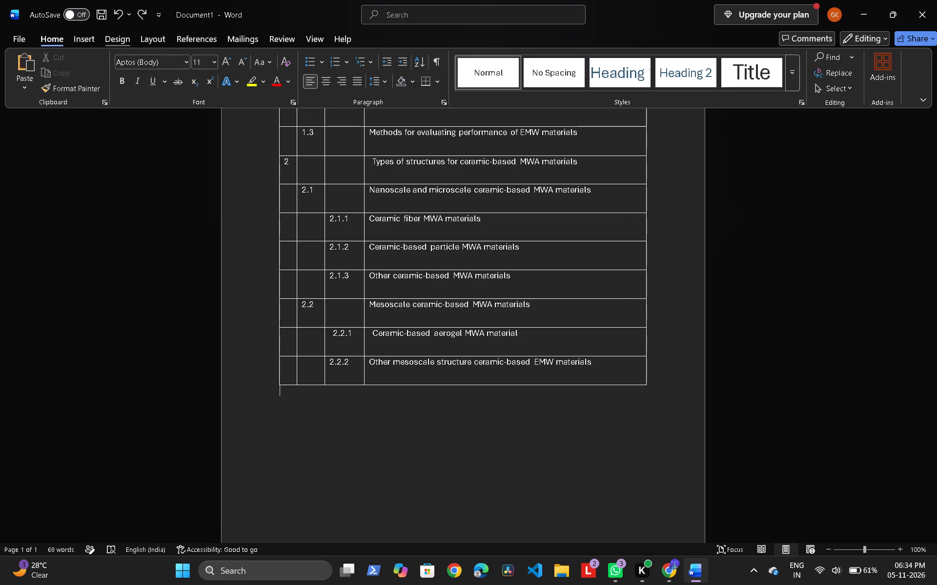
pyautogui.click(89, 38)
pyautogui.click(97, 64)
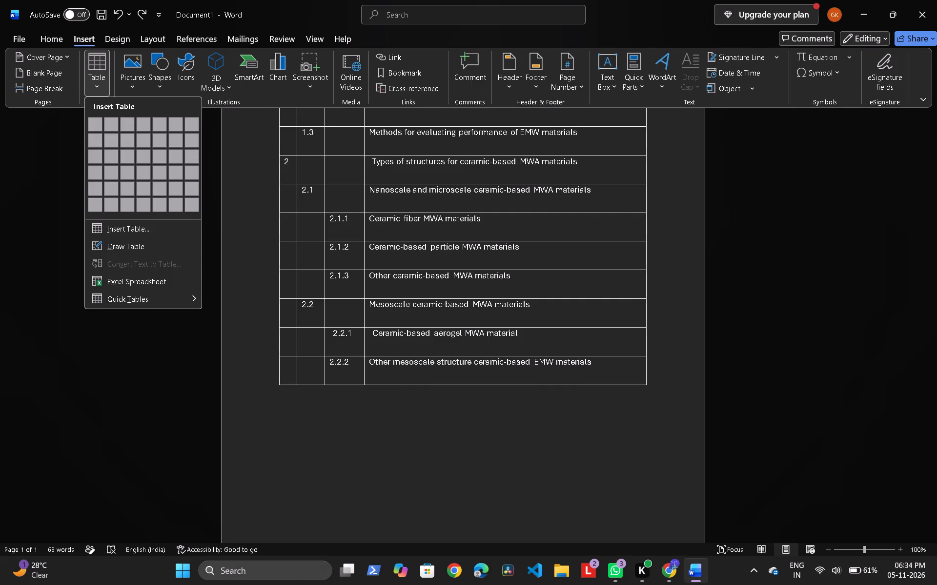
pyautogui.click(126, 233)
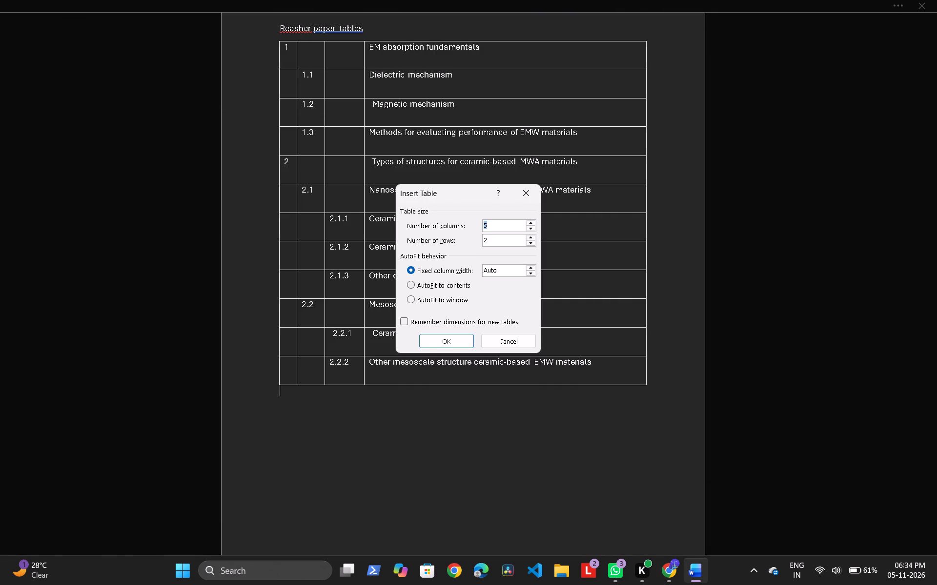
pyautogui.click(489, 241)
pyautogui.press('BackSpace')
pyautogui.write('10')
pyautogui.click(489, 226)
pyautogui.press('BackSpace')
pyautogui.press('3')
pyautogui.click(446, 335)
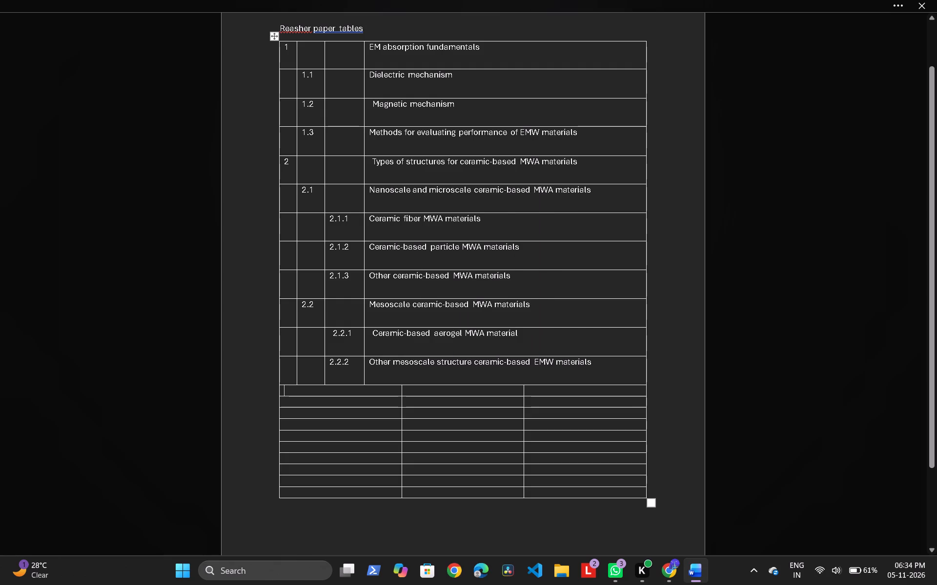
# Increase the height of the new table's last row by moving its bottom border down towards the page end.
pyautogui.scroll(-4, 420, 339)
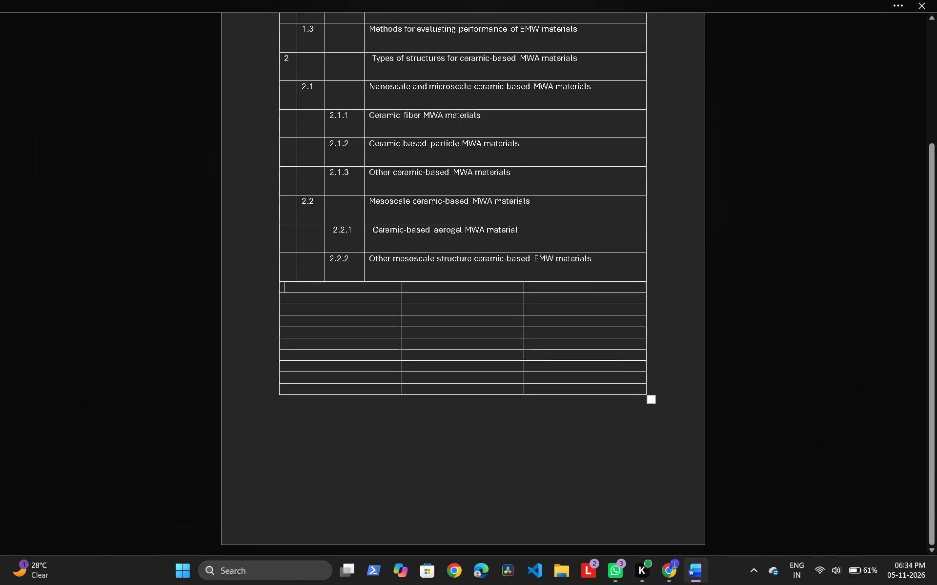
pyautogui.scroll(-2, 396, 383)
pyautogui.moveTo(399, 394); pyautogui.dragTo(386, 536)
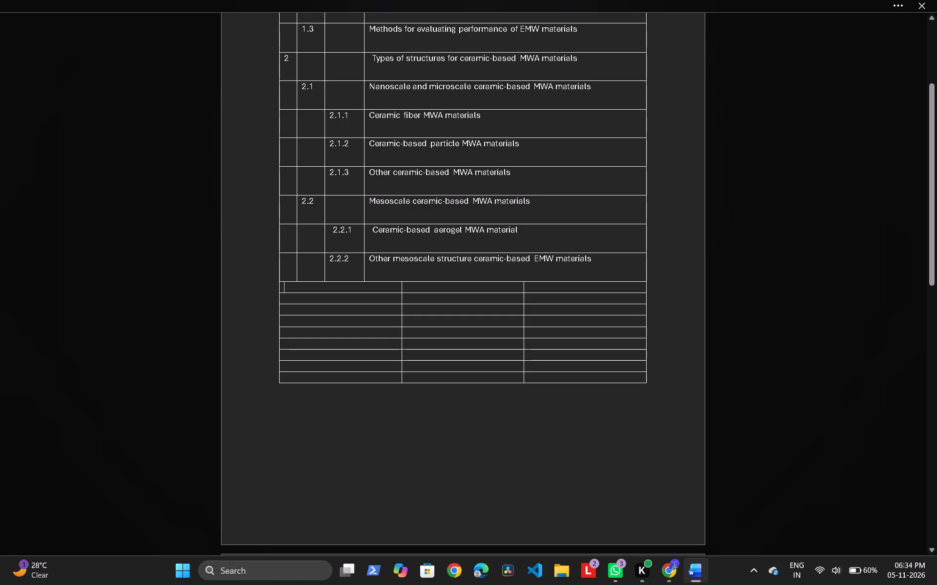
# Extend the table's outer edge slightly outward and try to stretch the last row on the first page downward.
pyautogui.moveTo(646, 381); pyautogui.dragTo(654, 410)
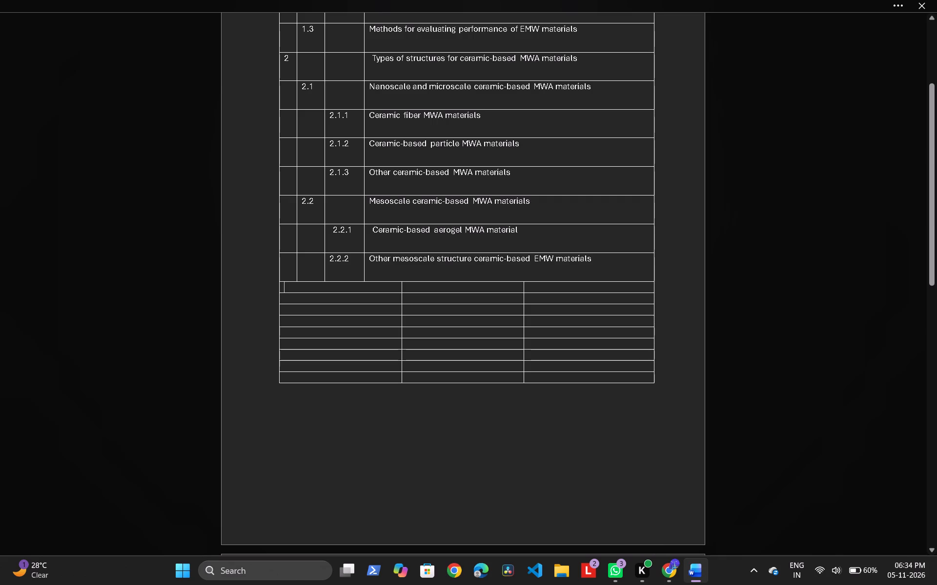
pyautogui.moveTo(654, 383); pyautogui.dragTo(651, 418)
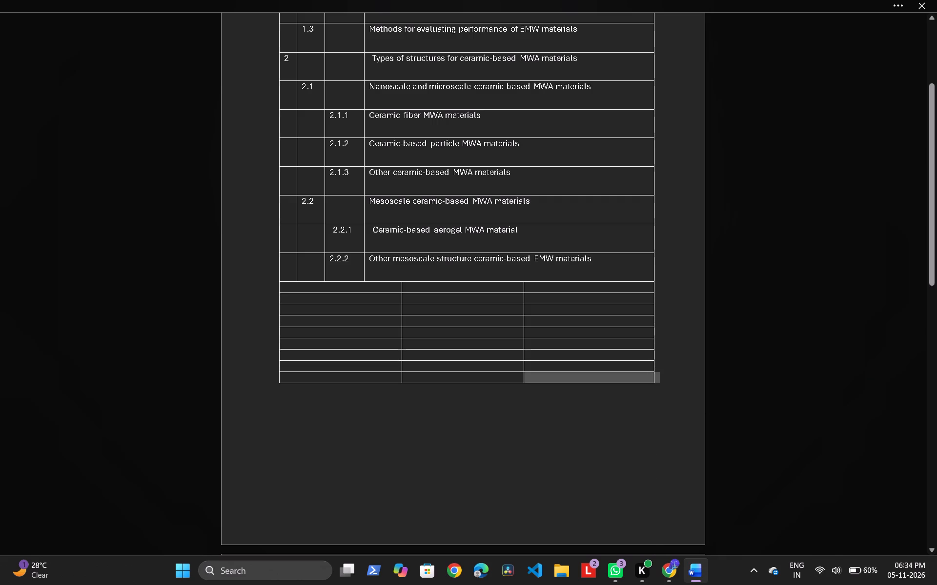
pyautogui.click(473, 385)
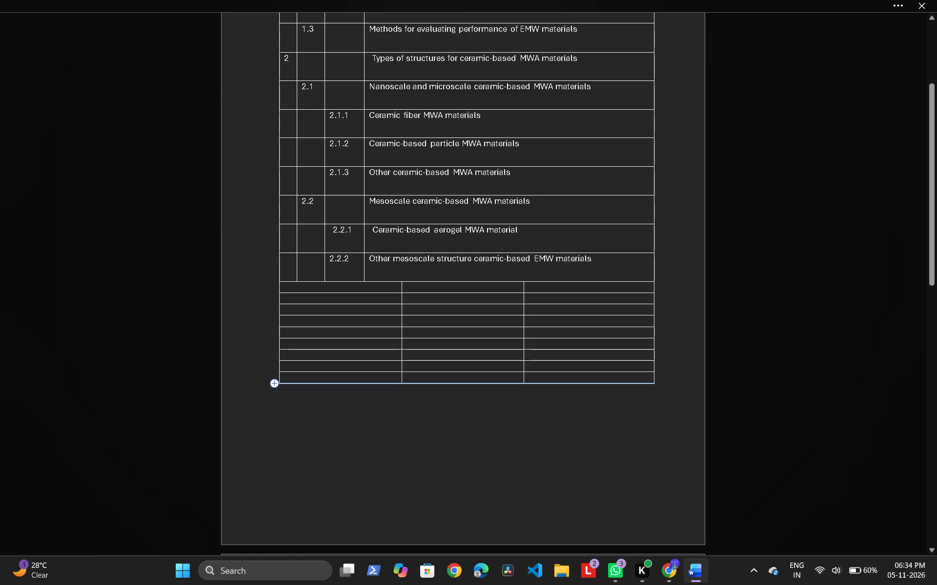
pyautogui.moveTo(275, 381); pyautogui.dragTo(280, 434)
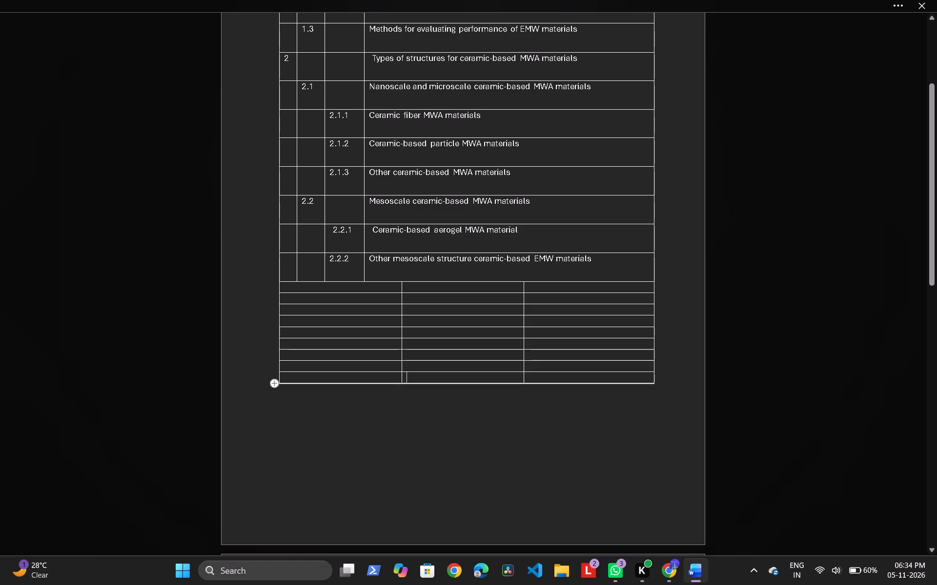
pyautogui.moveTo(282, 384); pyautogui.dragTo(279, 412)
pyautogui.click(254, 417)
pyautogui.click(260, 405)
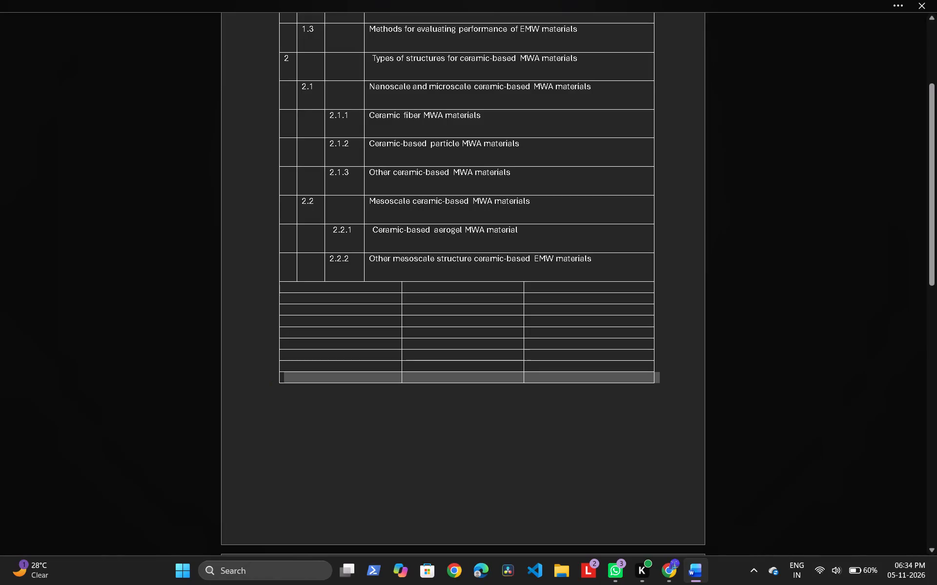
# Narrow the first column of the newly added rows to line up with the first number column above.
pyautogui.keyDown('ctrl'); pyautogui.scroll(4, 406, 311); pyautogui.keyUp('ctrl')
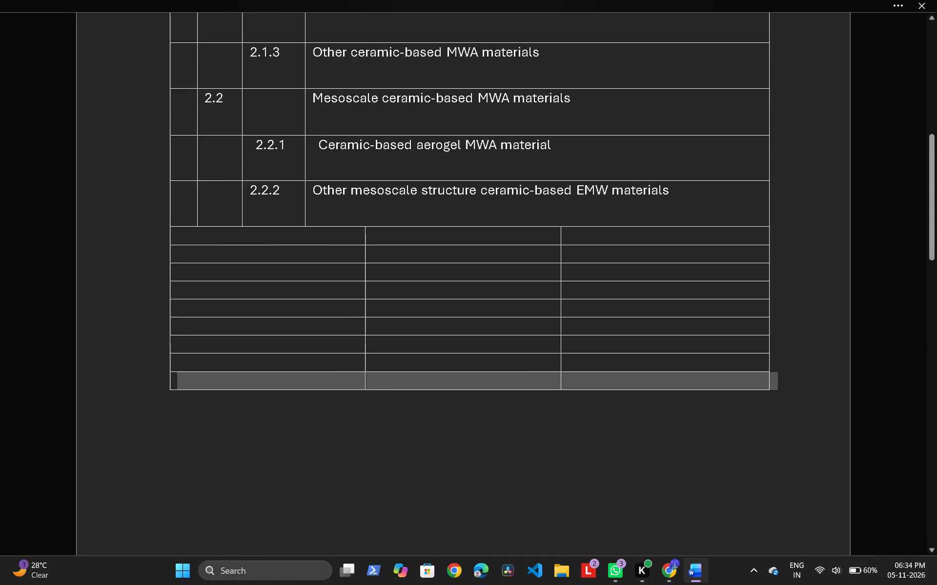
pyautogui.keyDown('ctrl'); pyautogui.scroll(3, 406, 311); pyautogui.keyUp('ctrl')
pyautogui.scroll(1, 406, 311)
pyautogui.click(344, 440)
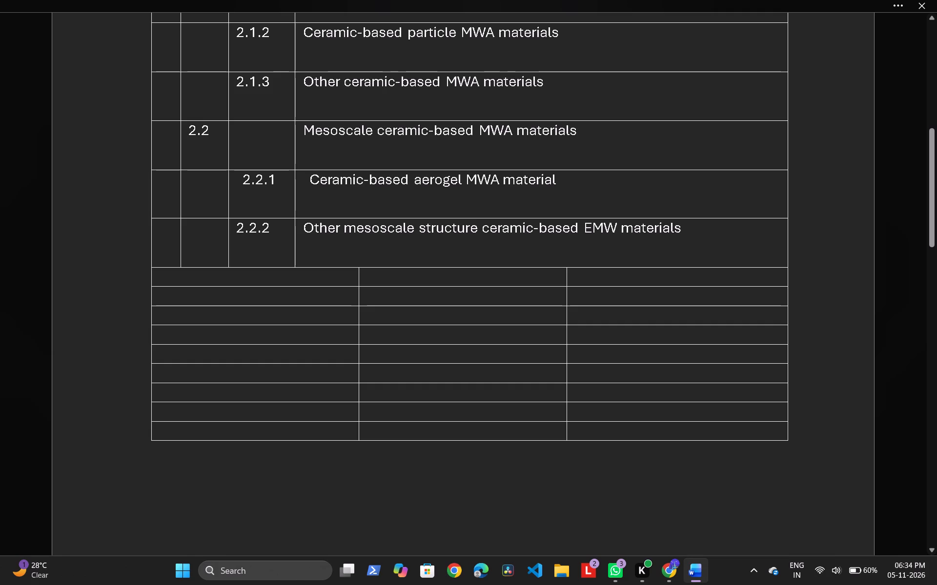
pyautogui.moveTo(359, 350); pyautogui.dragTo(241, 347)
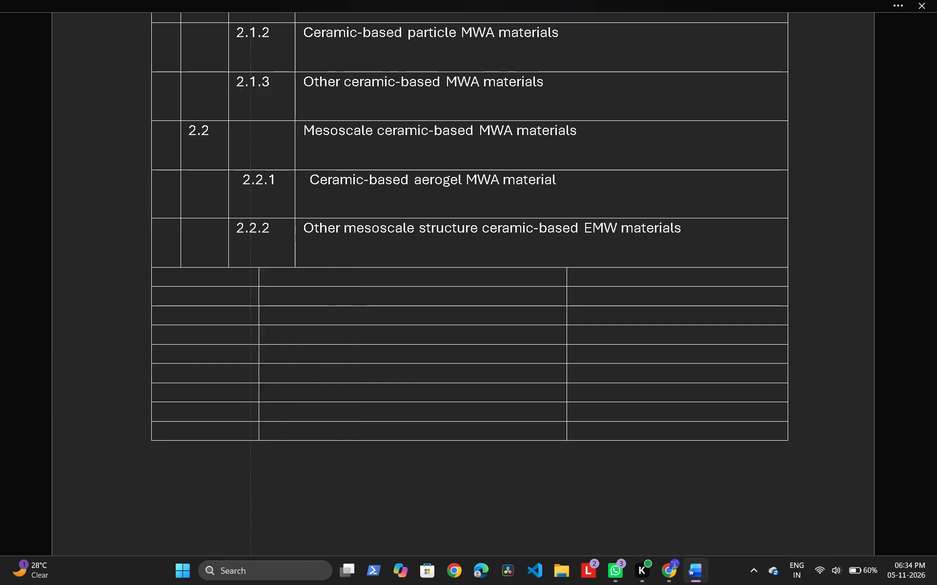
pyautogui.moveTo(241, 347); pyautogui.dragTo(185, 348)
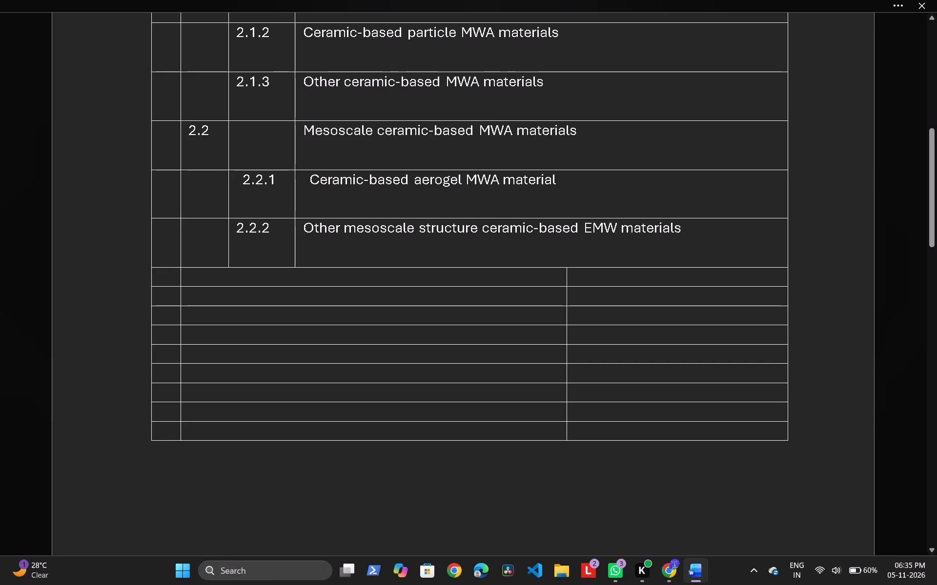
# Narrow the second column of the newly added rows to a small number column, leaving the third column wide.
pyautogui.moveTo(565, 341); pyautogui.dragTo(221, 342)
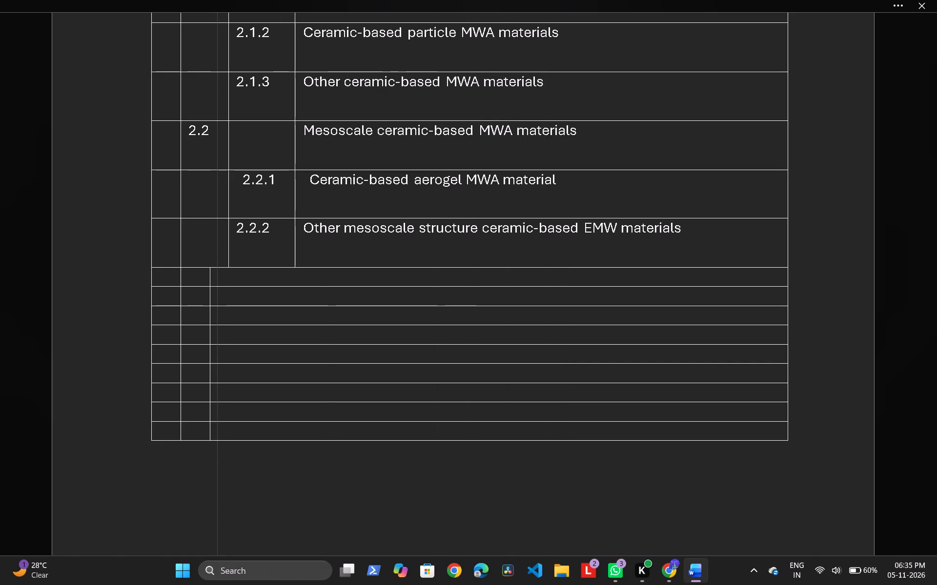
# Widen the second column of the newly added rows to line up with the second-level number column above.
pyautogui.moveTo(221, 342); pyautogui.dragTo(226, 342)
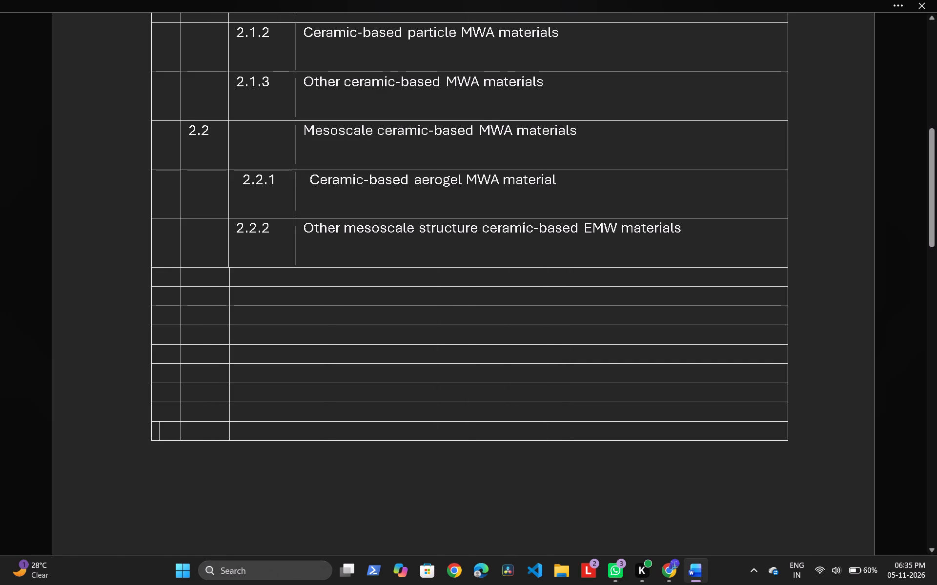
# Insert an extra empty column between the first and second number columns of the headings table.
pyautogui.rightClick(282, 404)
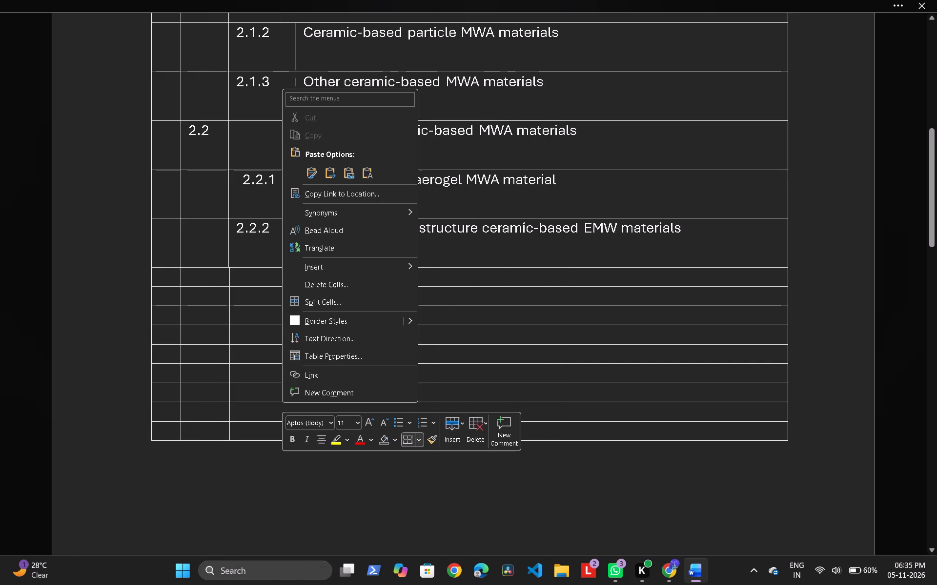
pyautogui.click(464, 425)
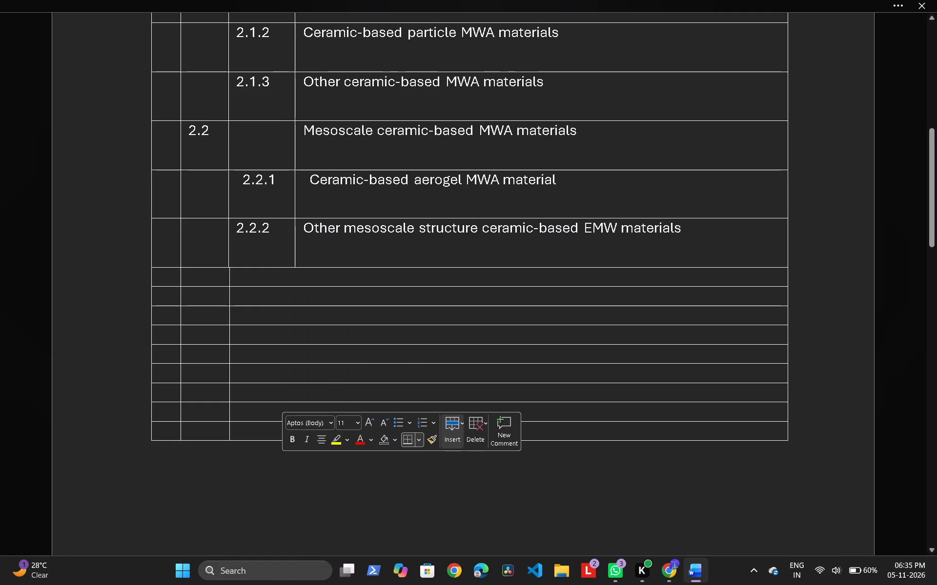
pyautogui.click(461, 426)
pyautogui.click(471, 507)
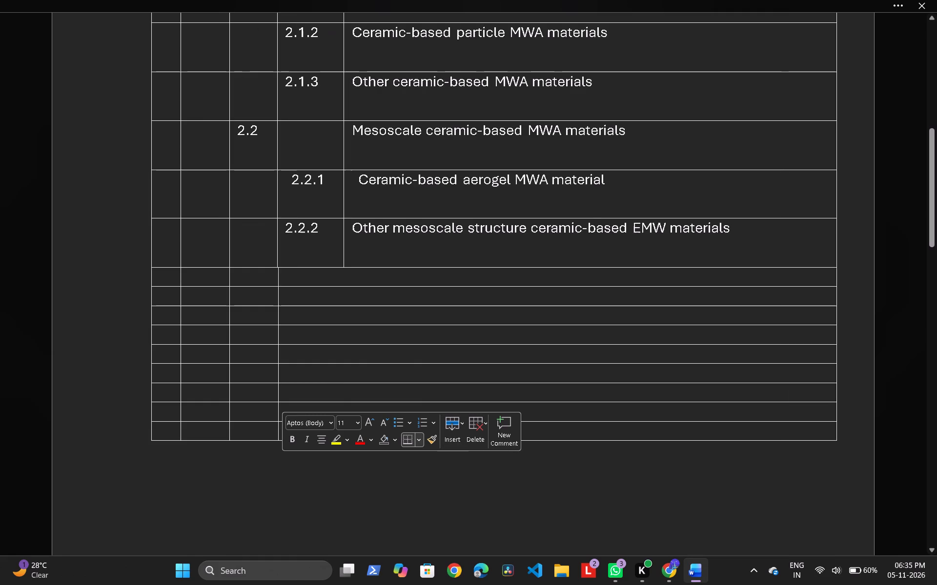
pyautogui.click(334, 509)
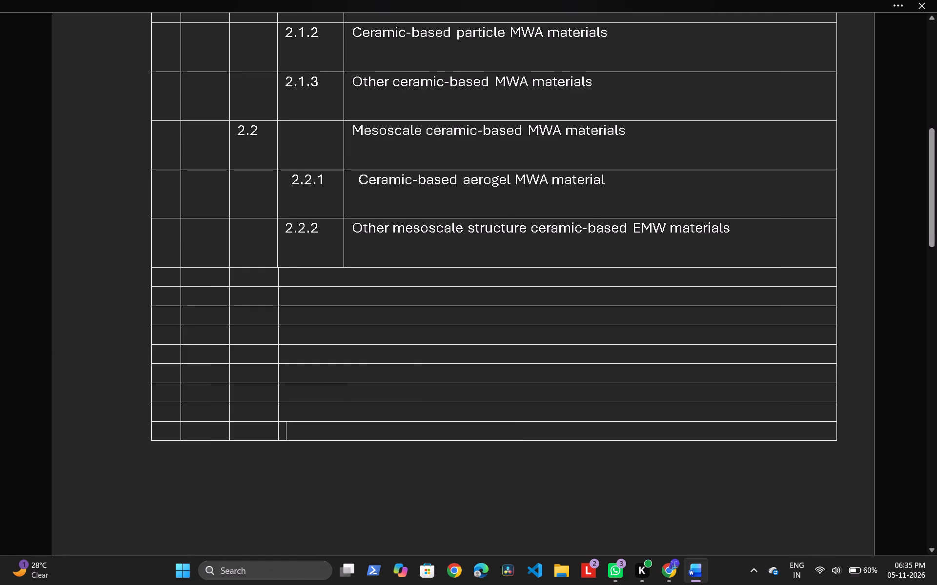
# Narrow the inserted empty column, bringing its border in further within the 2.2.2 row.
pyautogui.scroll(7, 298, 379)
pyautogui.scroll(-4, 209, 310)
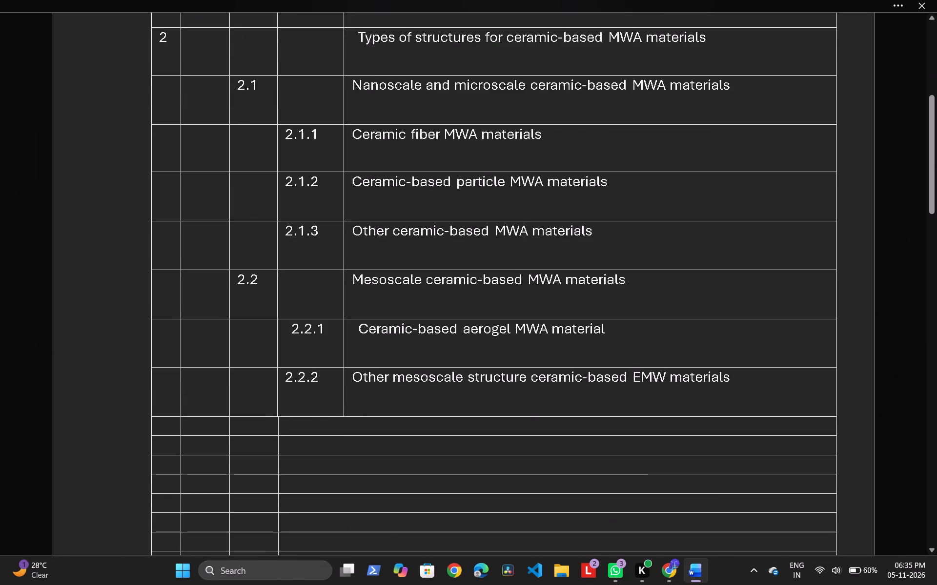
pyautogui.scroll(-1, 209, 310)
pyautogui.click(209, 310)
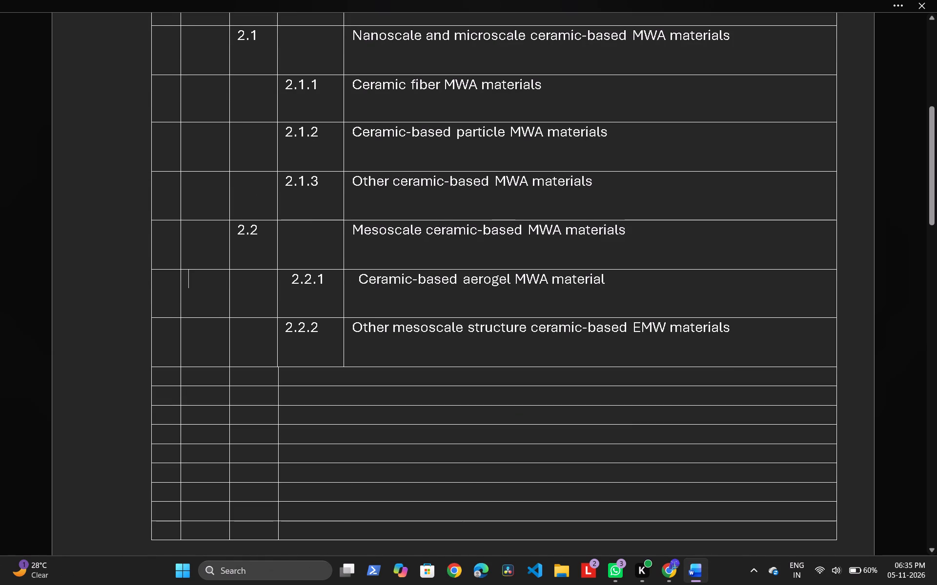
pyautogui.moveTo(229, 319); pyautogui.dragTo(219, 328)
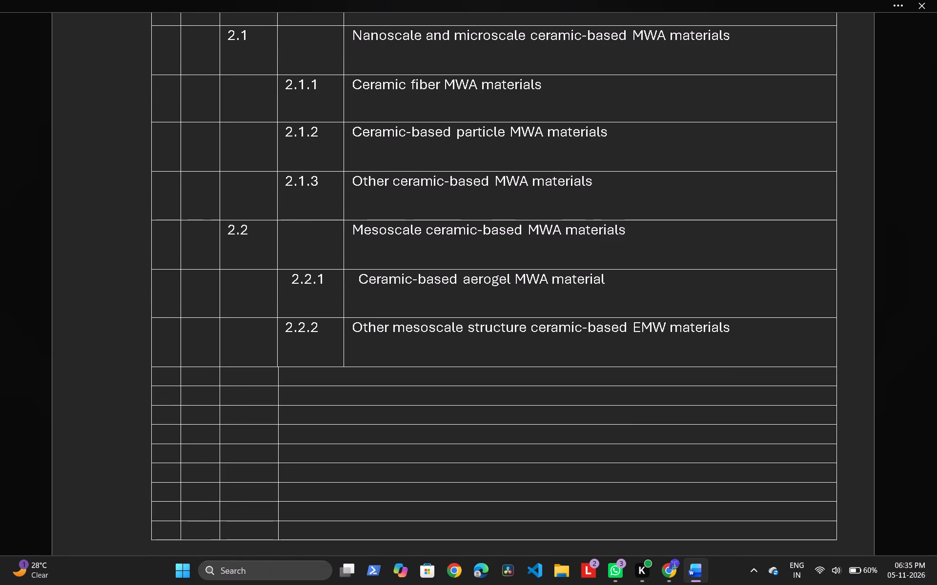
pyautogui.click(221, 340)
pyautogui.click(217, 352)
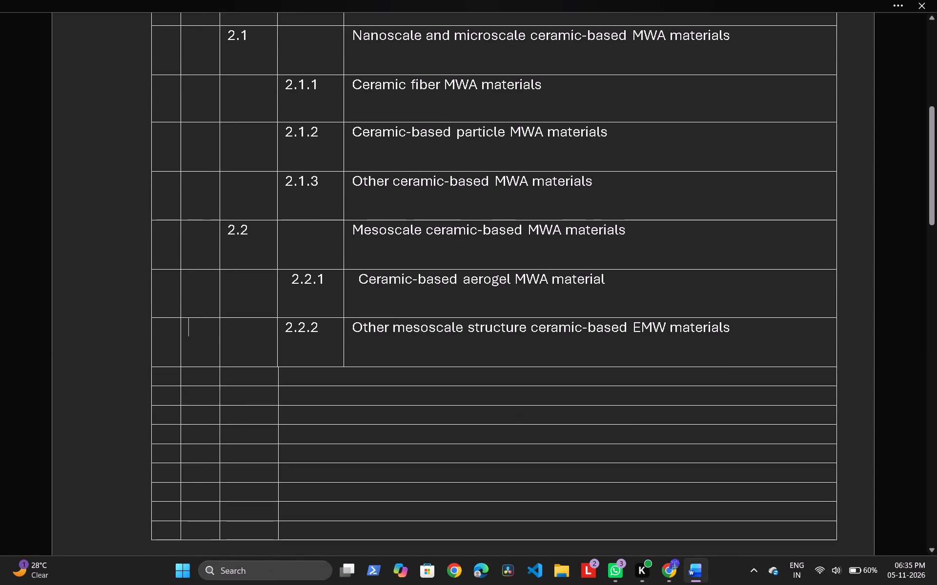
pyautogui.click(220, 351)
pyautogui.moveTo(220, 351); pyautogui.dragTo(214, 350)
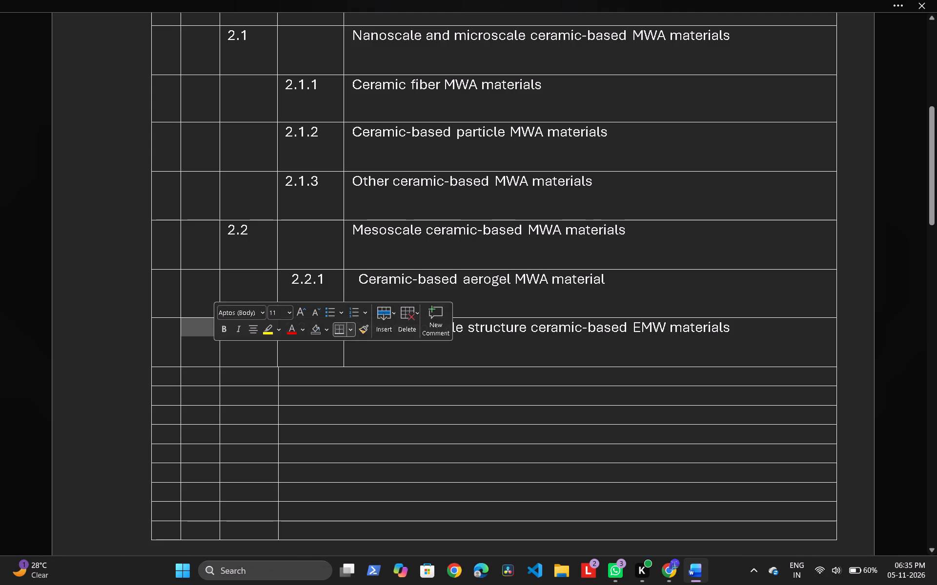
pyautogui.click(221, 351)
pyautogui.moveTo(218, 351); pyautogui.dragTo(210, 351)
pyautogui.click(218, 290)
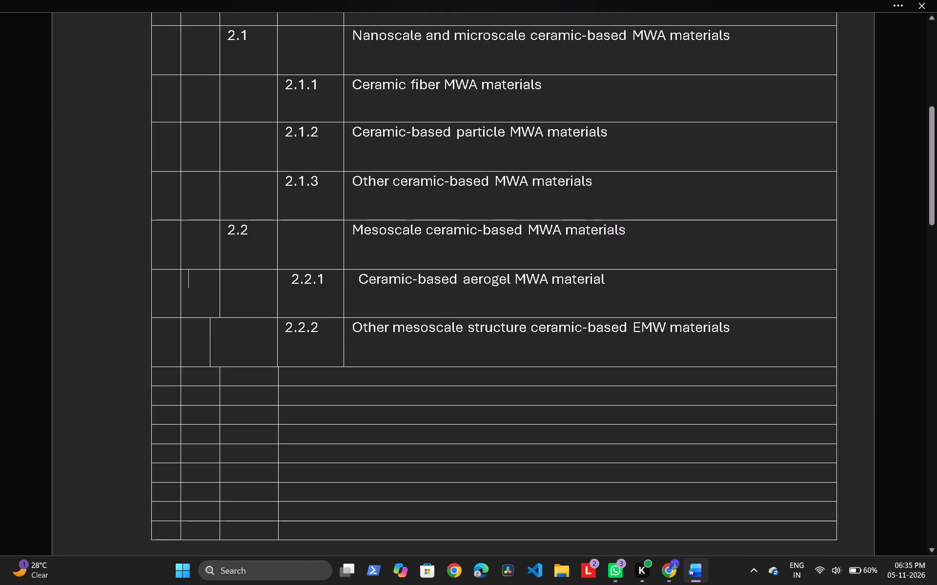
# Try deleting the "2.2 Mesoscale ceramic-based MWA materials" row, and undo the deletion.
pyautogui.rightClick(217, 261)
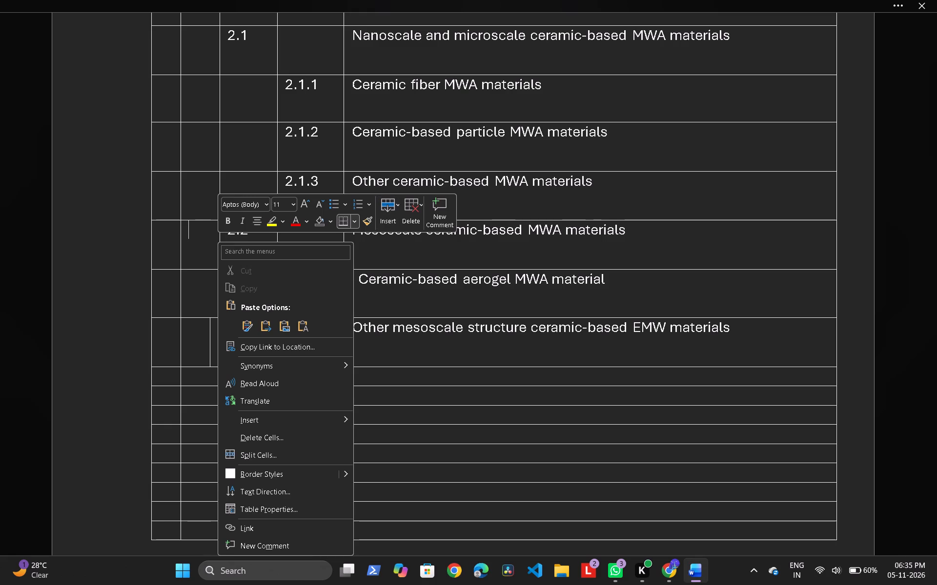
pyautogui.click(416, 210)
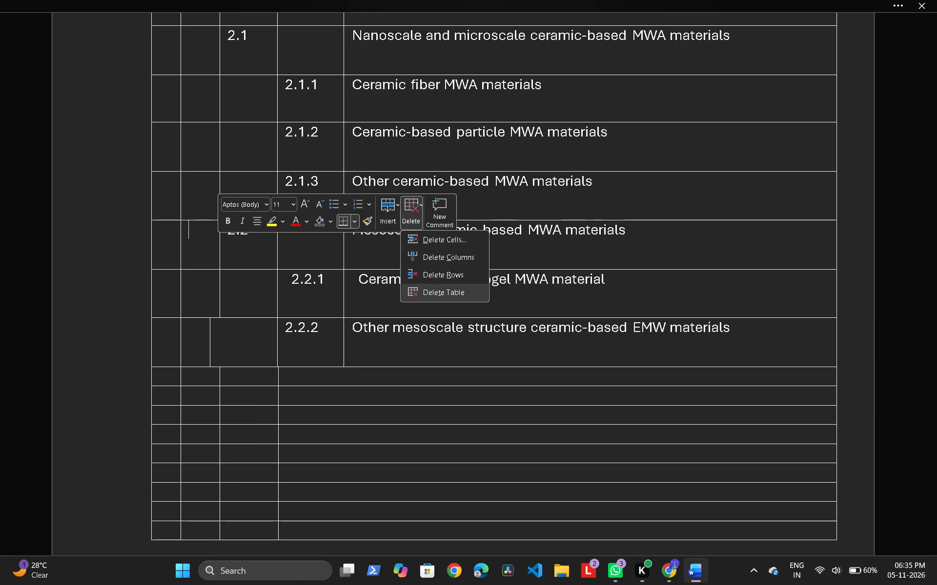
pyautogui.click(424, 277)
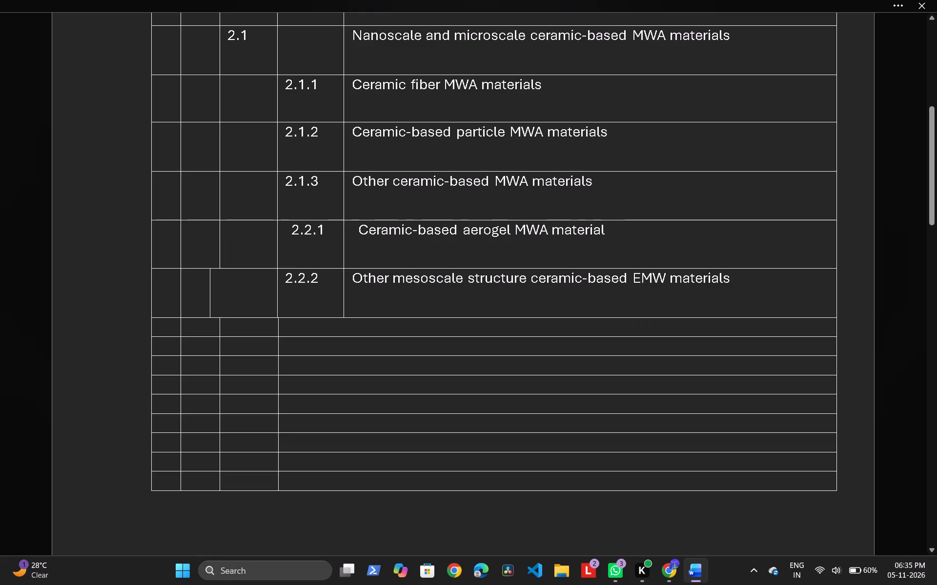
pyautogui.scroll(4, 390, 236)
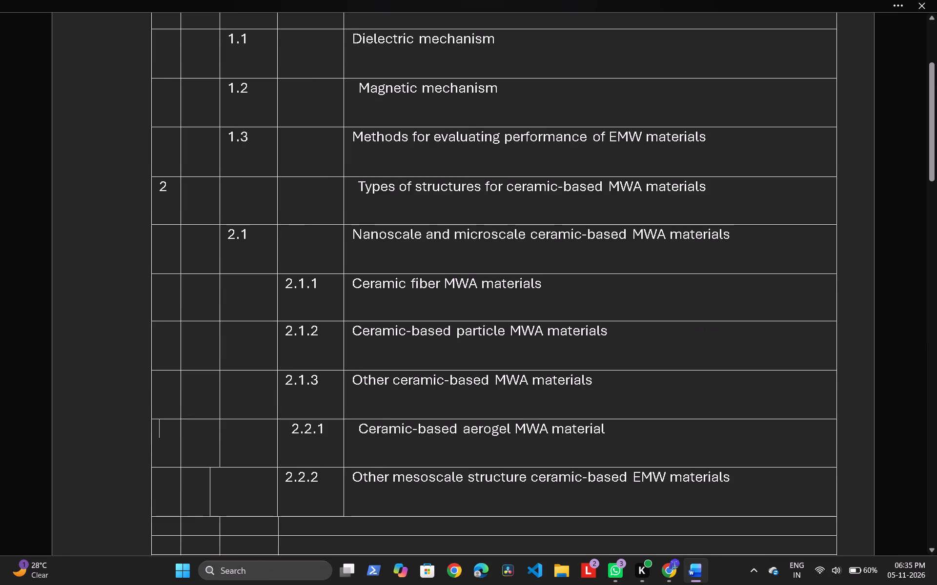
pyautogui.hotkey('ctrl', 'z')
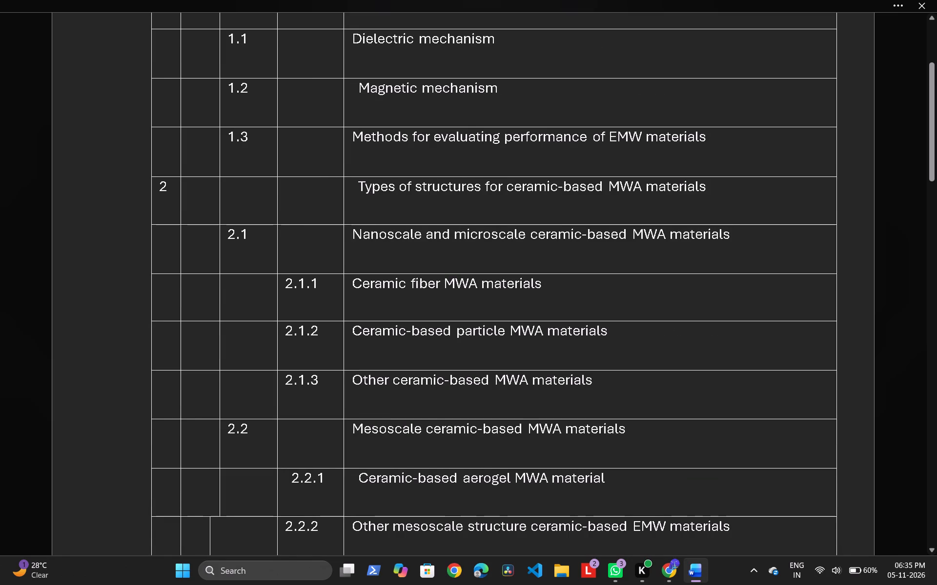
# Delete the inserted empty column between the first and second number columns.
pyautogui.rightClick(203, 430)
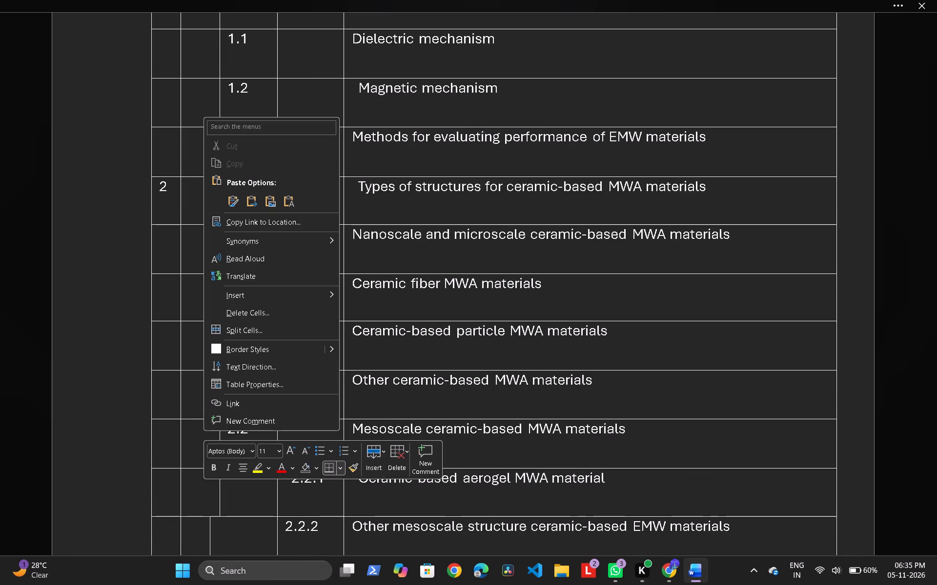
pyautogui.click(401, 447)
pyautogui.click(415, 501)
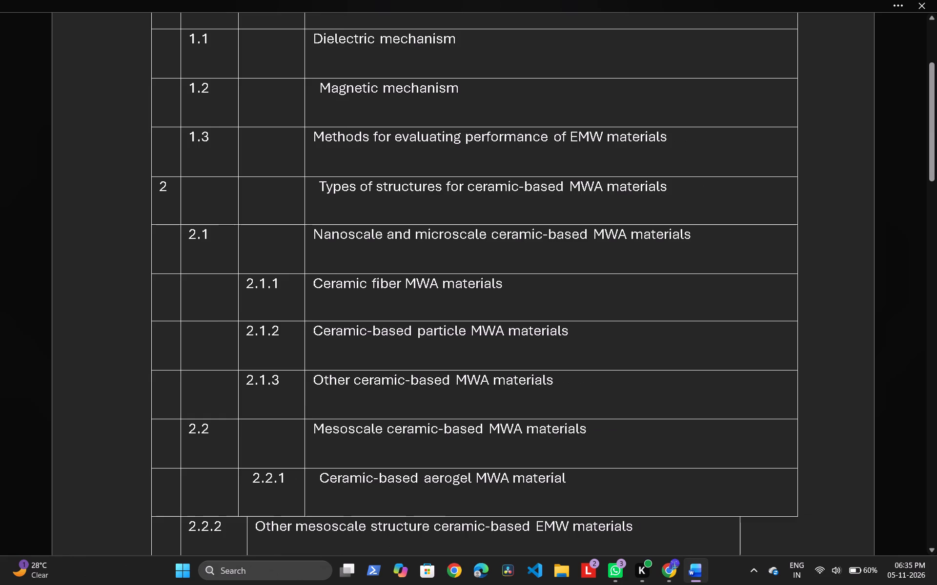
# Realign the 2.2.2 row by shifting its inner divider to the column above and extending its outer edge to the table's right border.
pyautogui.scroll(4, 389, 485)
pyautogui.scroll(-9, 388, 484)
pyautogui.scroll(2, 367, 465)
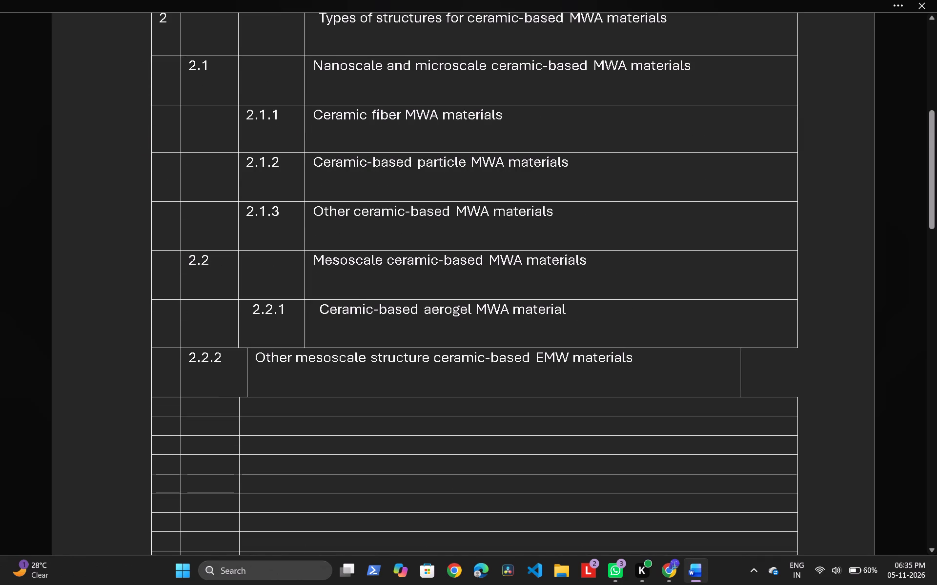
pyautogui.moveTo(246, 373); pyautogui.dragTo(239, 372)
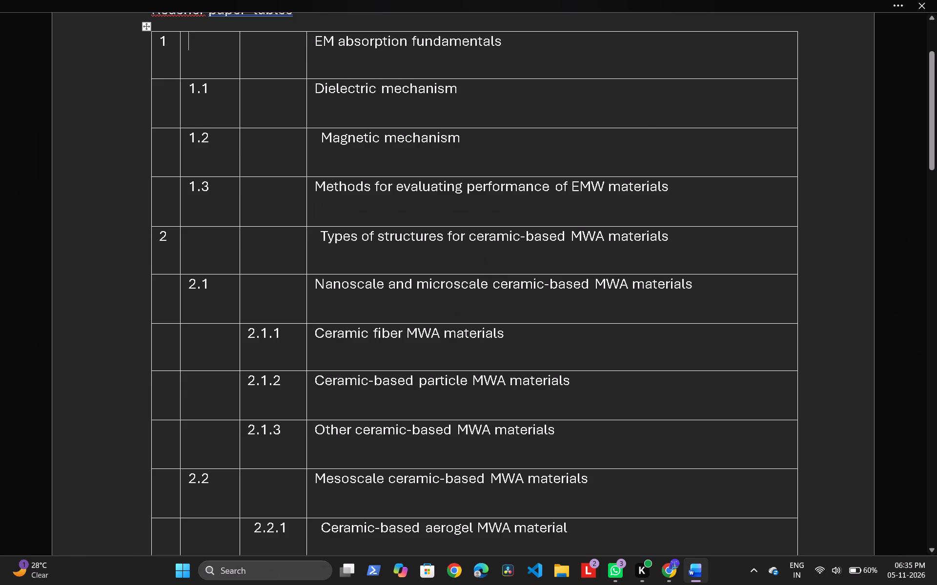
pyautogui.scroll(-6, 243, 372)
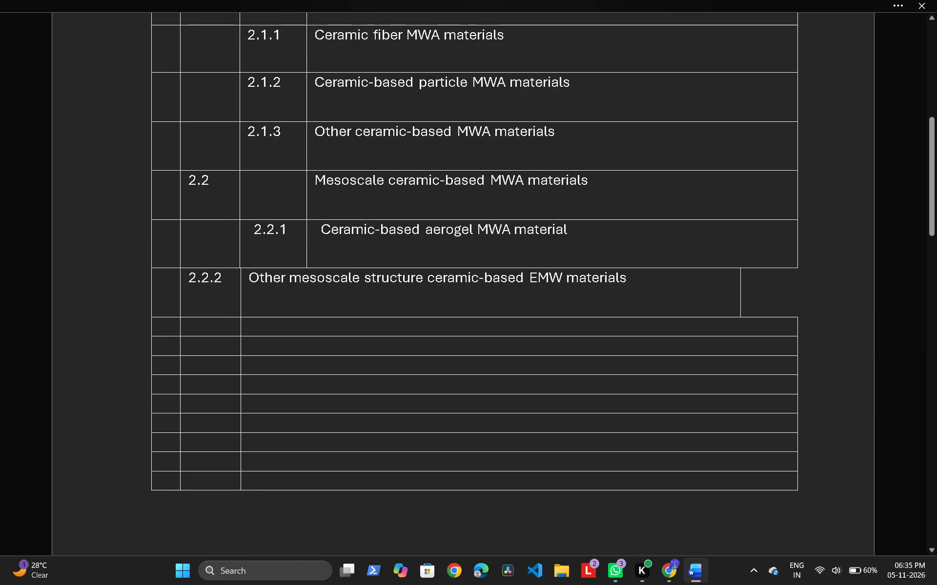
pyautogui.moveTo(739, 292); pyautogui.dragTo(753, 292)
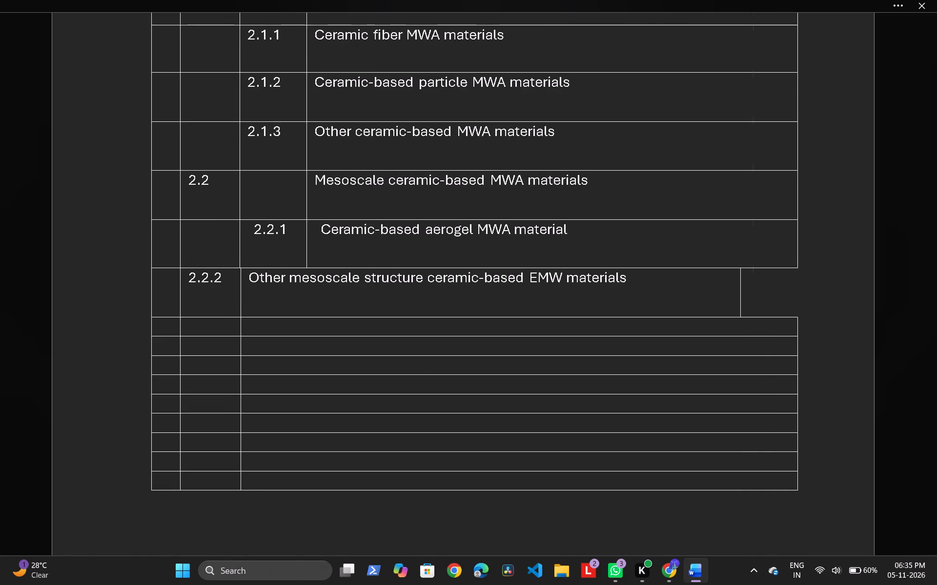
pyautogui.moveTo(753, 292); pyautogui.dragTo(795, 290)
# Indent the 2.2.2 title "Other mesoscale structure ceramic-based EMW materials" with spaces to line up with the titles above.
pyautogui.click(252, 282)
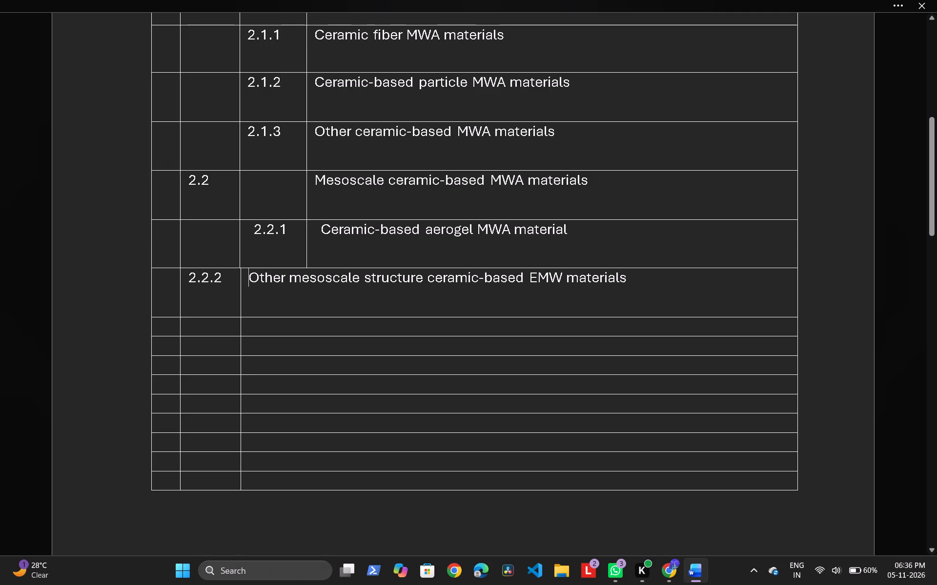
pyautogui.click(241, 284)
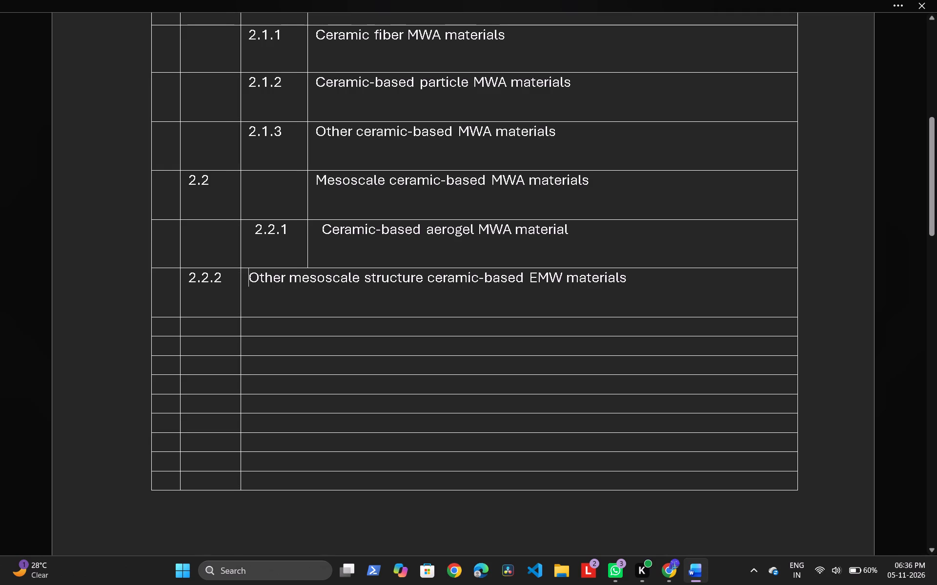
pyautogui.press('space')
pyautogui.press('space')
pyautogui.press('space')
pyautogui.press('space')
pyautogui.press('space')
pyautogui.press('space')
pyautogui.press('space')
pyautogui.press('space')
pyautogui.press('space')
pyautogui.press('space')
pyautogui.press('space')
pyautogui.press('space')
pyautogui.press('space')
pyautogui.press('space')
pyautogui.press('space')
pyautogui.press('space')
pyautogui.press('space')
pyautogui.press('space')
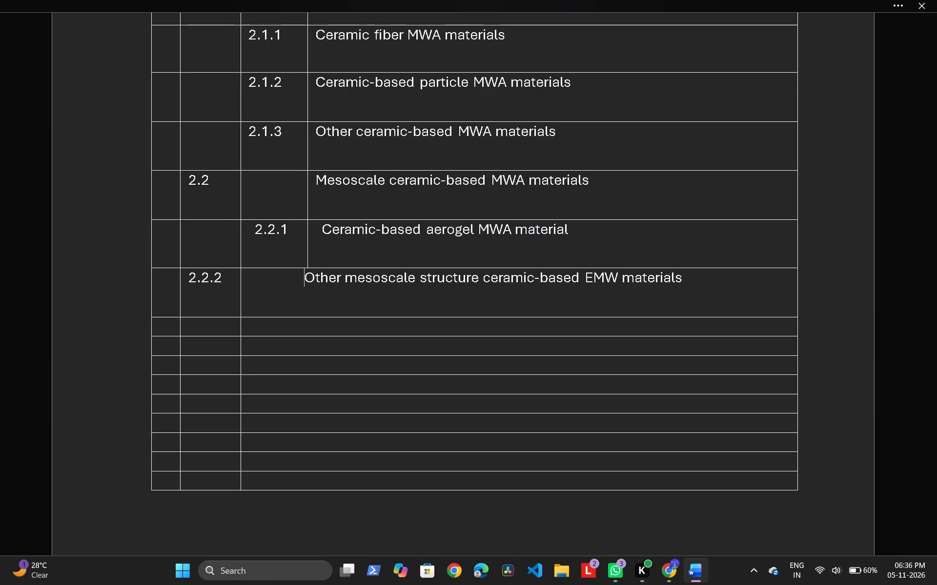
pyautogui.press('space')
pyautogui.press('space')
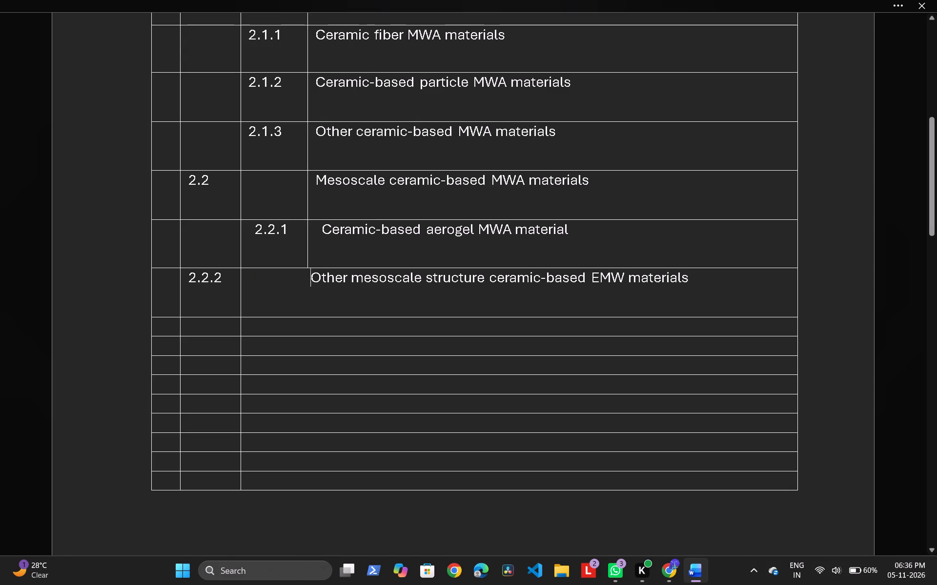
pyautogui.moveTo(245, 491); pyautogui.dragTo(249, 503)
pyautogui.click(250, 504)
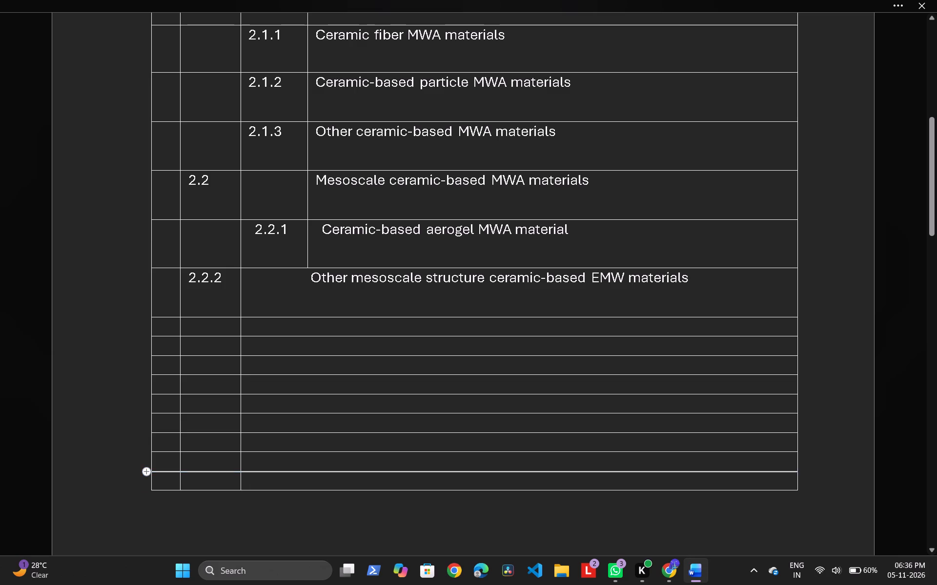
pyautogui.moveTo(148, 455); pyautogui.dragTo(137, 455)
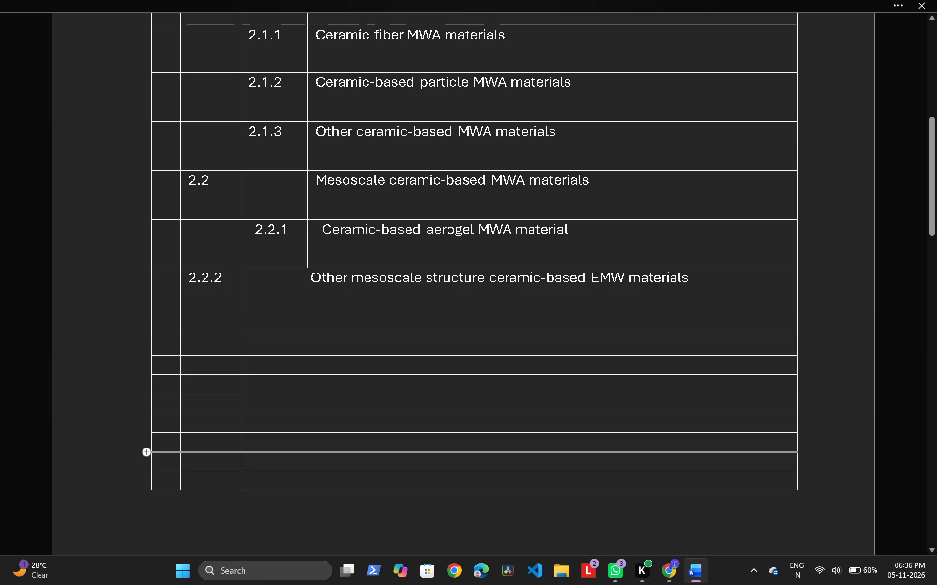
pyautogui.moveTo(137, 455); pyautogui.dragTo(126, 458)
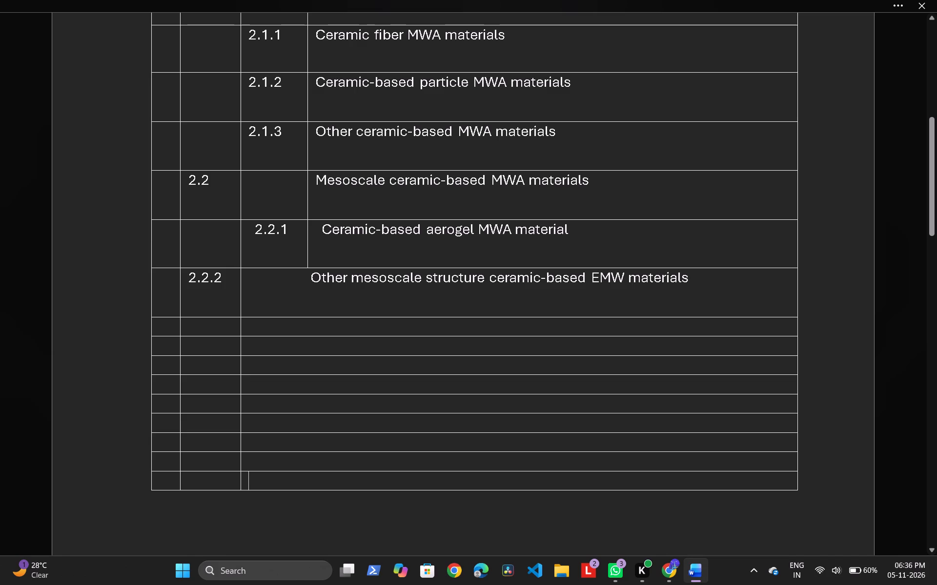
# Increase the height of the fourth empty row below the 2.2.2 heading to match the heading rows above.
pyautogui.keyDown('ctrl'); pyautogui.scroll(6, 372, 301); pyautogui.keyUp('ctrl')
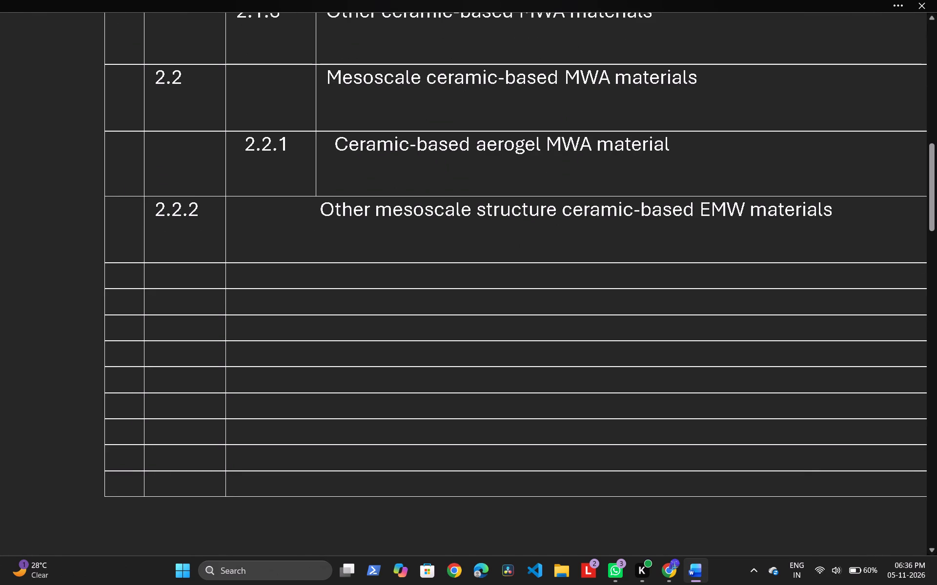
pyautogui.hscroll(-3, 460, 499)
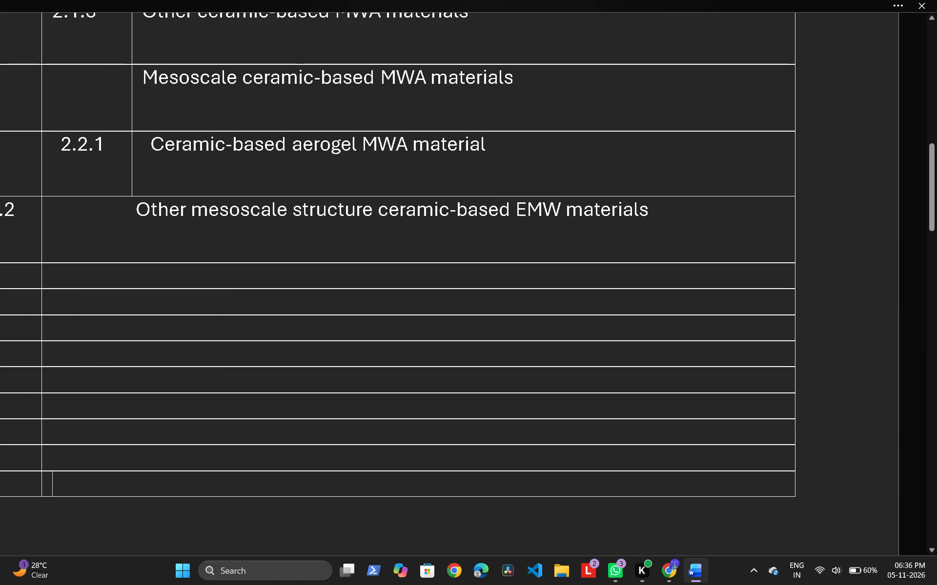
pyautogui.moveTo(795, 302); pyautogui.dragTo(796, 324)
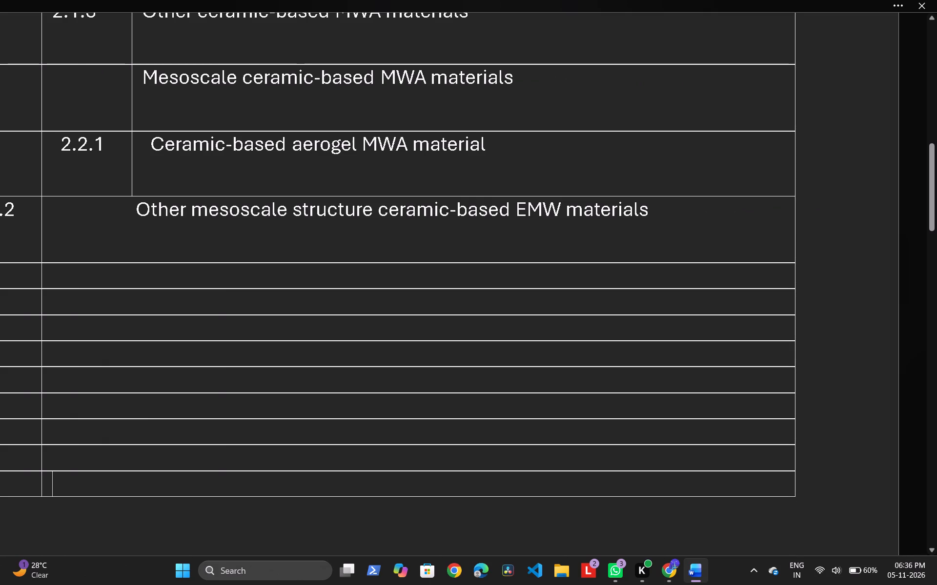
pyautogui.click(795, 331)
pyautogui.click(782, 354)
pyautogui.moveTo(771, 367); pyautogui.dragTo(771, 412)
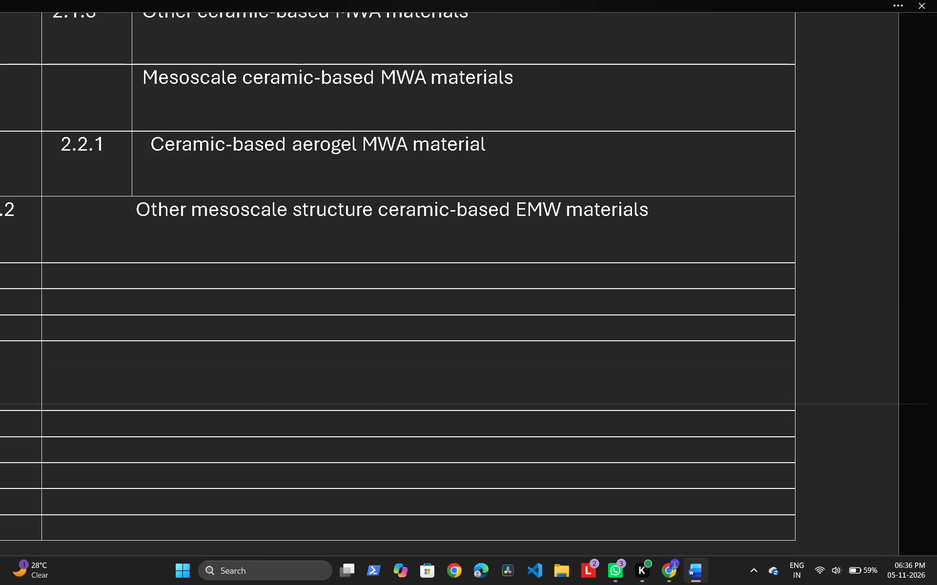
# Increase the heights of the first and third empty rows below the 2.2.2 heading toward the height of the heading rows.
pyautogui.moveTo(771, 412); pyautogui.dragTo(771, 413)
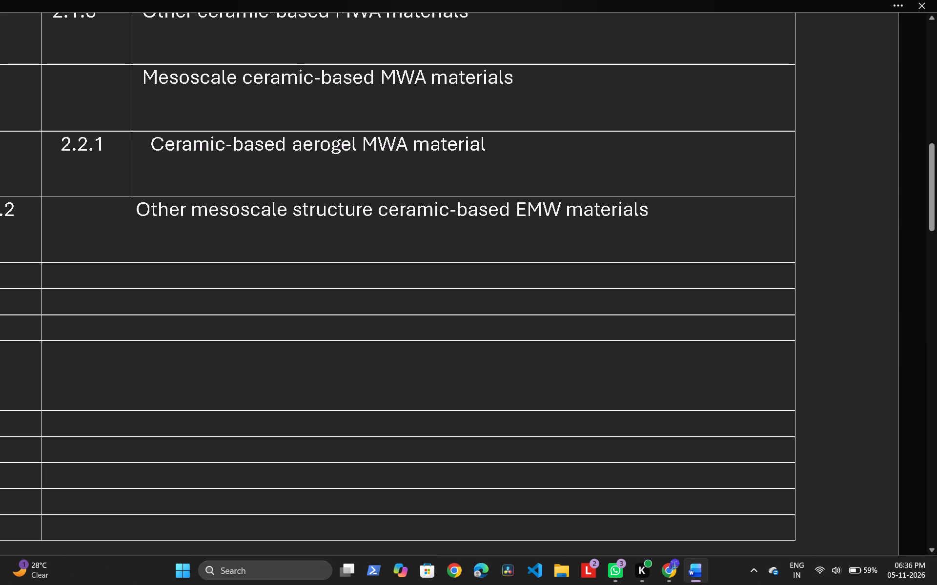
pyautogui.moveTo(534, 290); pyautogui.dragTo(534, 321)
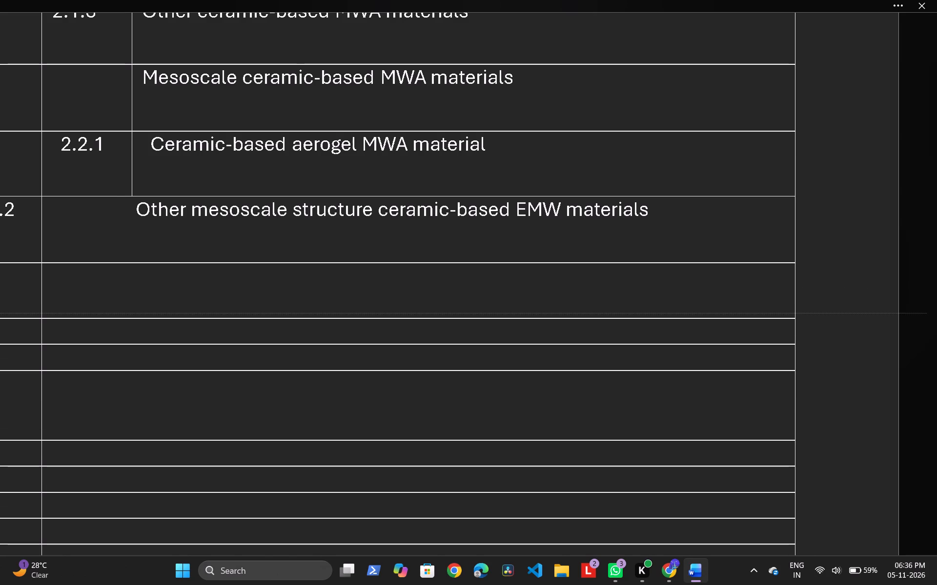
pyautogui.moveTo(534, 321); pyautogui.dragTo(534, 323)
pyautogui.moveTo(532, 344); pyautogui.dragTo(533, 355)
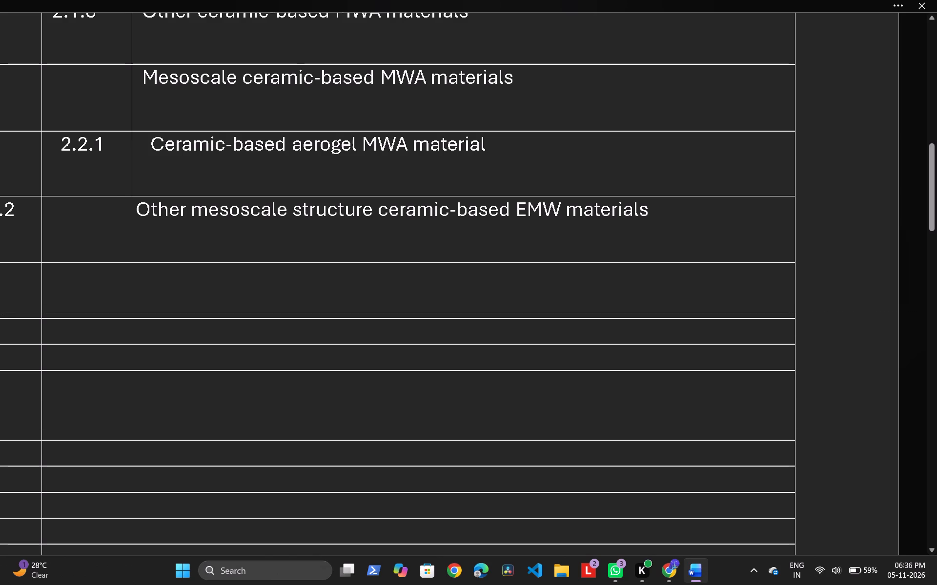
pyautogui.moveTo(533, 355); pyautogui.dragTo(533, 389)
pyautogui.moveTo(528, 371); pyautogui.dragTo(530, 408)
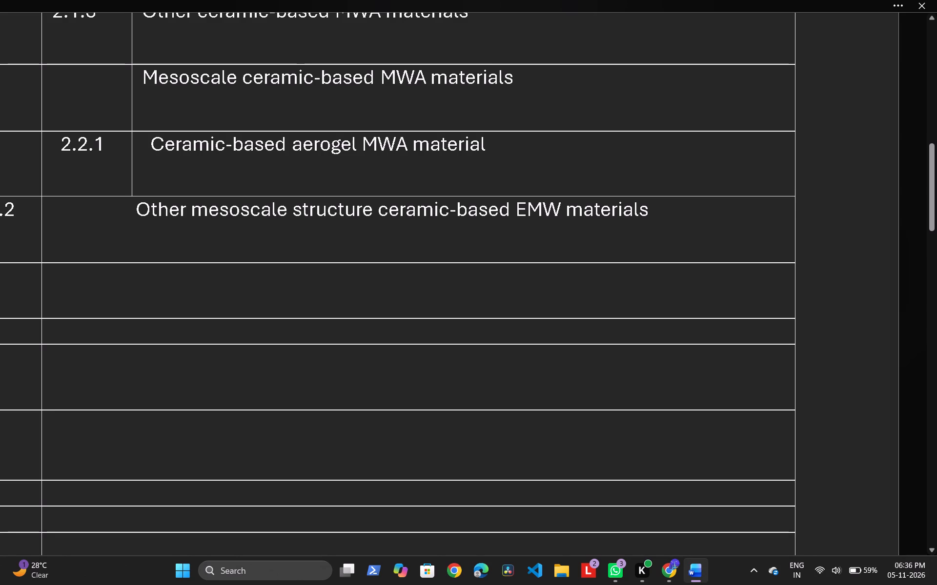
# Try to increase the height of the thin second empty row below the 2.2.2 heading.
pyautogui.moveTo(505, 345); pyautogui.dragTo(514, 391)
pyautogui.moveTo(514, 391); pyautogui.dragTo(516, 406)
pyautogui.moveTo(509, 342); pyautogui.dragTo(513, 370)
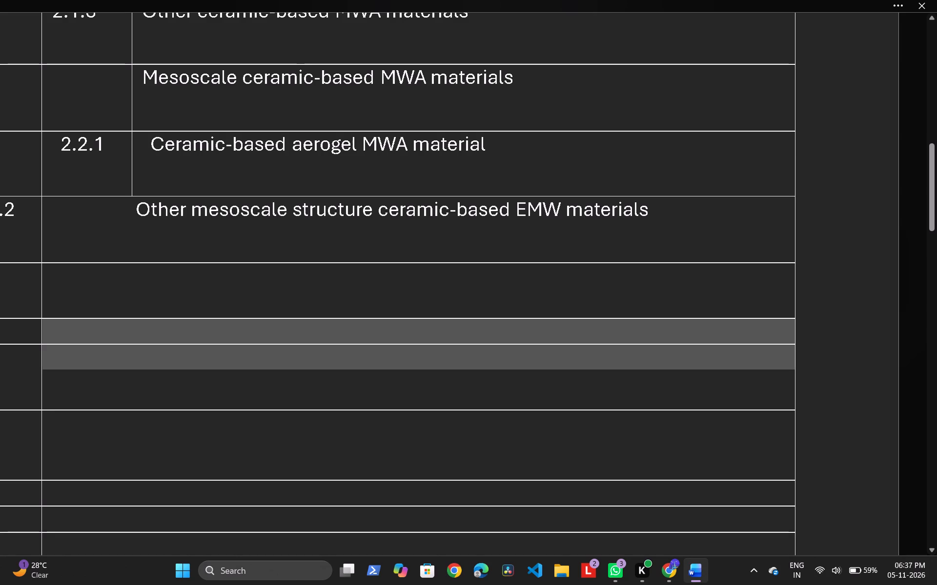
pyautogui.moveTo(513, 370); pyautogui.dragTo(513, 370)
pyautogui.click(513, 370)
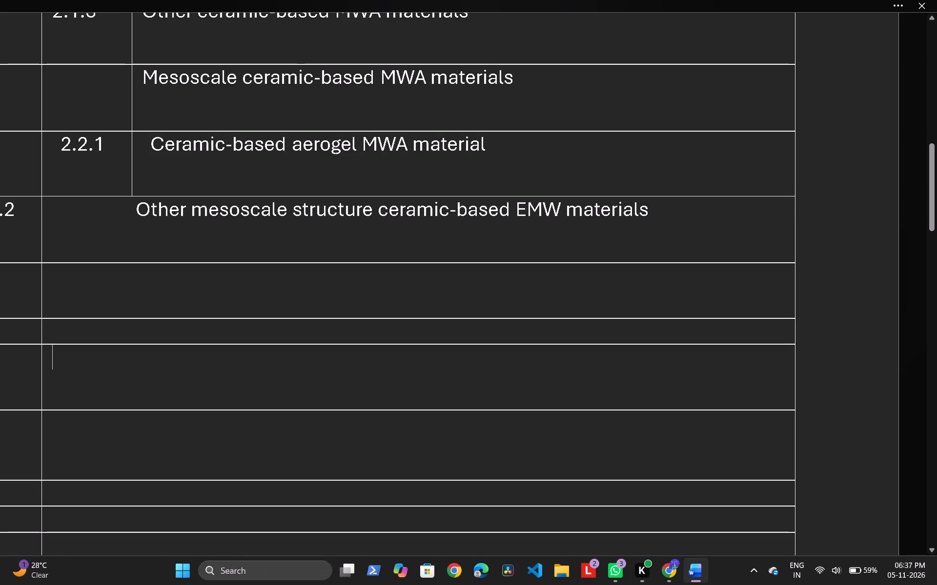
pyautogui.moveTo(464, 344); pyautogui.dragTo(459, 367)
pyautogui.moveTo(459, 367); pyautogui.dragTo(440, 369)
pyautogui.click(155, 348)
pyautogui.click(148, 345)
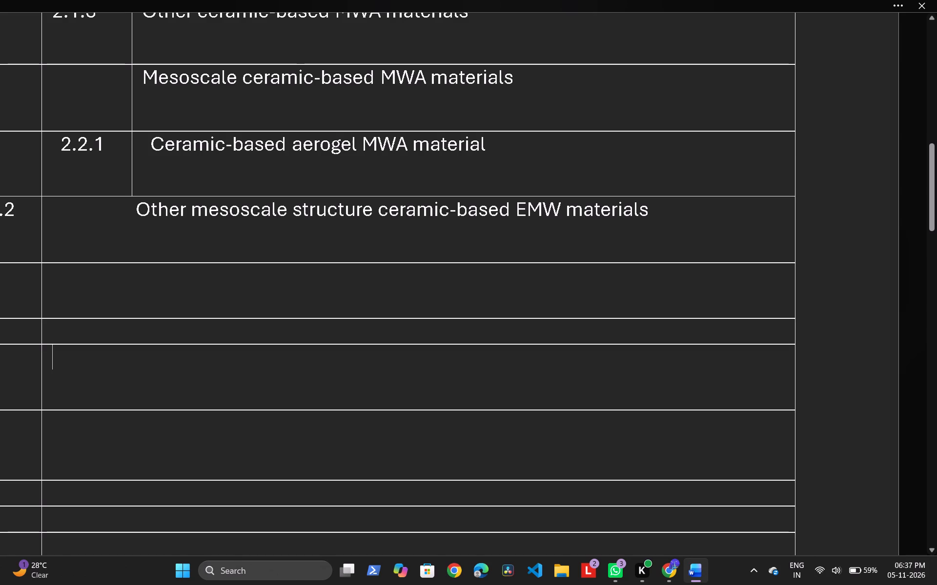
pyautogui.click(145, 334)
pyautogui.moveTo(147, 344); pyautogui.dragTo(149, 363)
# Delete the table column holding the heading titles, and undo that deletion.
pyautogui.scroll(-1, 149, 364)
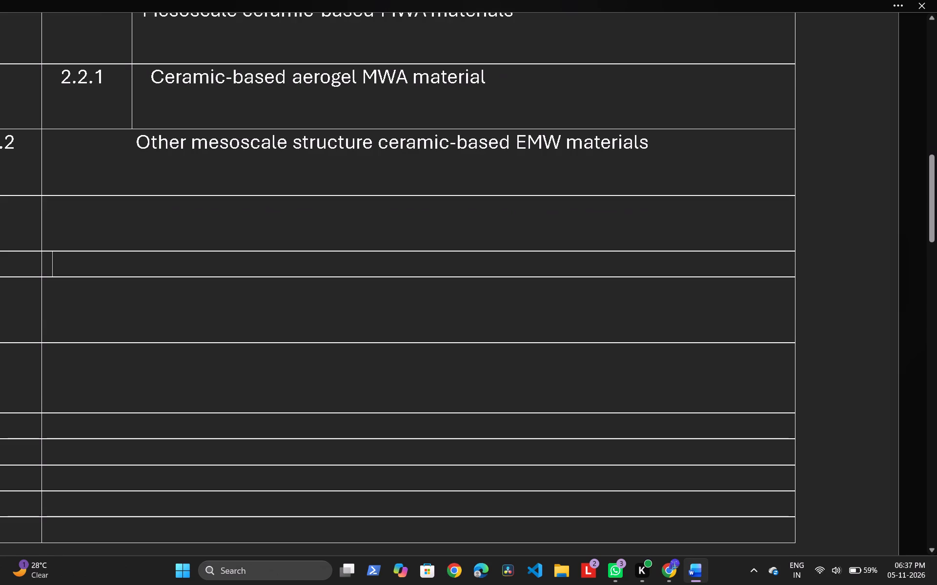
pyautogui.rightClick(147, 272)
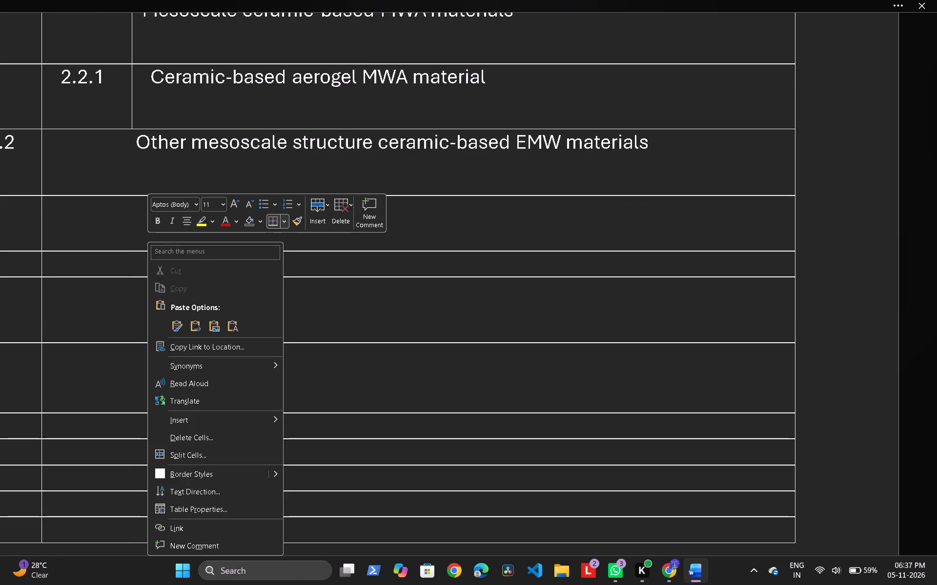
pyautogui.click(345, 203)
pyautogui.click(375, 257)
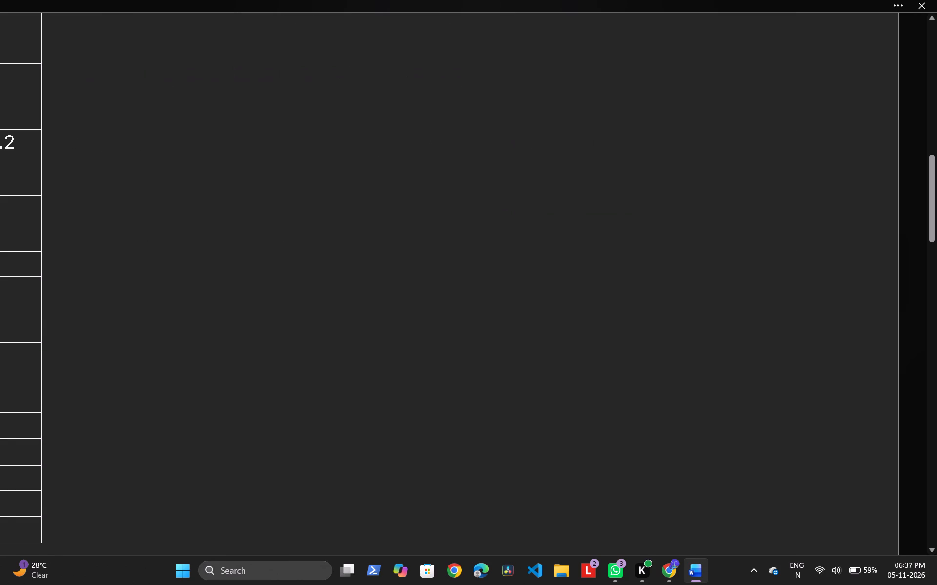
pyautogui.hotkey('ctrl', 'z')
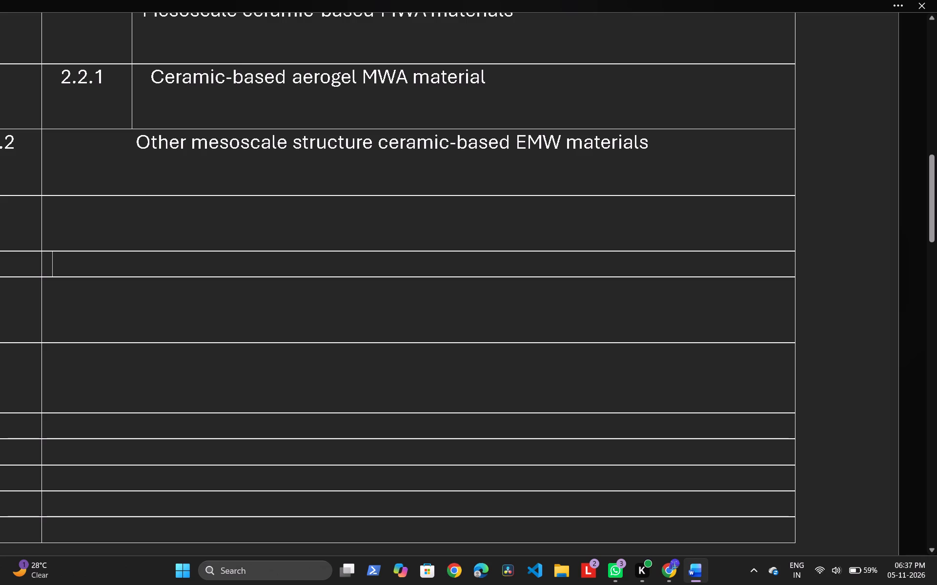
# Delete the thin second empty row below the 2.2.2 heading.
pyautogui.rightClick(298, 262)
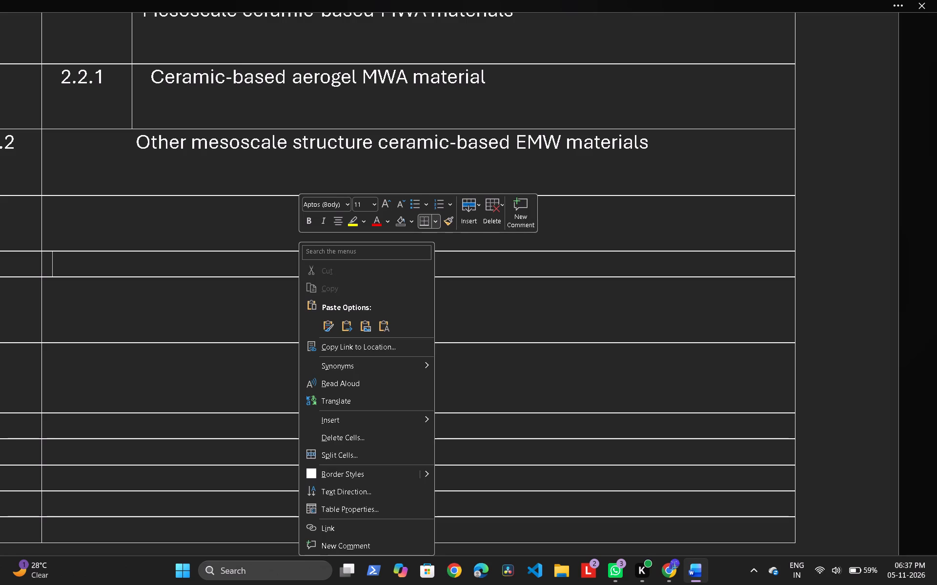
pyautogui.click(498, 206)
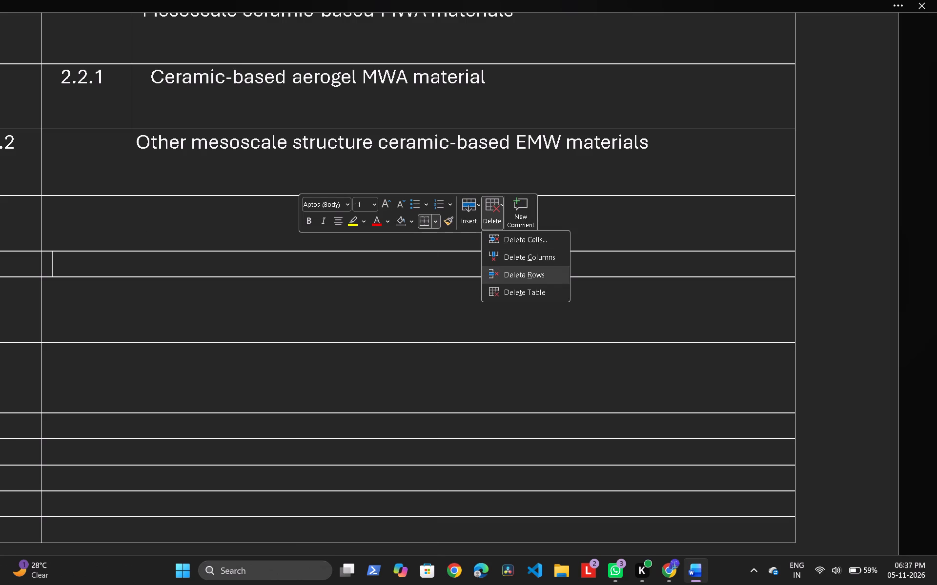
pyautogui.click(522, 273)
# Increase the heights of the fourth and fifth empty rows below the 2.2.2 heading to match the taller rows above.
pyautogui.scroll(1, 460, 282)
pyautogui.scroll(-2, 460, 282)
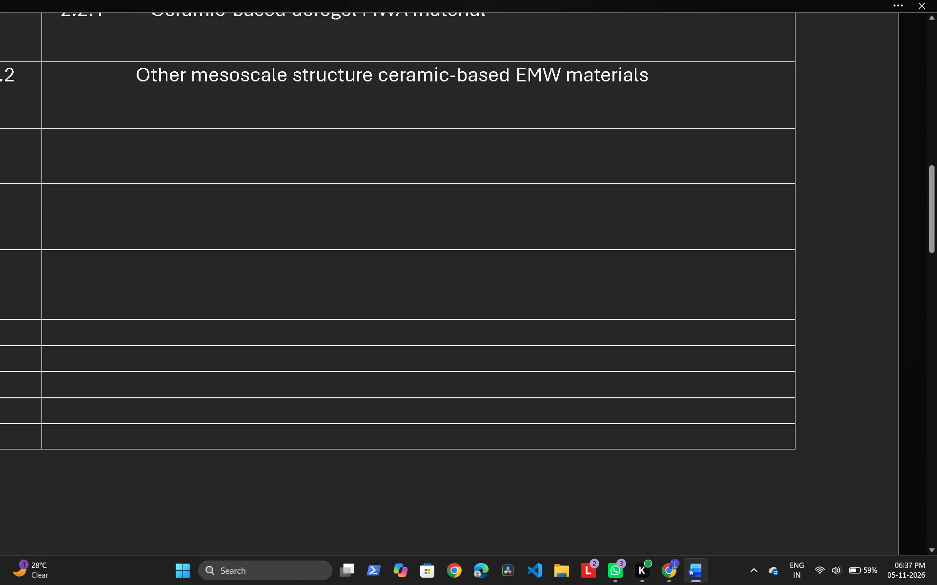
pyautogui.moveTo(451, 346); pyautogui.dragTo(453, 376)
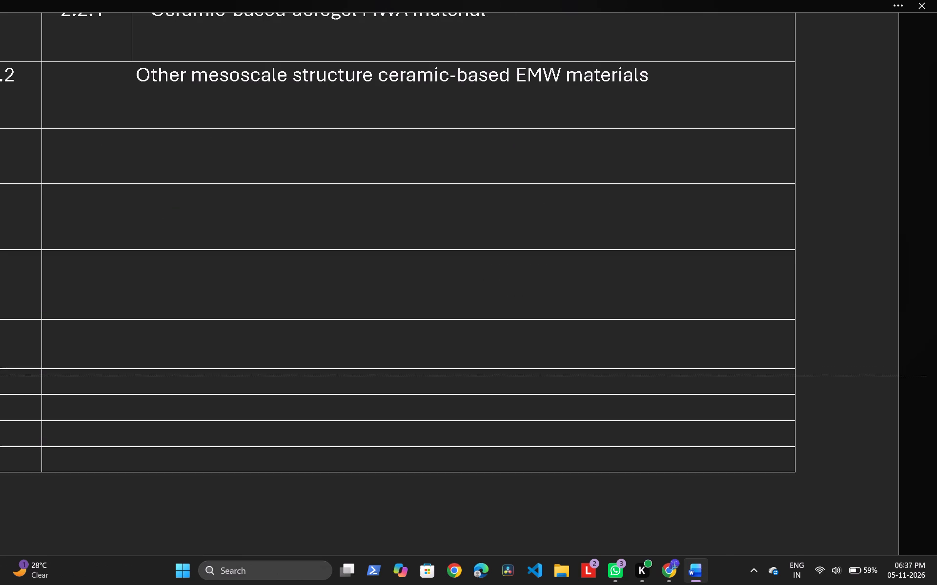
pyautogui.moveTo(453, 376); pyautogui.dragTo(454, 394)
pyautogui.scroll(2, 454, 395)
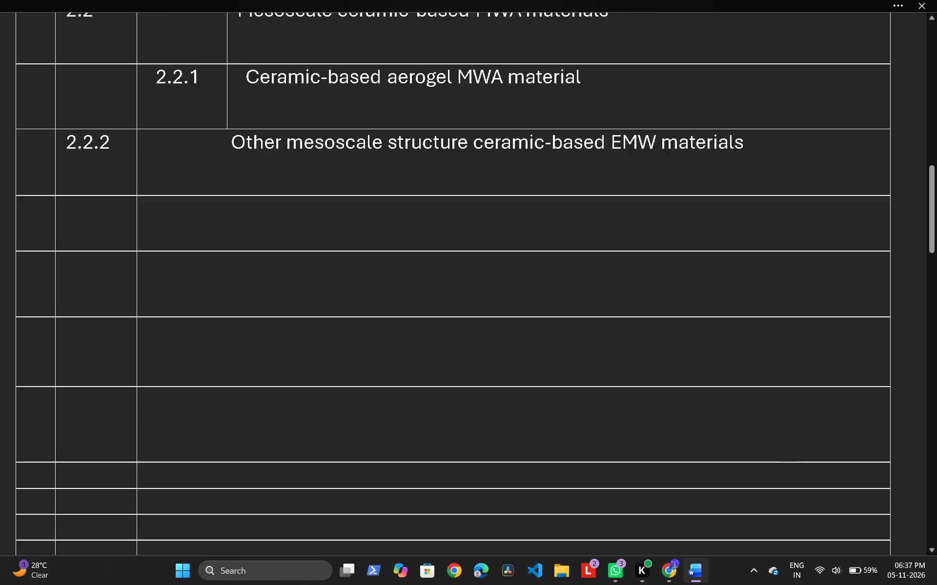
pyautogui.scroll(1, 454, 395)
pyautogui.scroll(-3, 454, 395)
pyautogui.moveTo(453, 395); pyautogui.dragTo(454, 376)
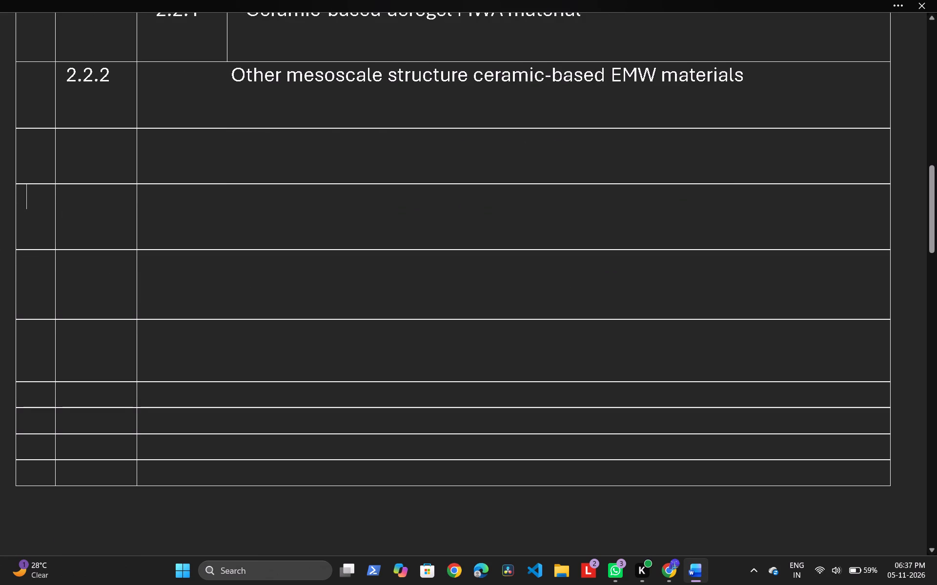
pyautogui.moveTo(434, 408); pyautogui.dragTo(451, 446)
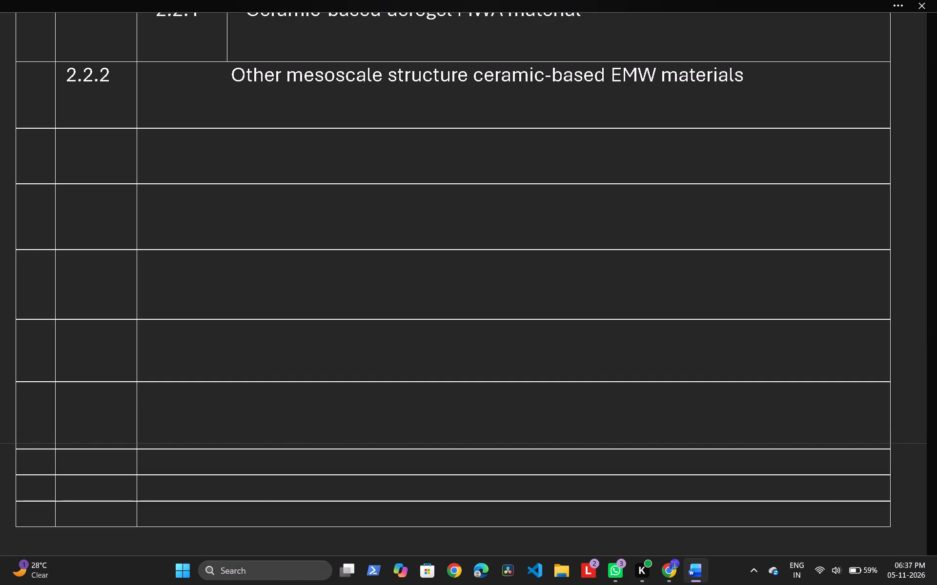
pyautogui.moveTo(451, 446); pyautogui.dragTo(453, 447)
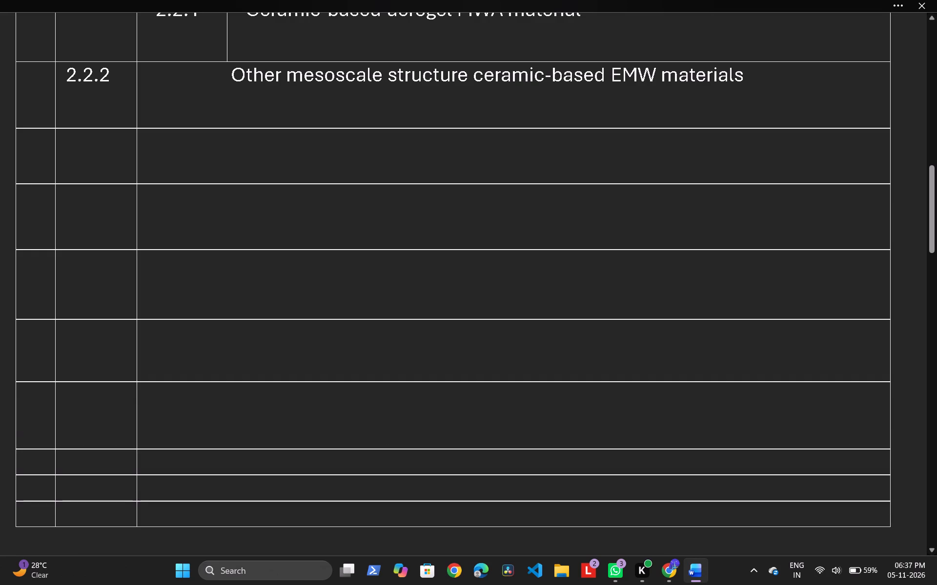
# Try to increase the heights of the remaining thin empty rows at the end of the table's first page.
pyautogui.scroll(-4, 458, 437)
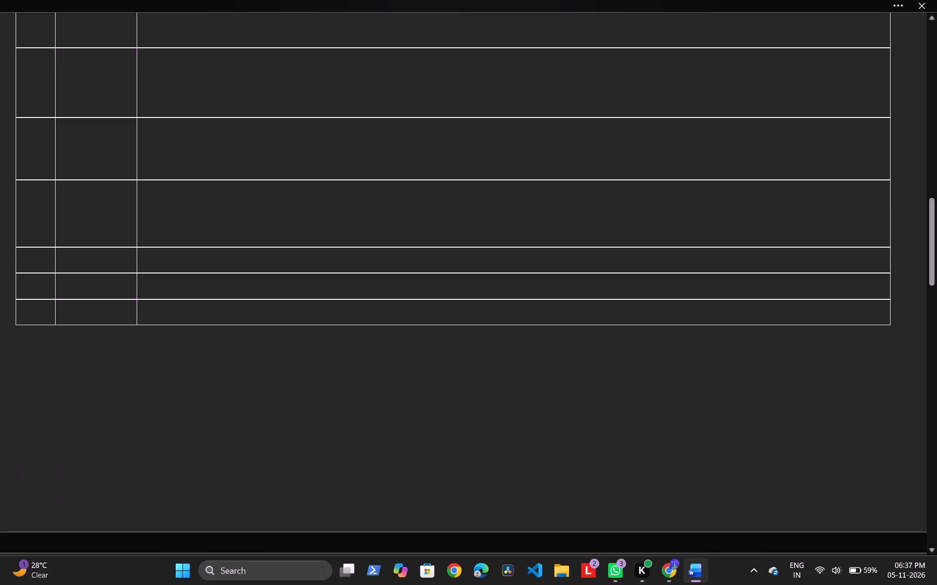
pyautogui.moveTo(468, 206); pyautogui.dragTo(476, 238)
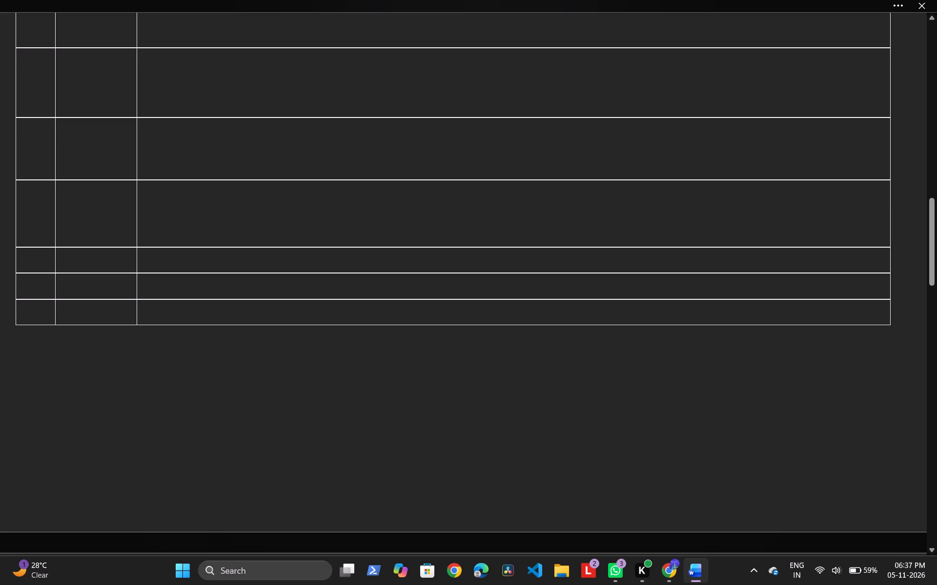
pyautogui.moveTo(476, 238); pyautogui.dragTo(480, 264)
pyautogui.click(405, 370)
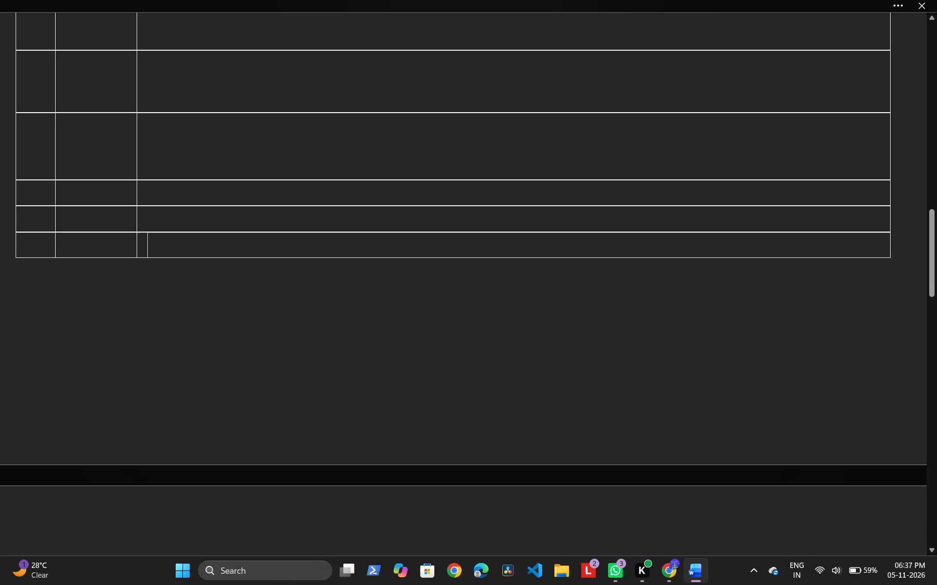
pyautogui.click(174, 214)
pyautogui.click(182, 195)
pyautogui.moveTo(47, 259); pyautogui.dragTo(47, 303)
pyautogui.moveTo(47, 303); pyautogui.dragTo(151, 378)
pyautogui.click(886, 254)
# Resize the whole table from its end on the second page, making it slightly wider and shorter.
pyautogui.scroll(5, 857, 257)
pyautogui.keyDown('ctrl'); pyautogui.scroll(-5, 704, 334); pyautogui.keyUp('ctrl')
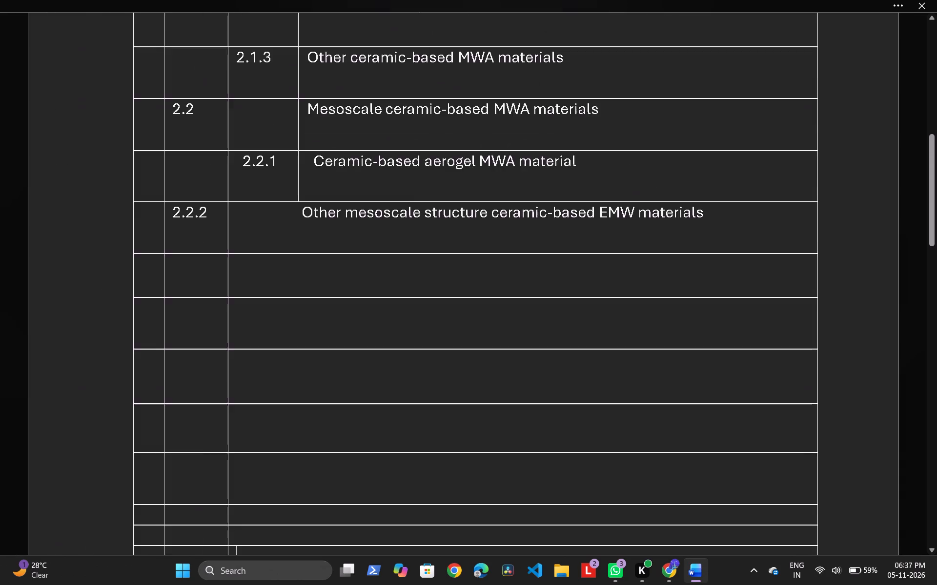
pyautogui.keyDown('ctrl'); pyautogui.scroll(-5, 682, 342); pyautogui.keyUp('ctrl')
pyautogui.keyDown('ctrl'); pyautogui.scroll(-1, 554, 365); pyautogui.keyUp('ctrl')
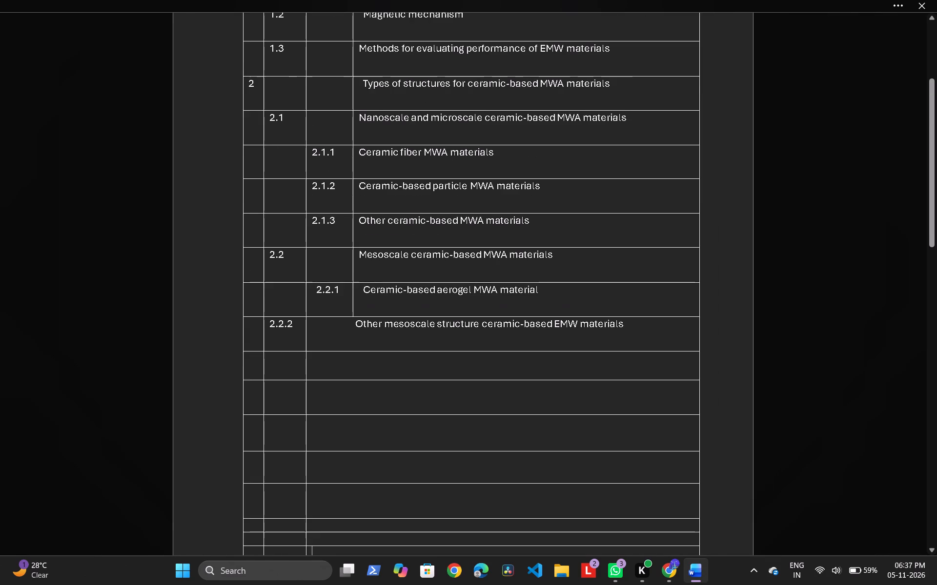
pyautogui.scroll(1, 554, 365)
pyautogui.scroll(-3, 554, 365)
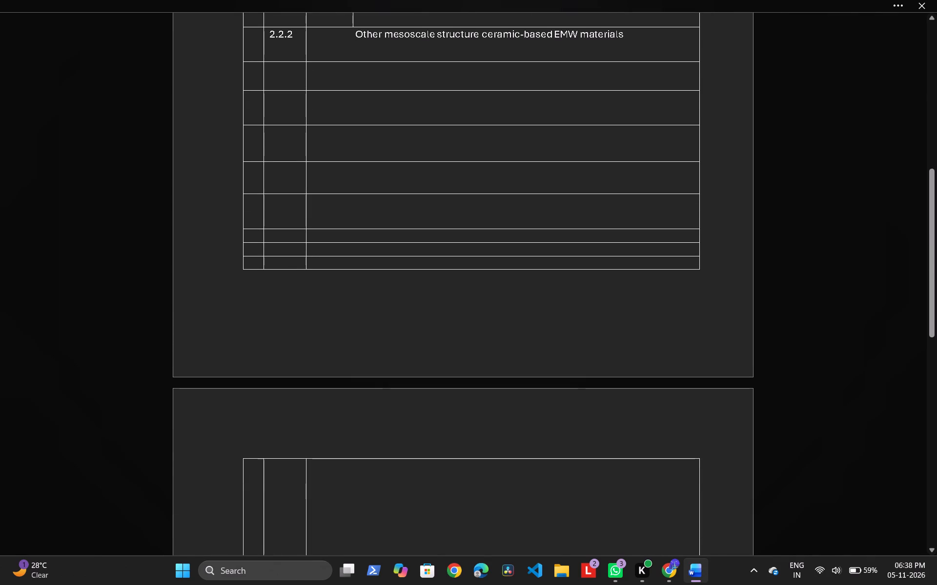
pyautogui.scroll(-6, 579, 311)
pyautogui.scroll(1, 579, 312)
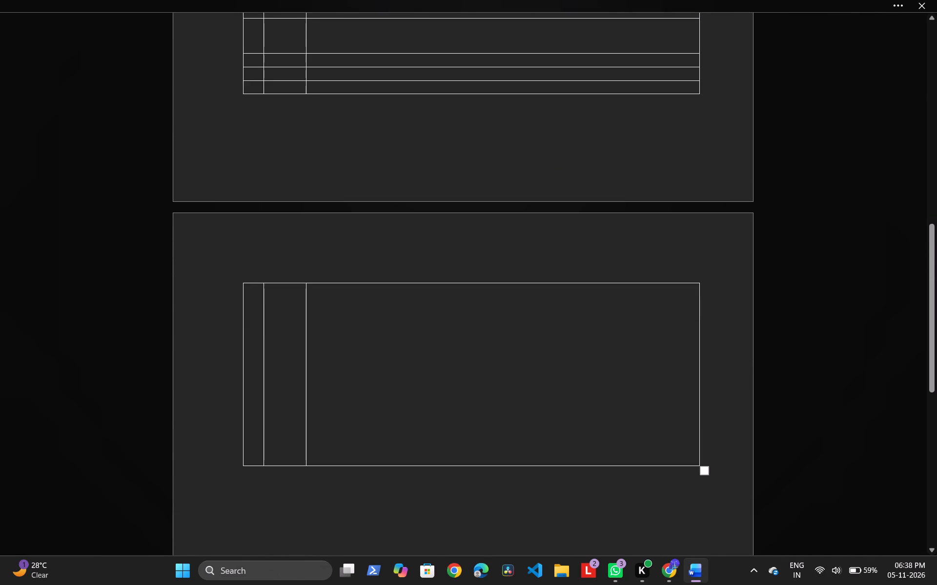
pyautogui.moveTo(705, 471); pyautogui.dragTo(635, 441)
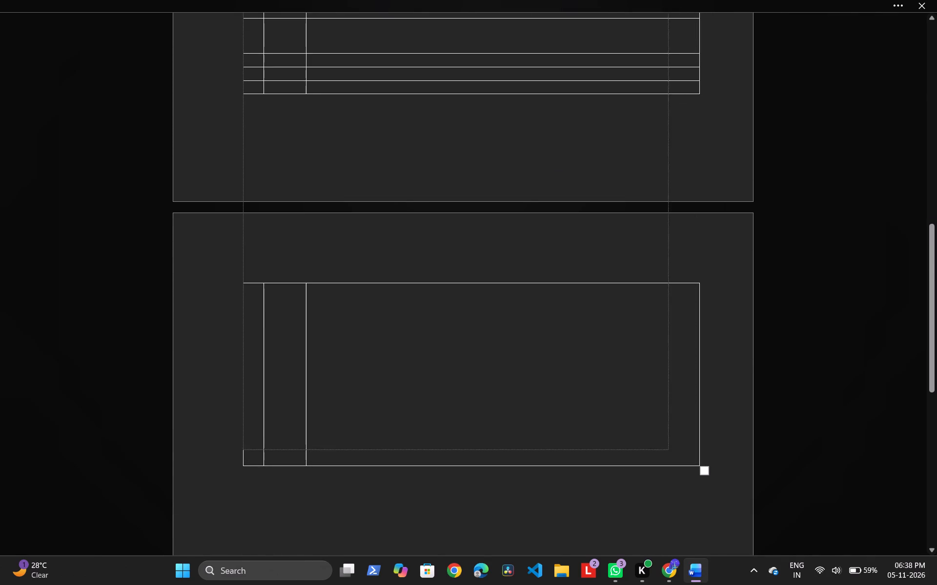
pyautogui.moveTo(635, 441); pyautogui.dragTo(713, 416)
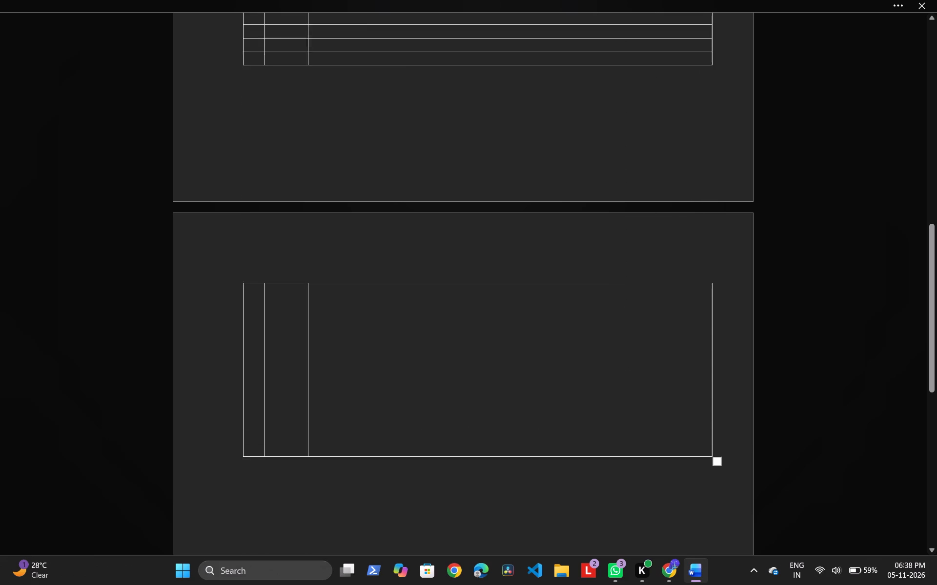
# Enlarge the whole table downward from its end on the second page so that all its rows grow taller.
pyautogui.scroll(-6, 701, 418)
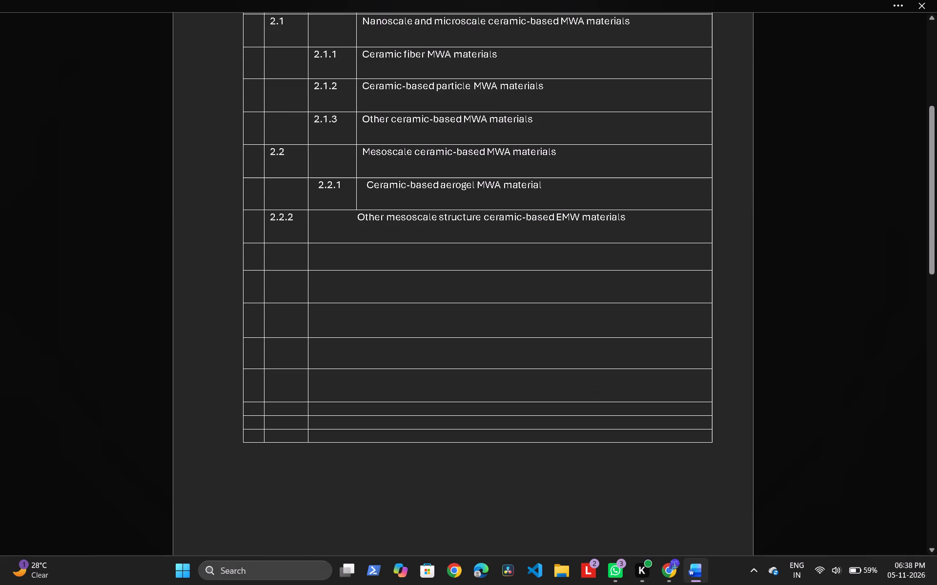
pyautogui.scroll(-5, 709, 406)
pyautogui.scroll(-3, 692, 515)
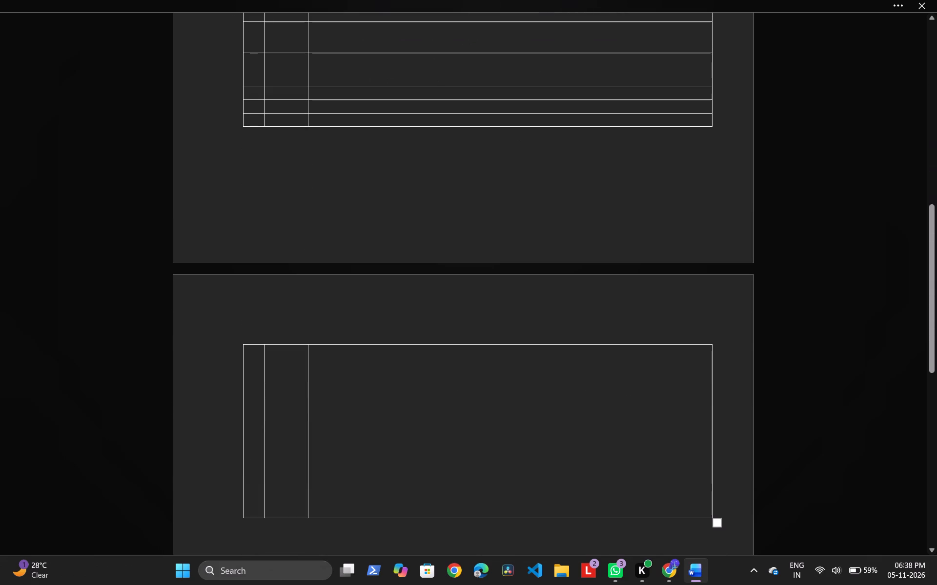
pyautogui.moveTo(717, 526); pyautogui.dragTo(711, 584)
# Shrink the whole table's height from its end on the second page and widen it slightly toward the page edge.
pyautogui.scroll(6, 697, 558)
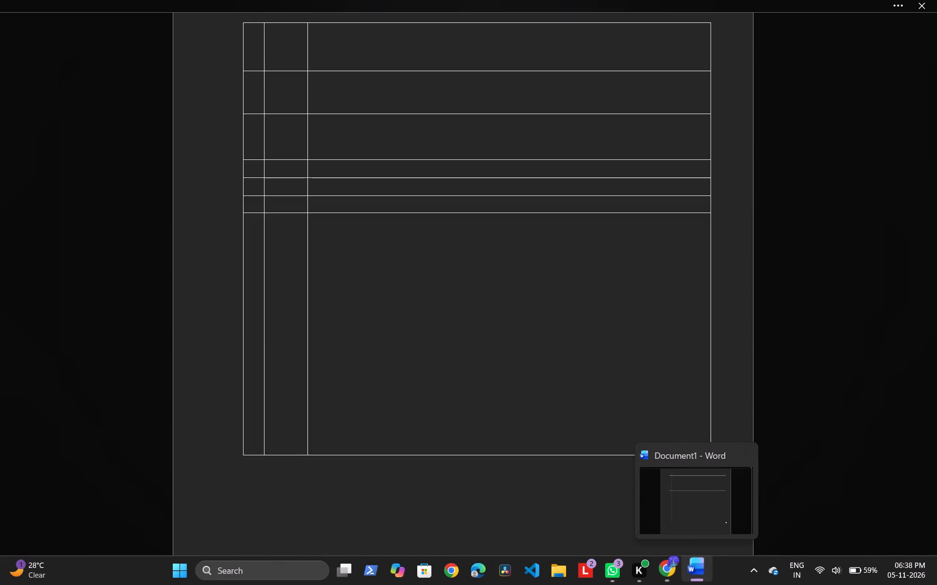
pyautogui.scroll(1, 697, 558)
pyautogui.scroll(13, 637, 395)
pyautogui.scroll(-5, 623, 391)
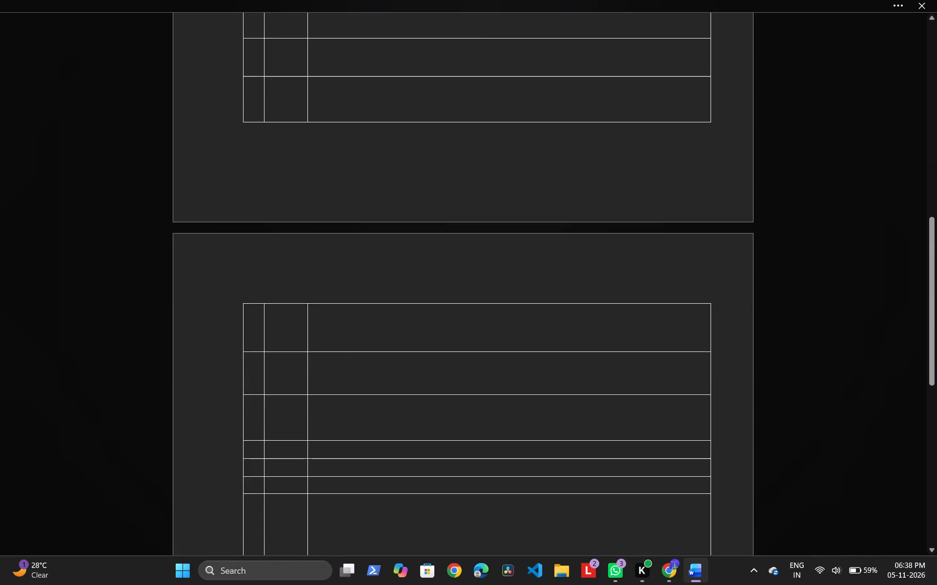
pyautogui.scroll(16, 623, 391)
pyautogui.scroll(-13, 623, 391)
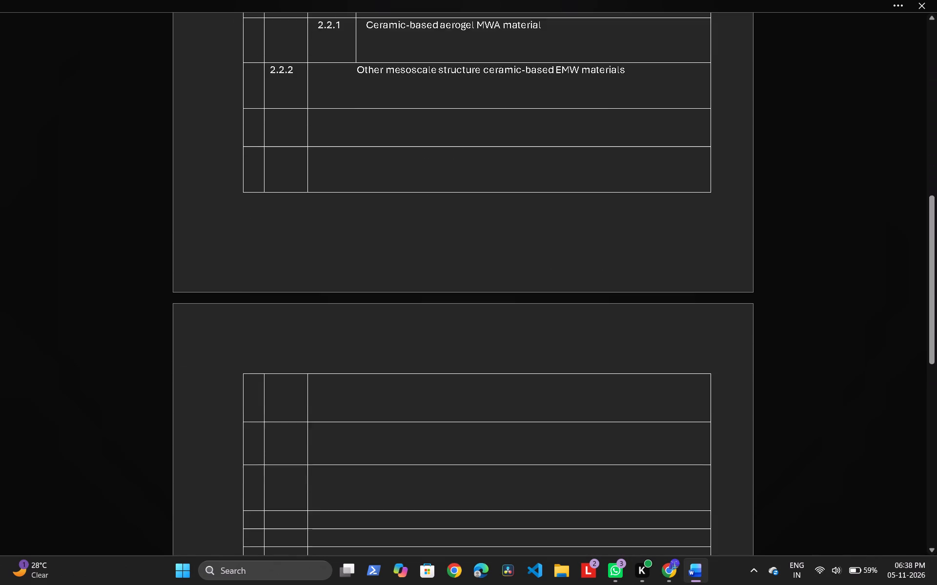
pyautogui.scroll(-8, 623, 391)
pyautogui.scroll(13, 623, 391)
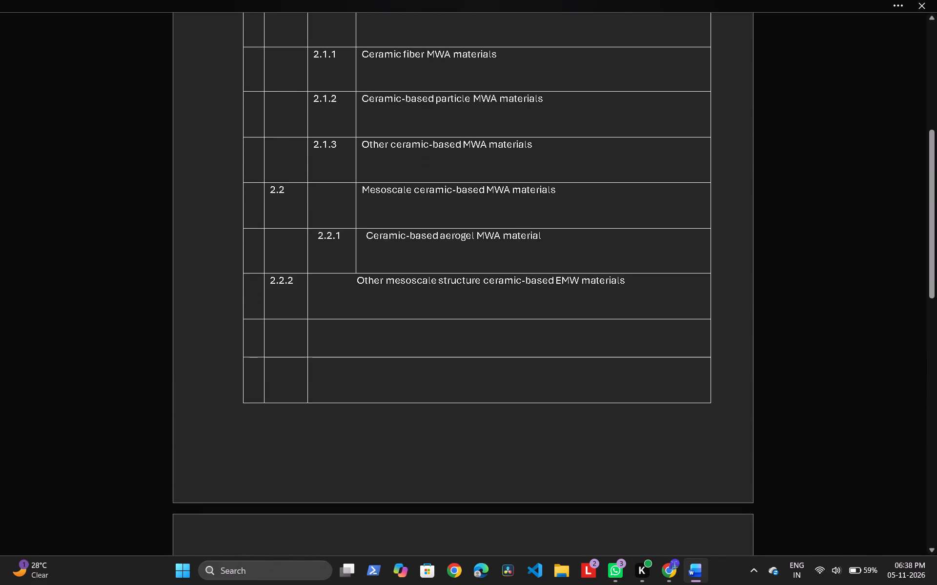
pyautogui.scroll(6, 623, 391)
pyautogui.scroll(-14, 623, 391)
pyautogui.scroll(-6, 678, 457)
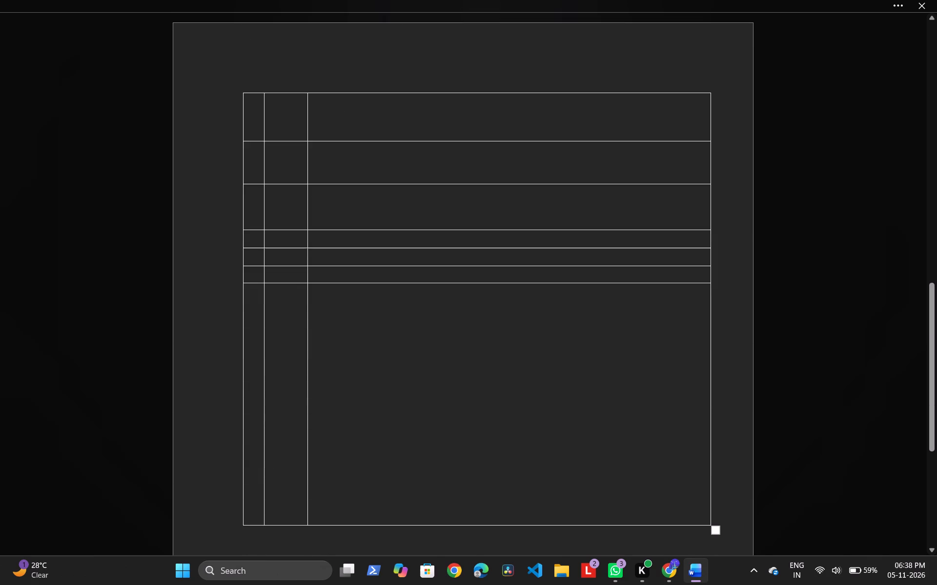
pyautogui.moveTo(716, 530); pyautogui.dragTo(688, 403)
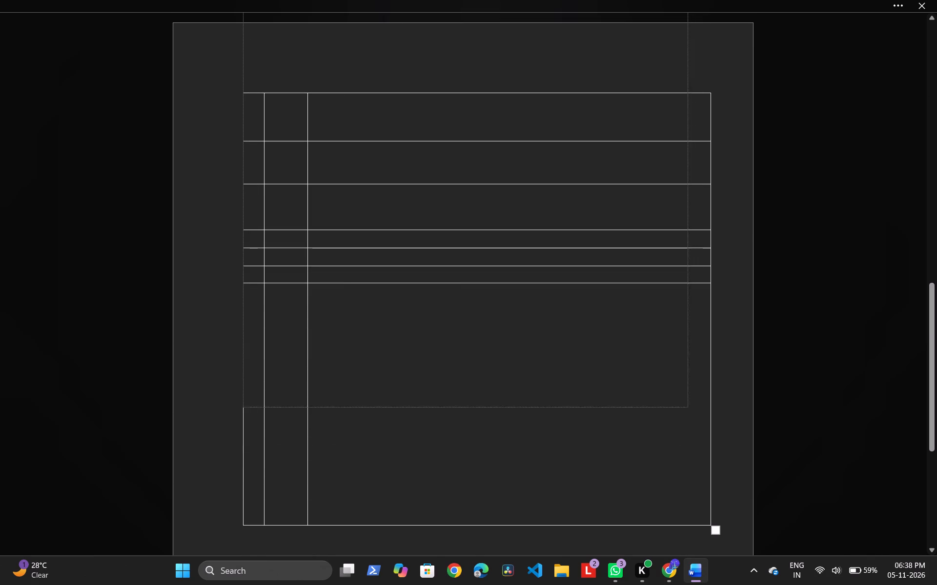
pyautogui.moveTo(688, 403); pyautogui.dragTo(733, 172)
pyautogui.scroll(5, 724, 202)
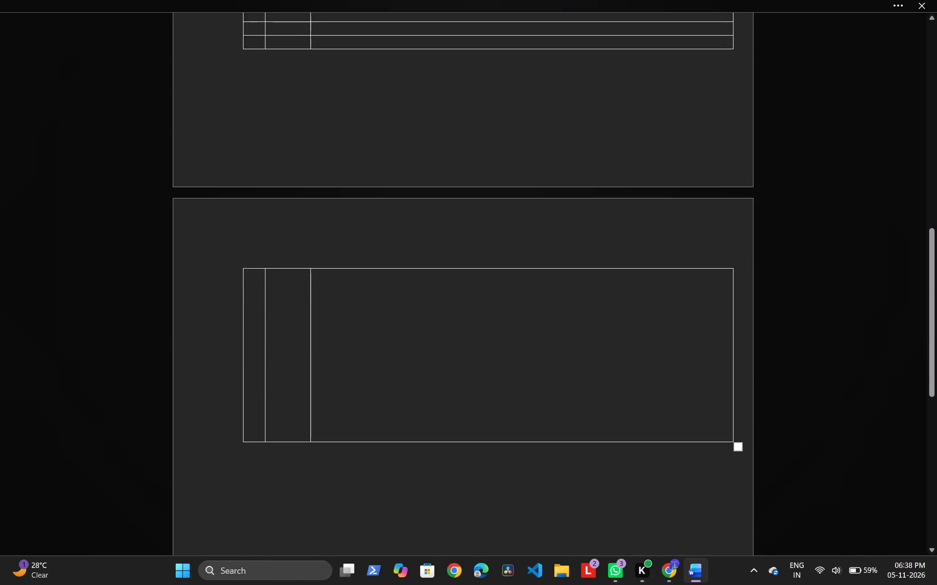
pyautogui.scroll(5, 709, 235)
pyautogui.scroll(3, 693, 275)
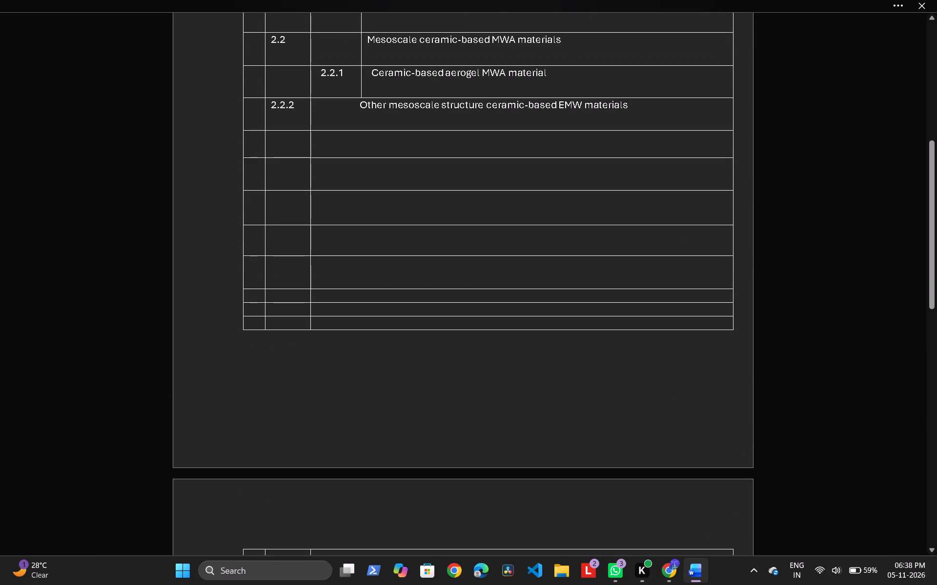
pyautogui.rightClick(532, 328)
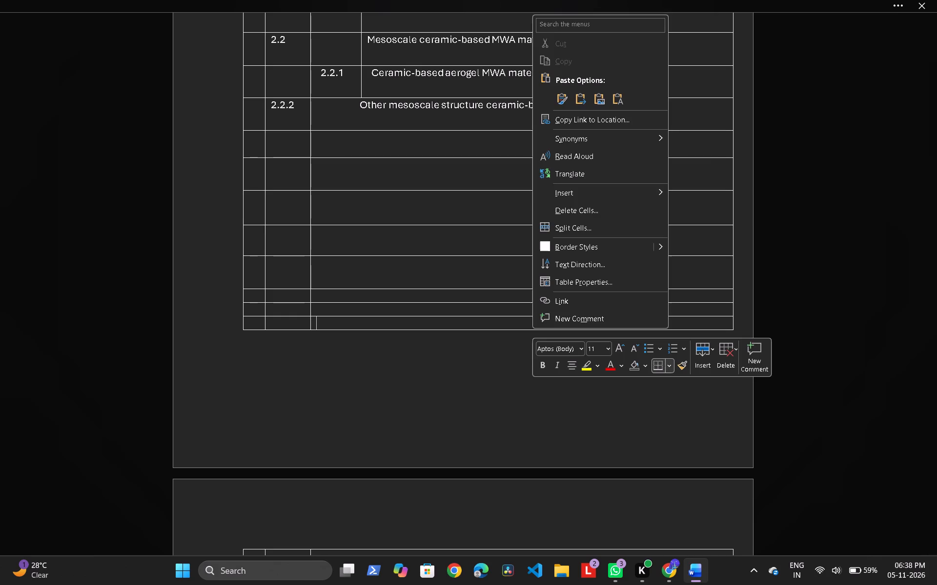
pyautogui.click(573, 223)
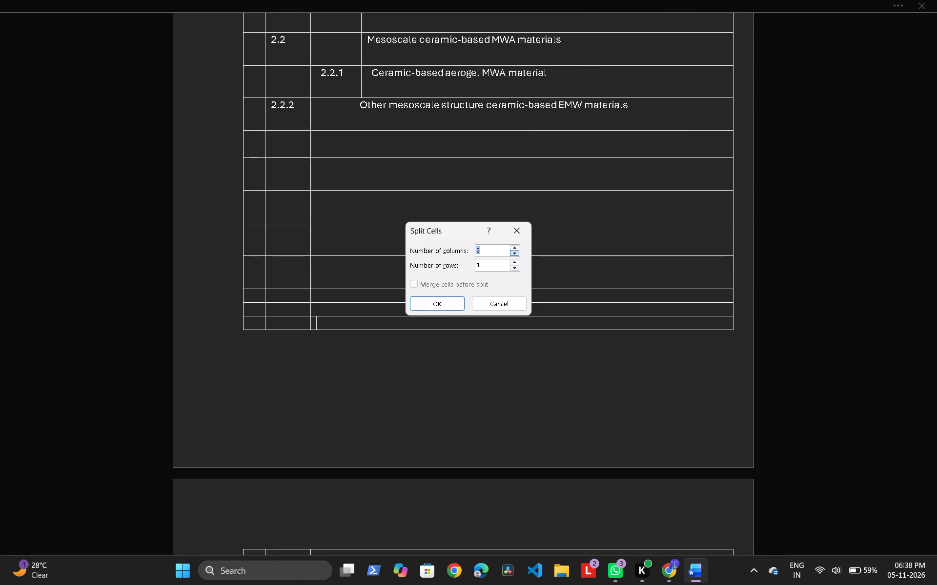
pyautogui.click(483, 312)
# Centre-align the widest cell of the first of the three thin empty rows ending the table's first page.
pyautogui.click(486, 301)
pyautogui.rightClick(486, 301)
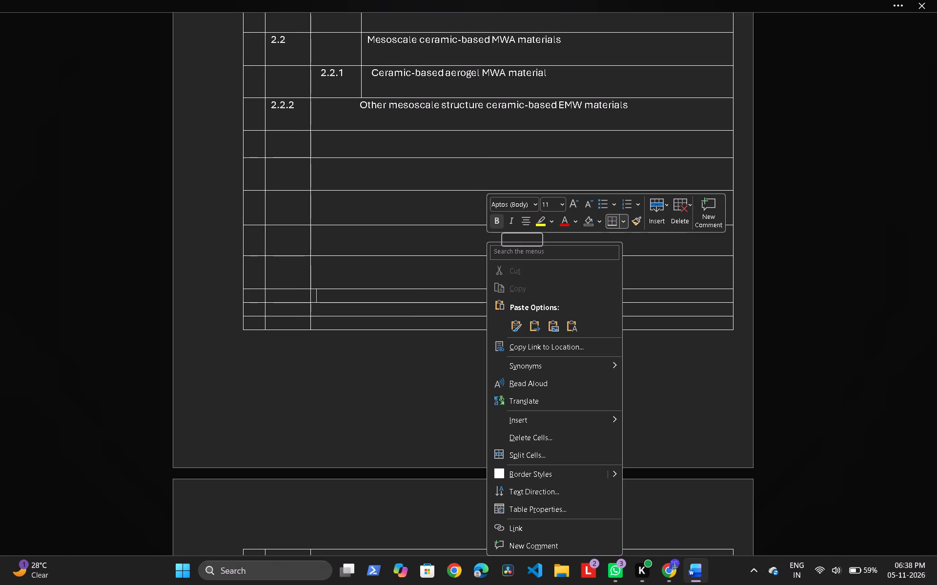
pyautogui.click(522, 221)
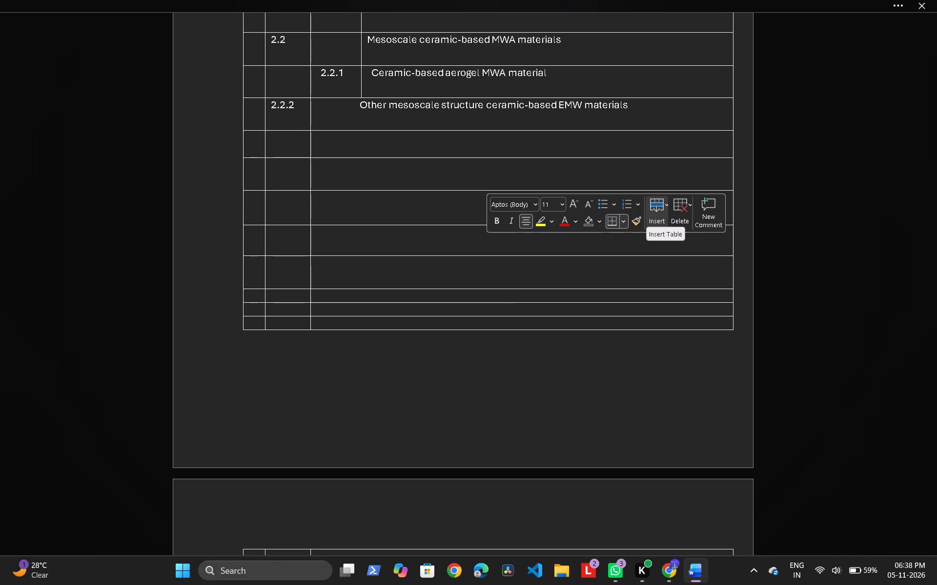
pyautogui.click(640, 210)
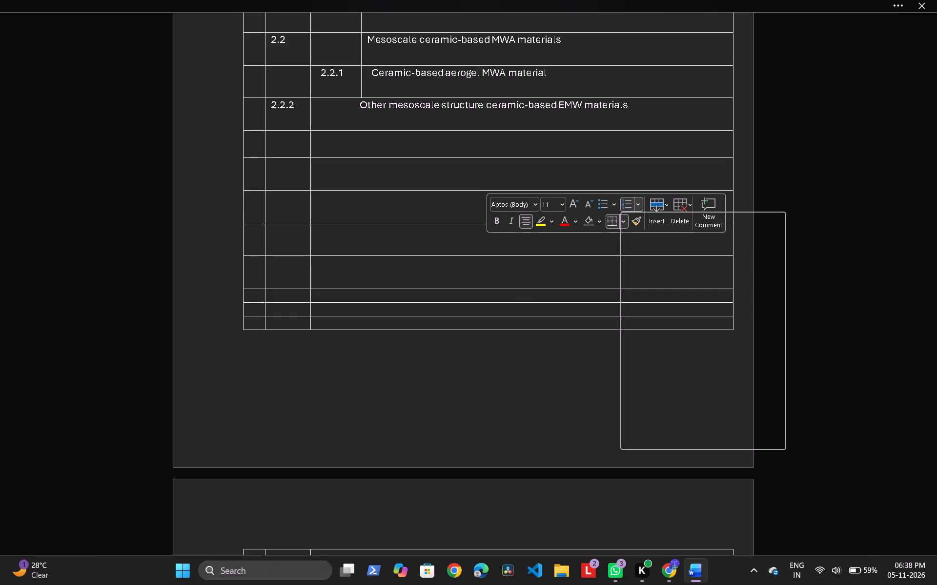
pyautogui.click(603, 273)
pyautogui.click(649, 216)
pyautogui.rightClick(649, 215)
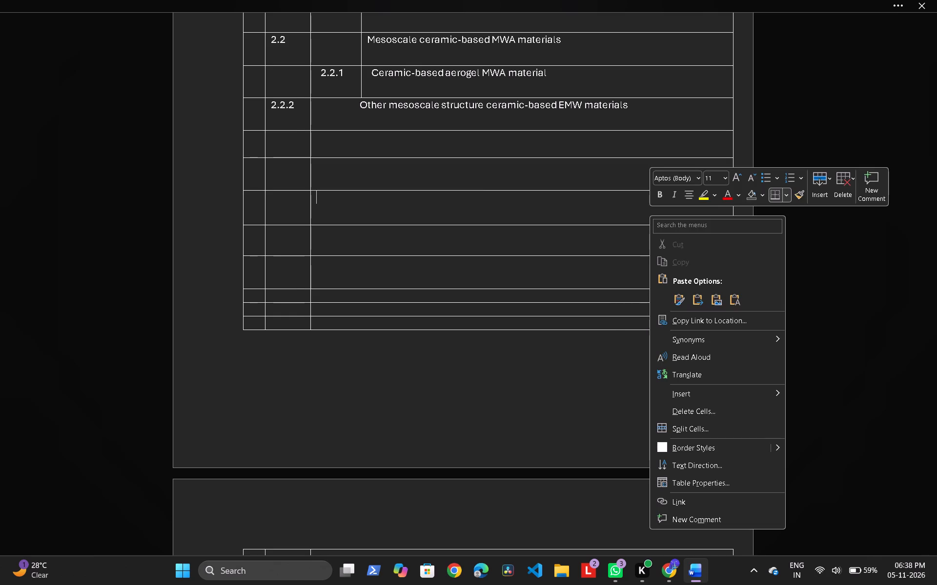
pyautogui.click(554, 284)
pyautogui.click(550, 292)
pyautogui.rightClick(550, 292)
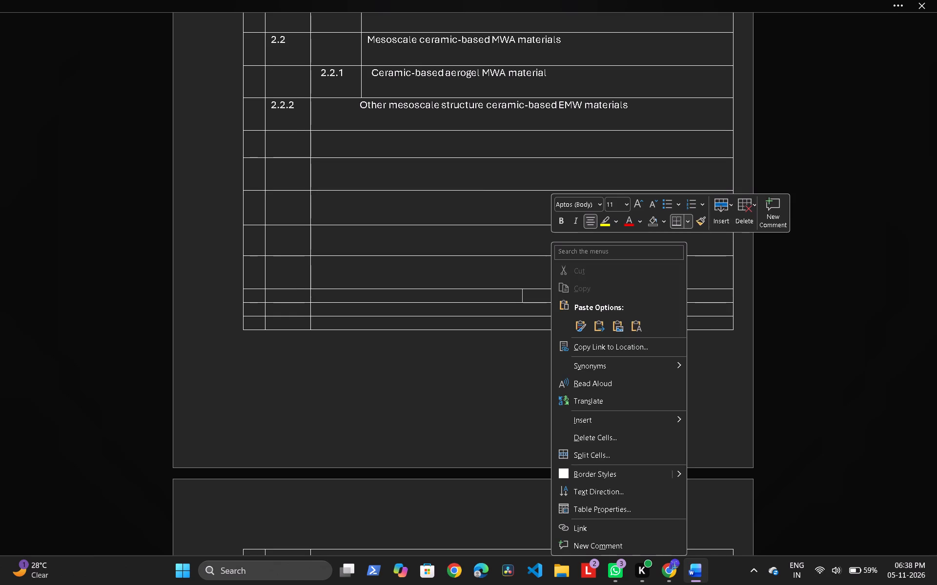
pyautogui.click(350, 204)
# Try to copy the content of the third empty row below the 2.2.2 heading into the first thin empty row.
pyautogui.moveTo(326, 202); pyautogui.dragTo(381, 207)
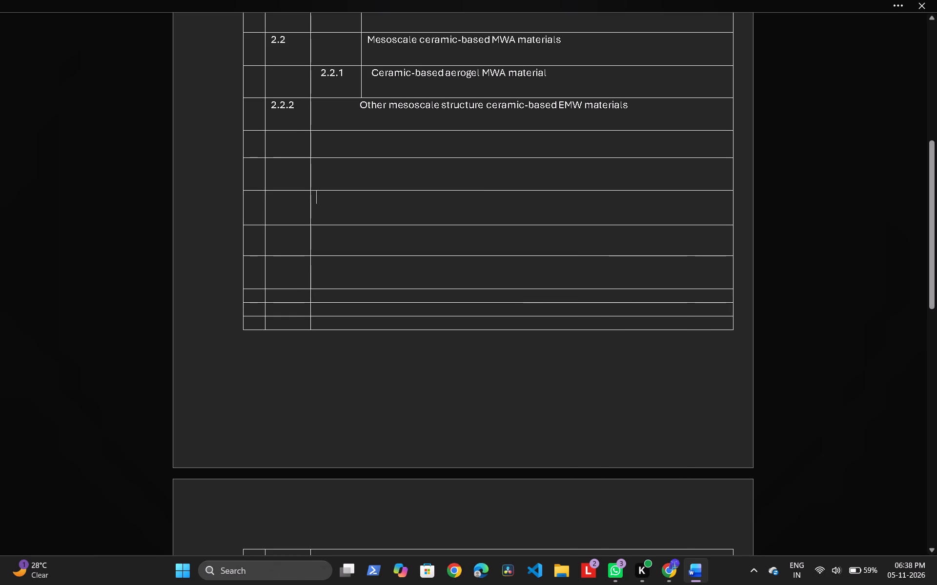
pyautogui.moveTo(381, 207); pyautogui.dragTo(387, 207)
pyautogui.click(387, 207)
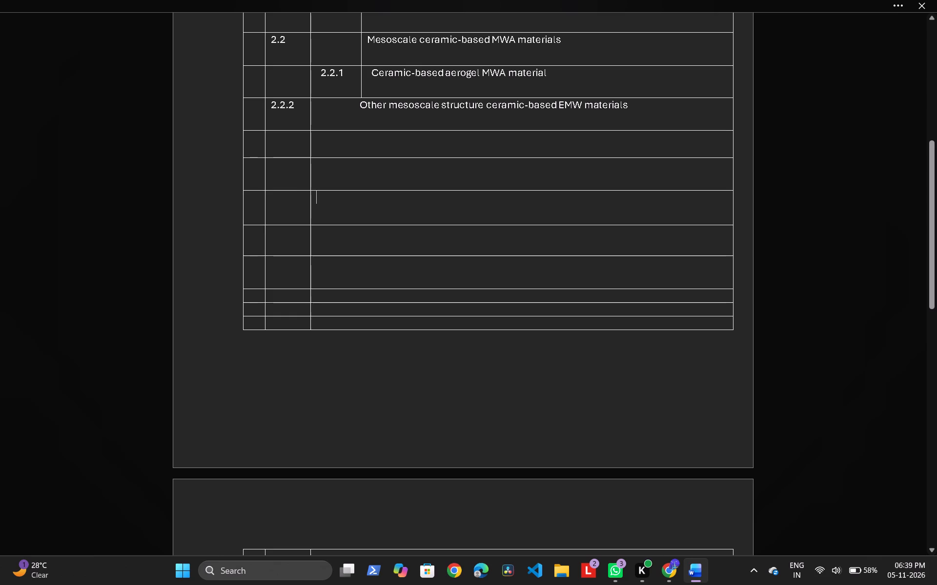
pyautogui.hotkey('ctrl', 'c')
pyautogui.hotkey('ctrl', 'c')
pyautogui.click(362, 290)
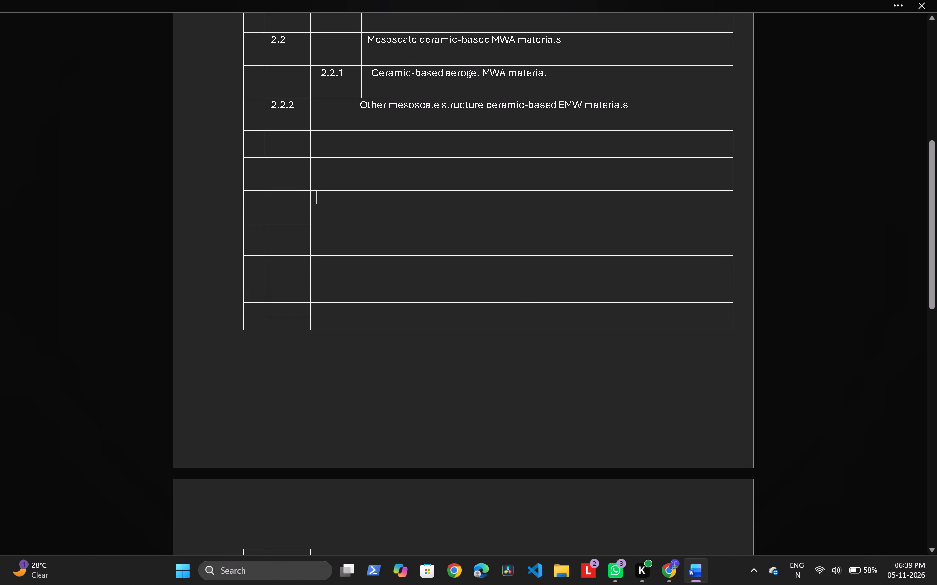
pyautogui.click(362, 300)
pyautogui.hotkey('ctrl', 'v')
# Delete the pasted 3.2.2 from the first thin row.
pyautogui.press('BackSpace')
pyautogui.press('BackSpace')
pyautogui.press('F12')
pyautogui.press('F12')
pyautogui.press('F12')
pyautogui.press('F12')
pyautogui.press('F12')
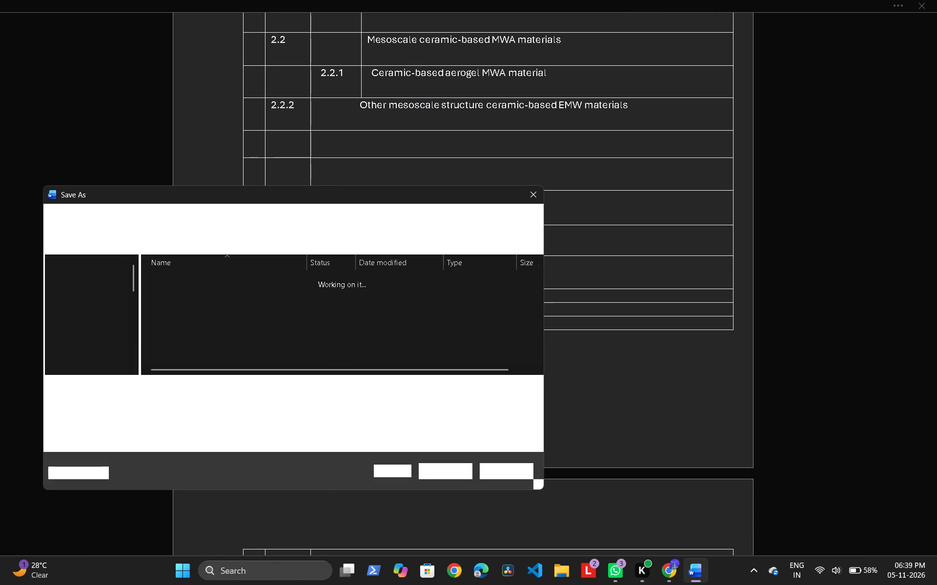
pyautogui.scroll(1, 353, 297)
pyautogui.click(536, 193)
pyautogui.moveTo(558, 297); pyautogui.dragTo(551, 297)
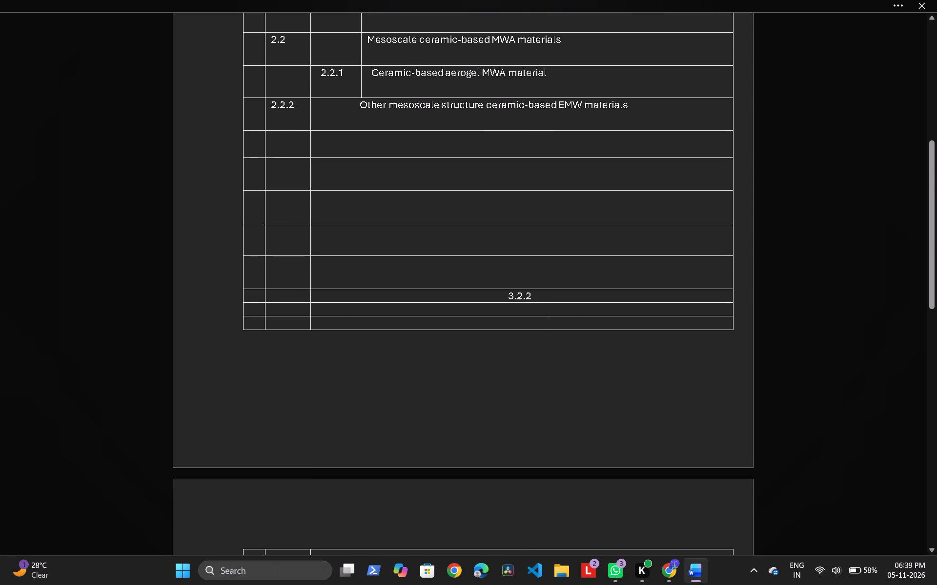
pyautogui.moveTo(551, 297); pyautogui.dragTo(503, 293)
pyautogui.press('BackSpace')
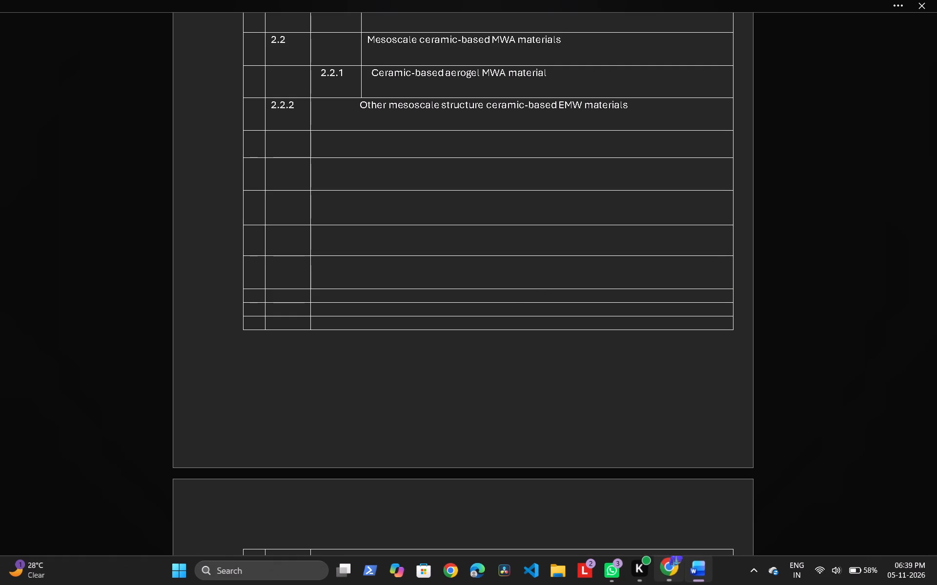
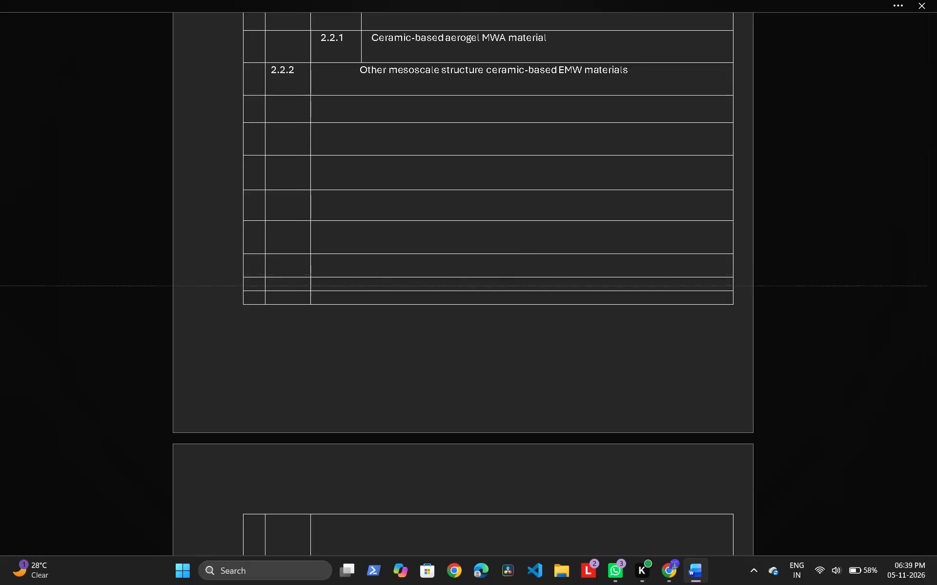
# Enlarge the first of the three thin empty rows ending the table's first page to slightly taller than the row above it.
pyautogui.click(510, 341)
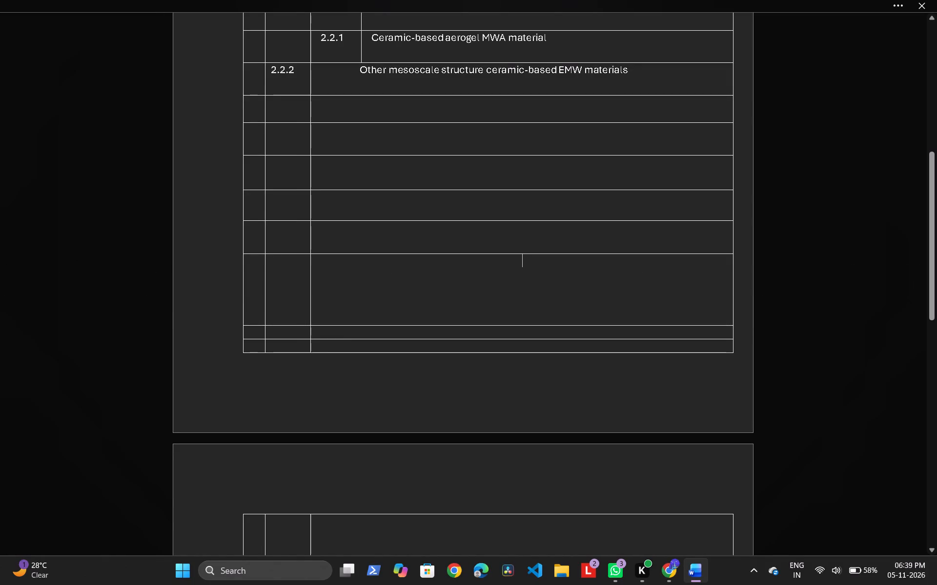
pyautogui.moveTo(502, 326); pyautogui.dragTo(497, 288)
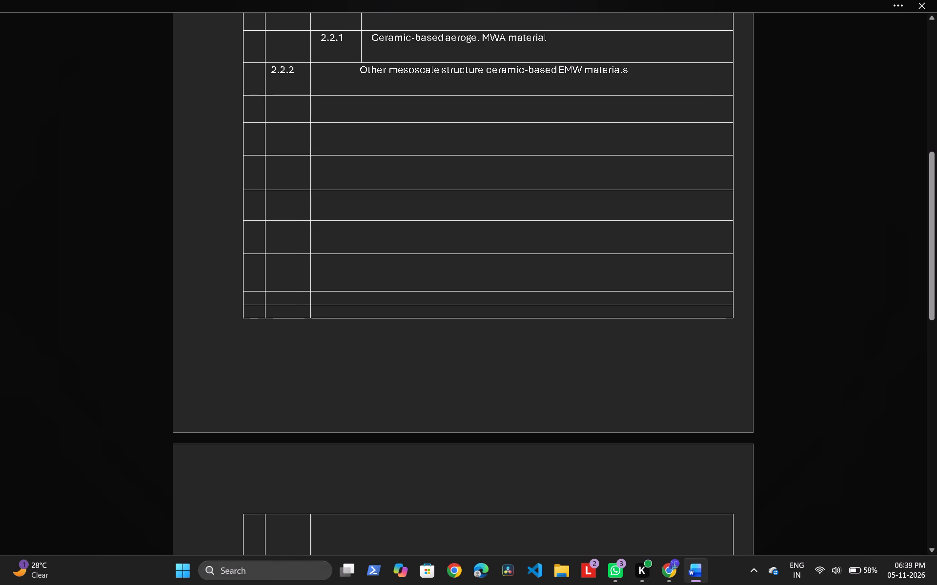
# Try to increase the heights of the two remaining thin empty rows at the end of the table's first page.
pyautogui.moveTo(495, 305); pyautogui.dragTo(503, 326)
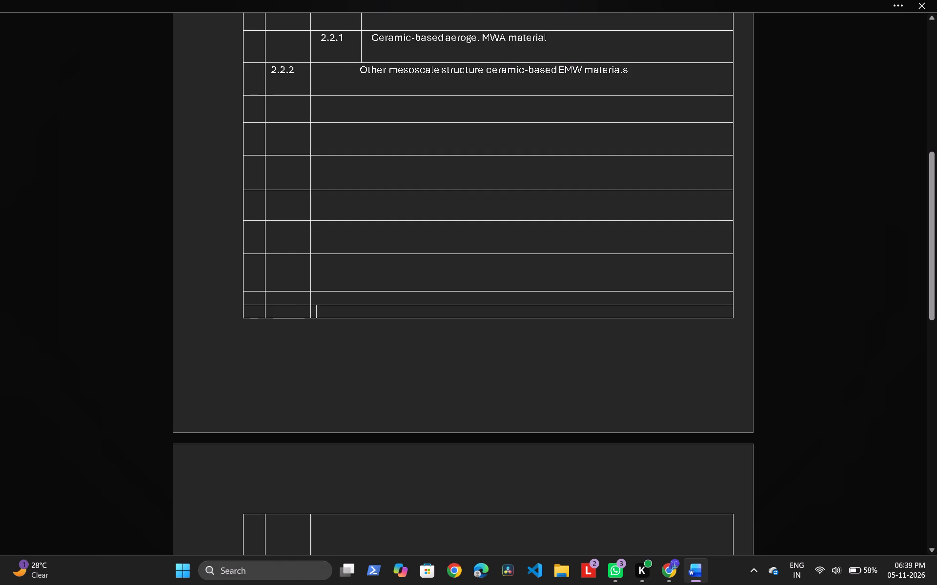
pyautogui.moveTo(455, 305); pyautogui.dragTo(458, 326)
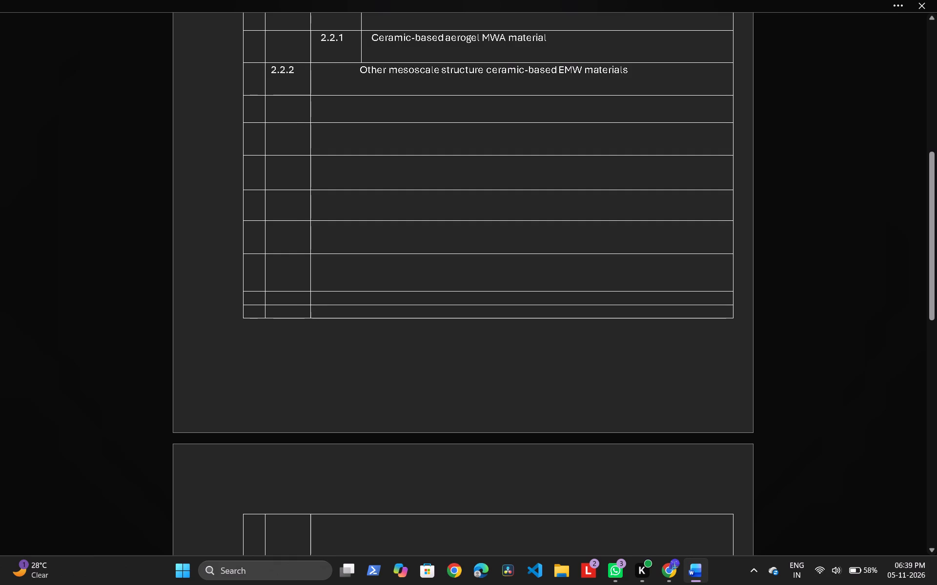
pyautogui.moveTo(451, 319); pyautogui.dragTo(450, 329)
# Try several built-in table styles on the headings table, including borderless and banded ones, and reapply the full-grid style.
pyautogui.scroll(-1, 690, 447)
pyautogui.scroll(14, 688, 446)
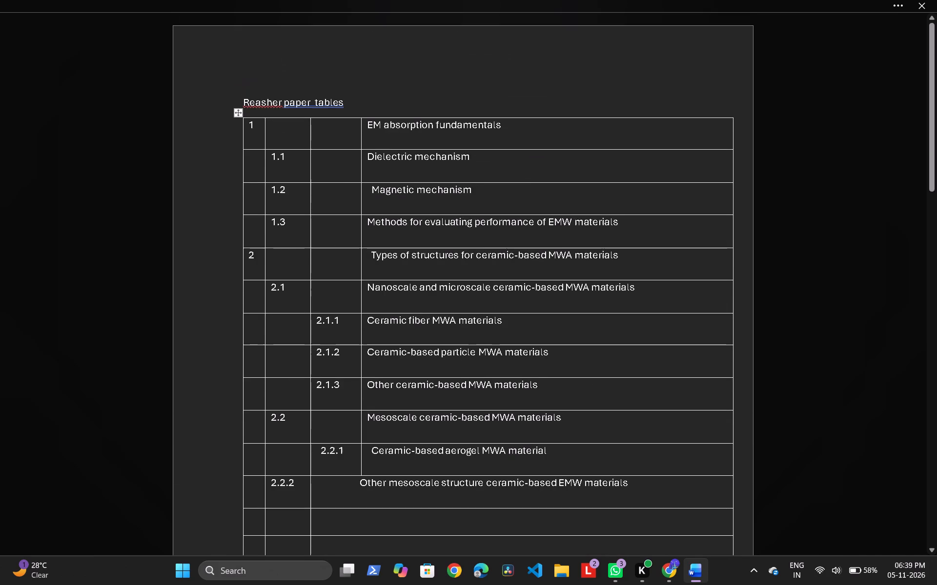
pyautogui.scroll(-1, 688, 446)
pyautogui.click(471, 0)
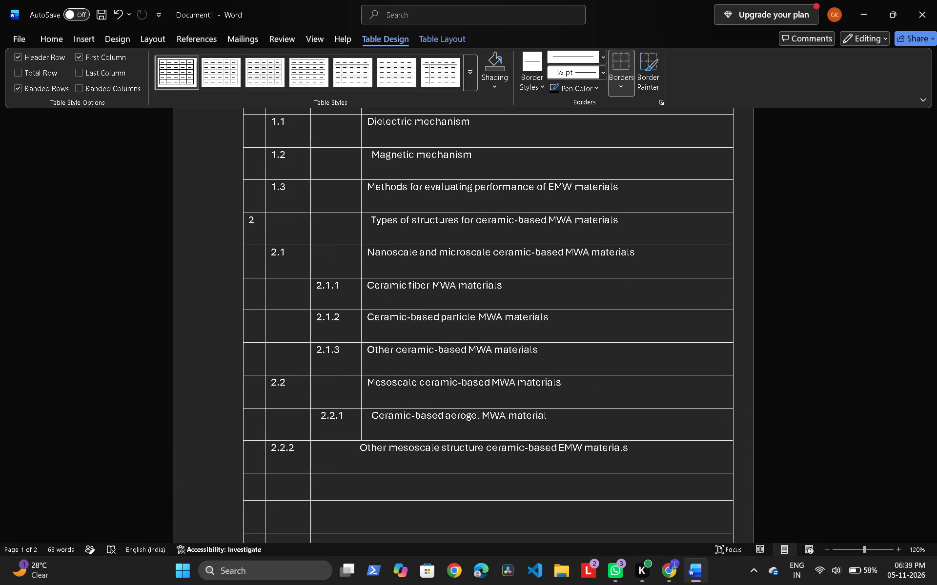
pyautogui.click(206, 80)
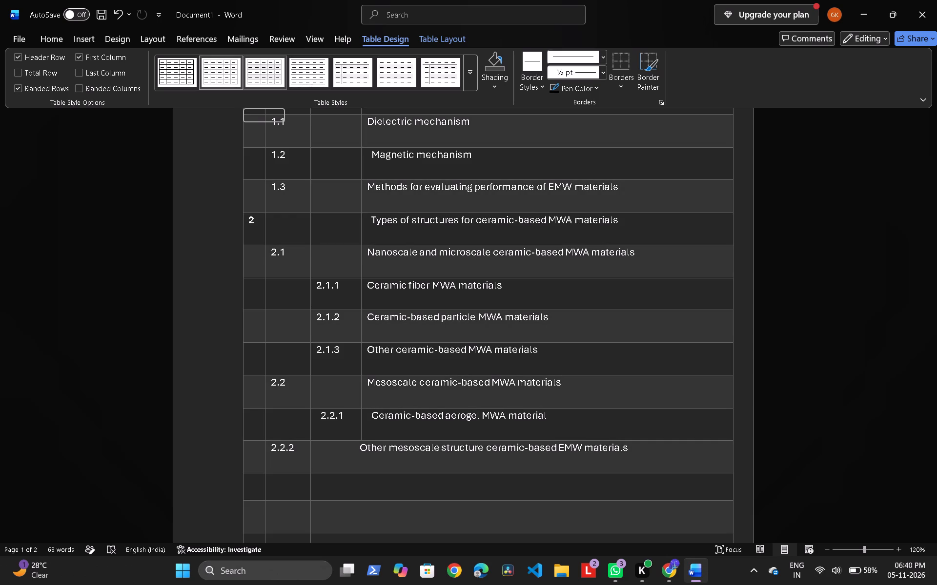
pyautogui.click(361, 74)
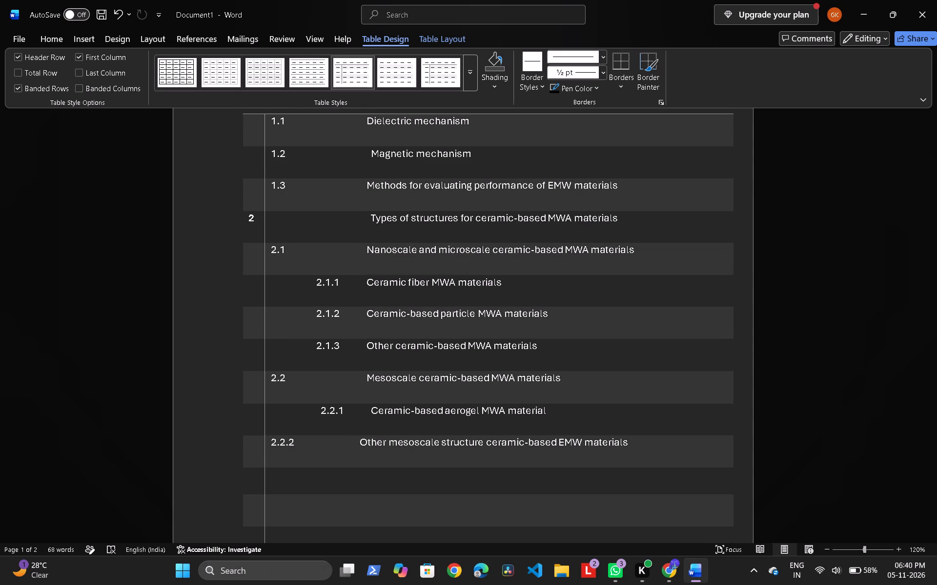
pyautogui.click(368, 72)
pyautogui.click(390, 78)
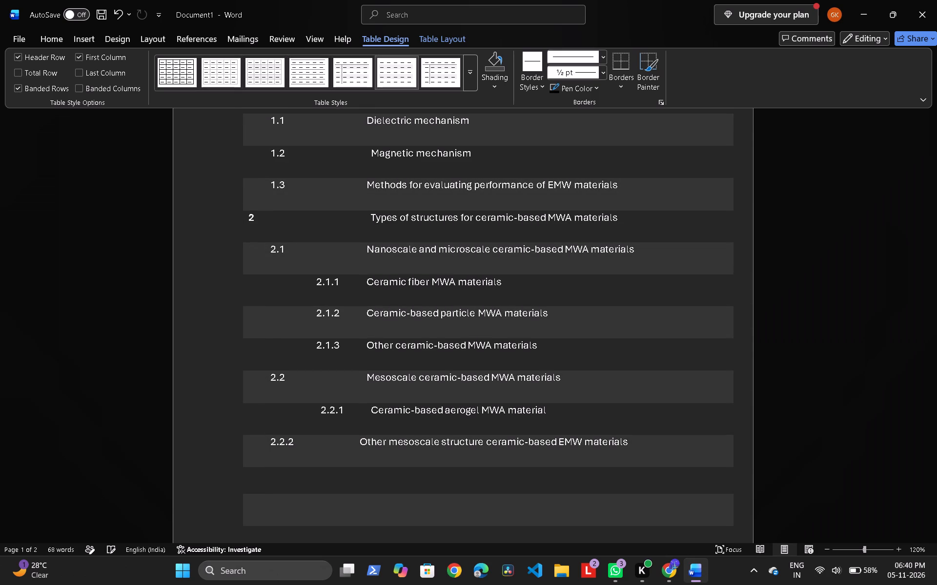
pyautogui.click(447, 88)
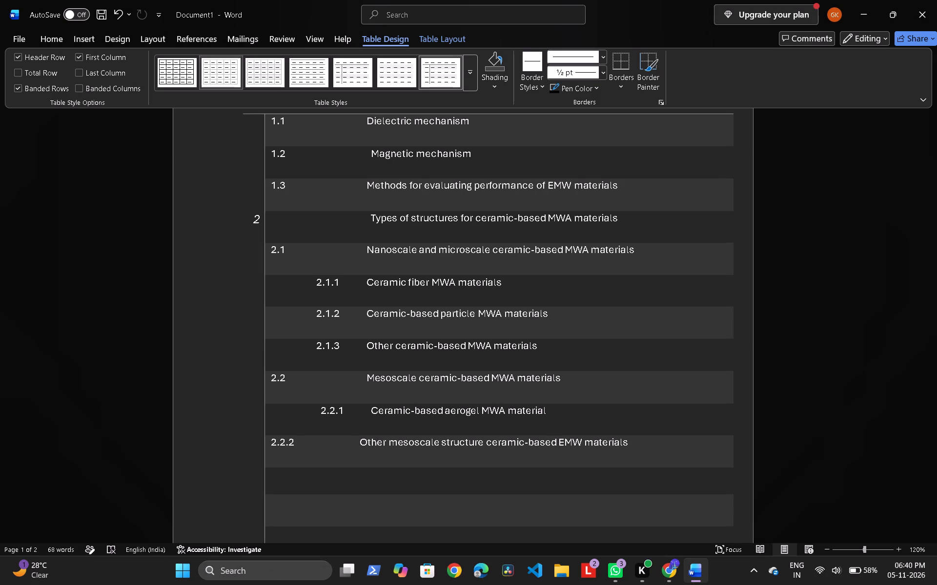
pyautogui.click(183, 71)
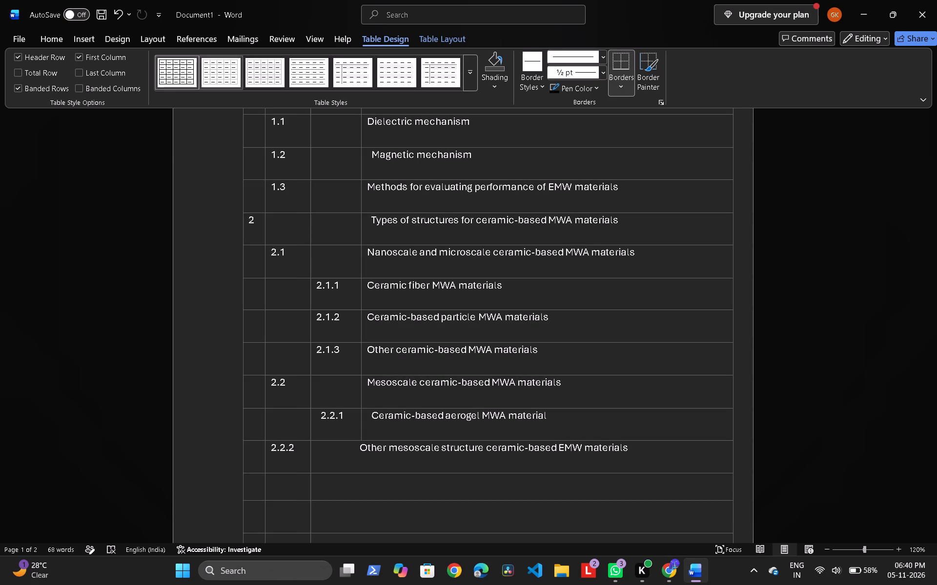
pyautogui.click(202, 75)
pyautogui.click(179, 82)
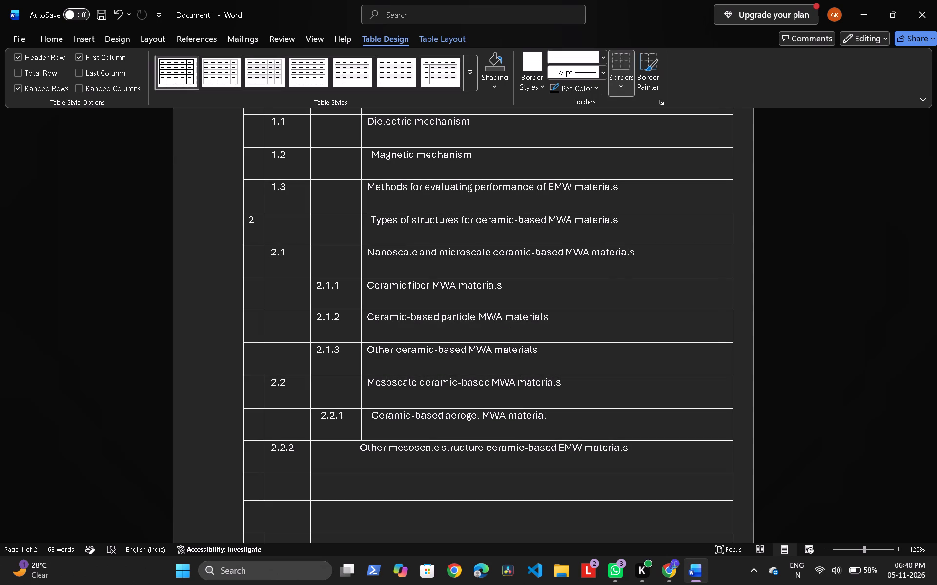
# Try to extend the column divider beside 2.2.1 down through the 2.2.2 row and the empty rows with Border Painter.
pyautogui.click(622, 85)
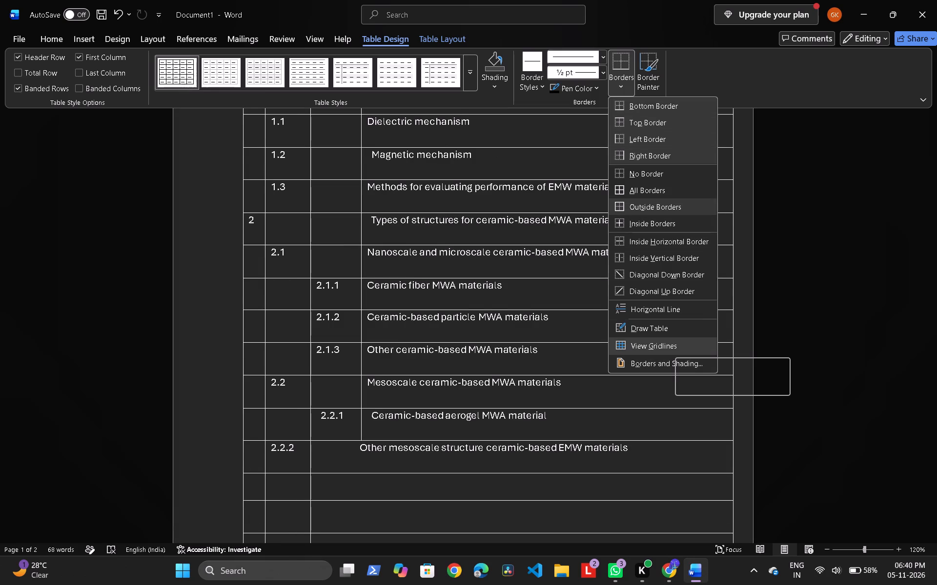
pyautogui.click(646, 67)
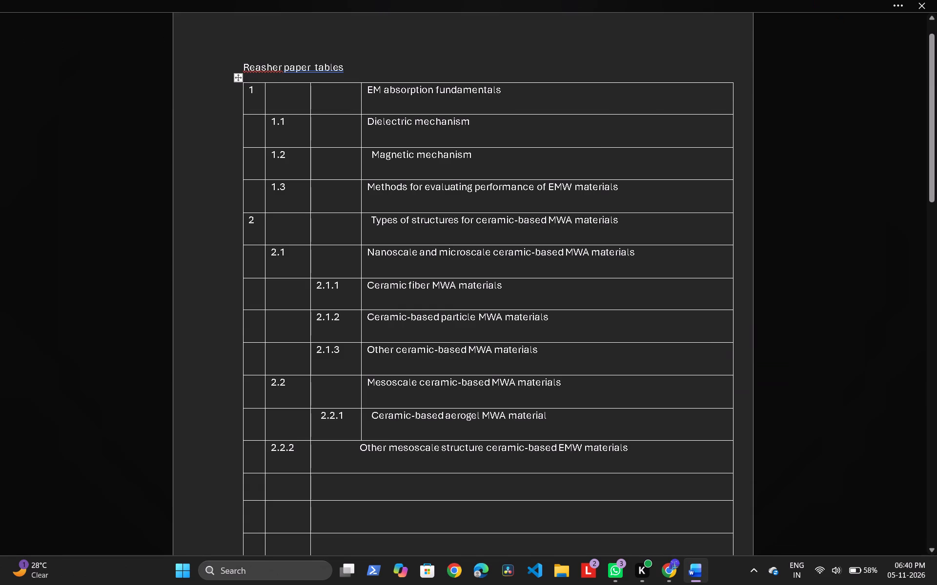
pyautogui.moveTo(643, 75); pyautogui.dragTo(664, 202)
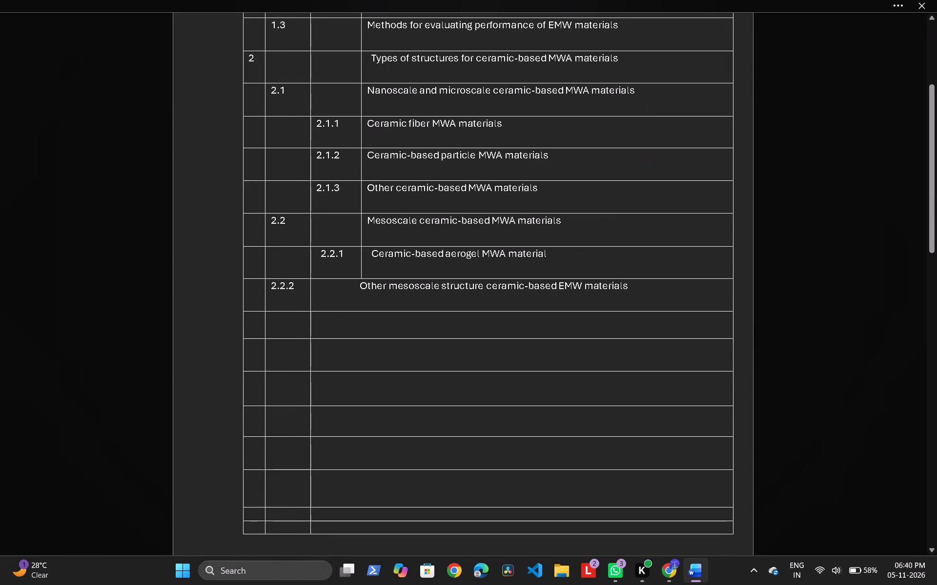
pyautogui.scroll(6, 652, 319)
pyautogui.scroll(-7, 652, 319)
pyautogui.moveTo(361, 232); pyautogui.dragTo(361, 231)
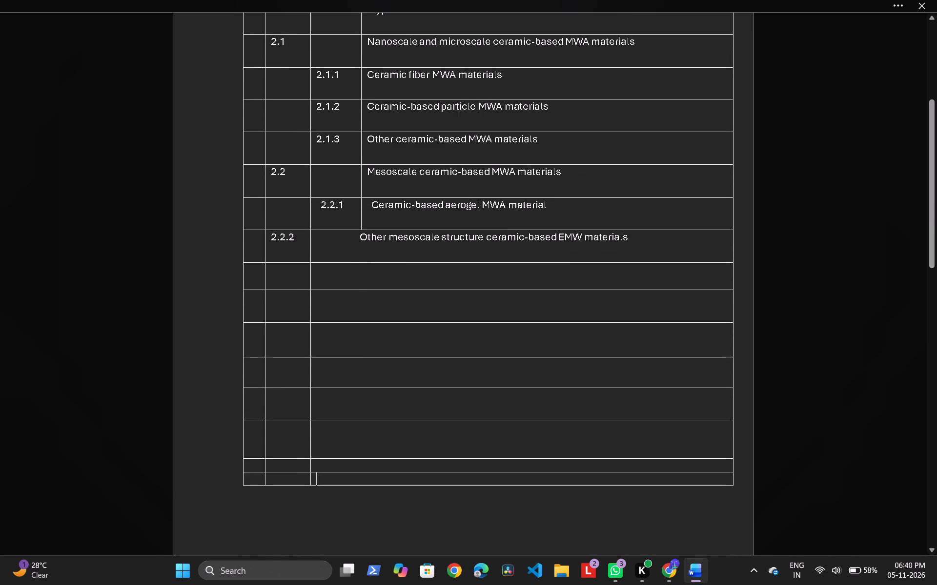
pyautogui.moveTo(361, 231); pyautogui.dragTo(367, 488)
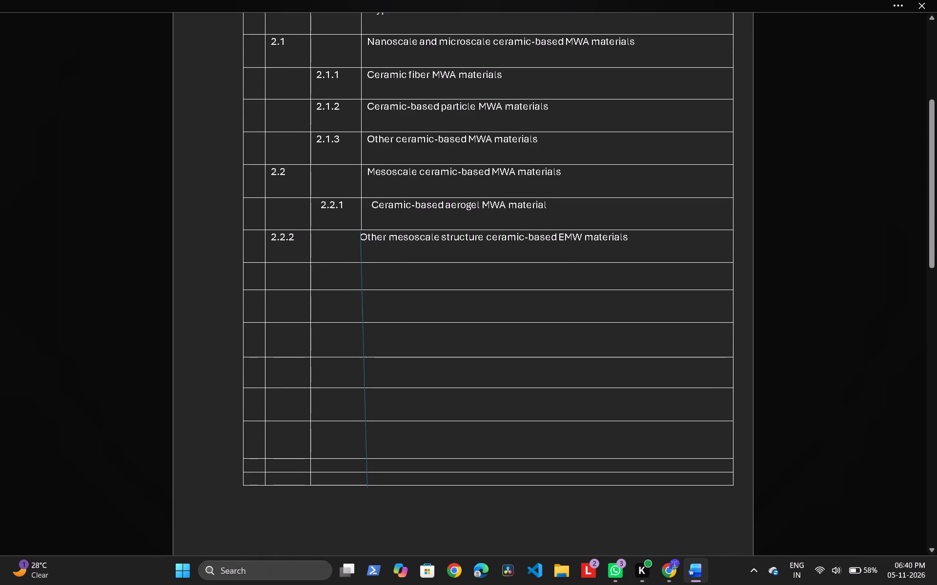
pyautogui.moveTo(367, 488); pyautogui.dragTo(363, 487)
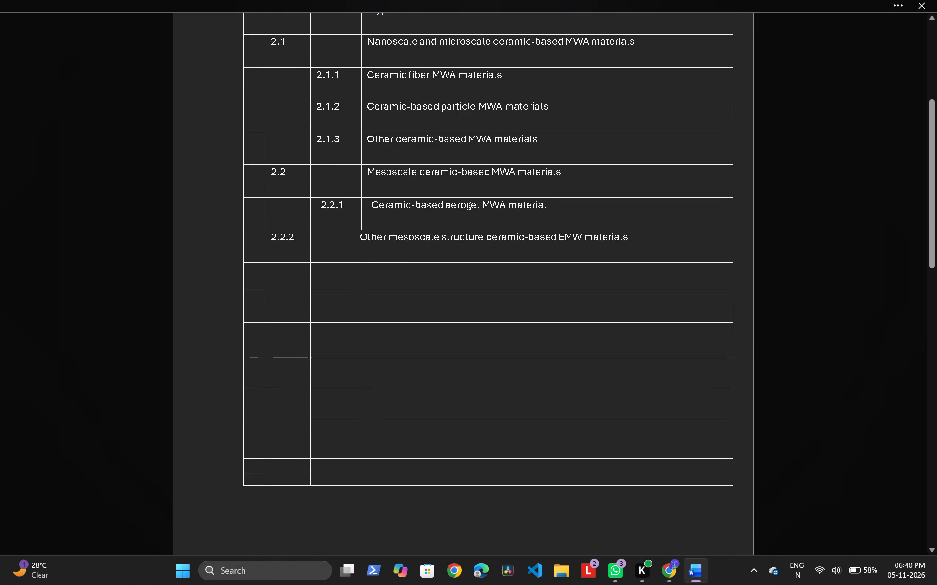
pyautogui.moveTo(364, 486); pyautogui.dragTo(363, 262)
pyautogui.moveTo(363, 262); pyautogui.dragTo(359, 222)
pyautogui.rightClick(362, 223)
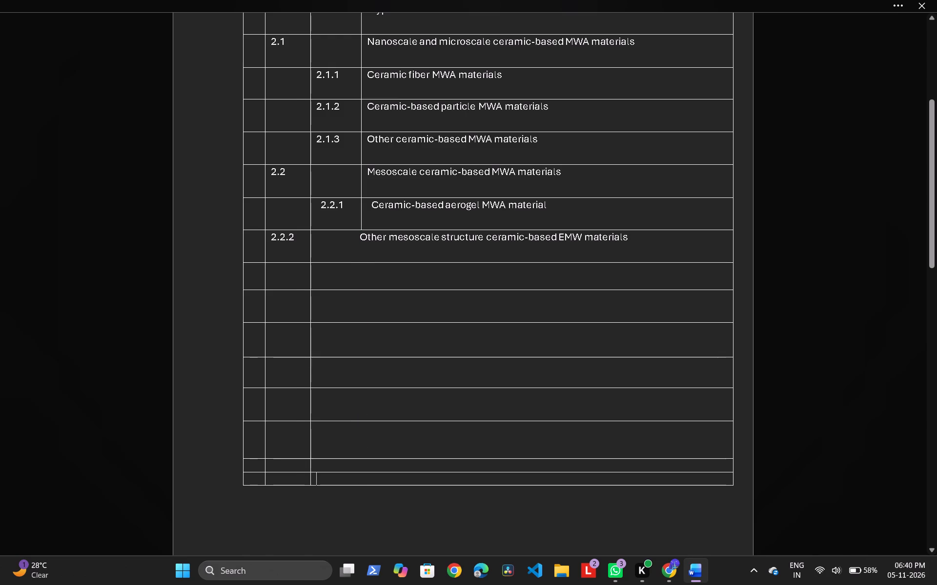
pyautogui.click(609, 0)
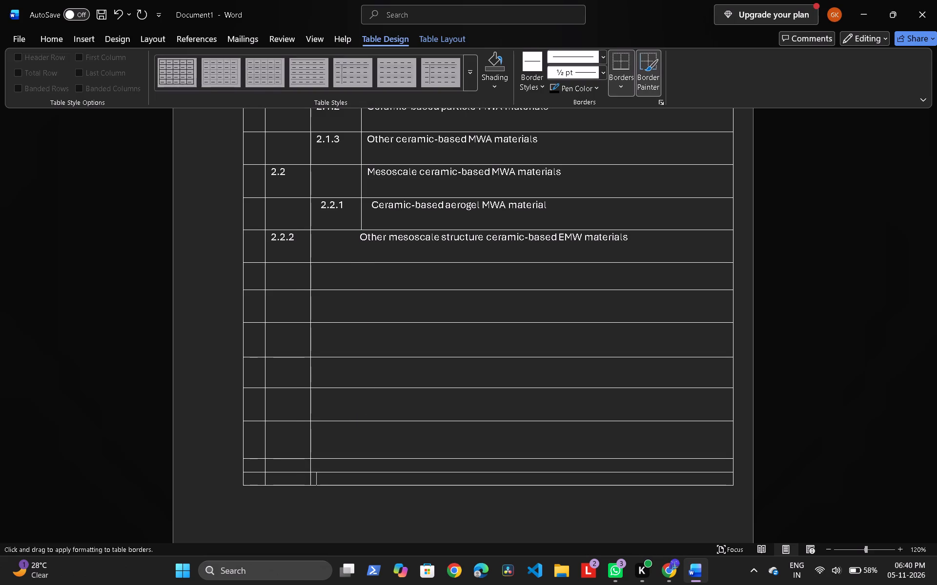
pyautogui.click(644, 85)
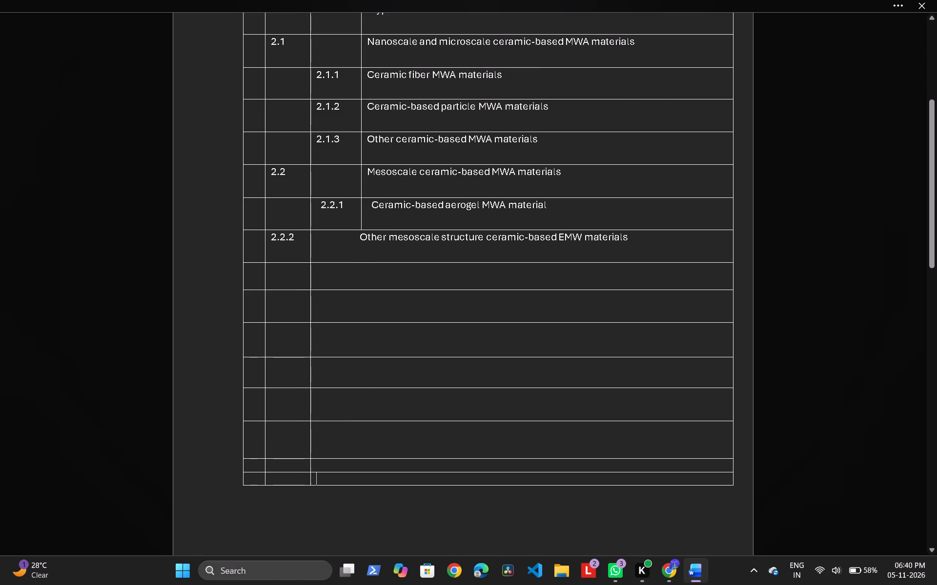
# Insert two spaces before "Other mesoscale structure ceramic-based EMW materials" in the 2.2.2 row.
pyautogui.click(361, 231)
pyautogui.click(359, 238)
pyautogui.press('space')
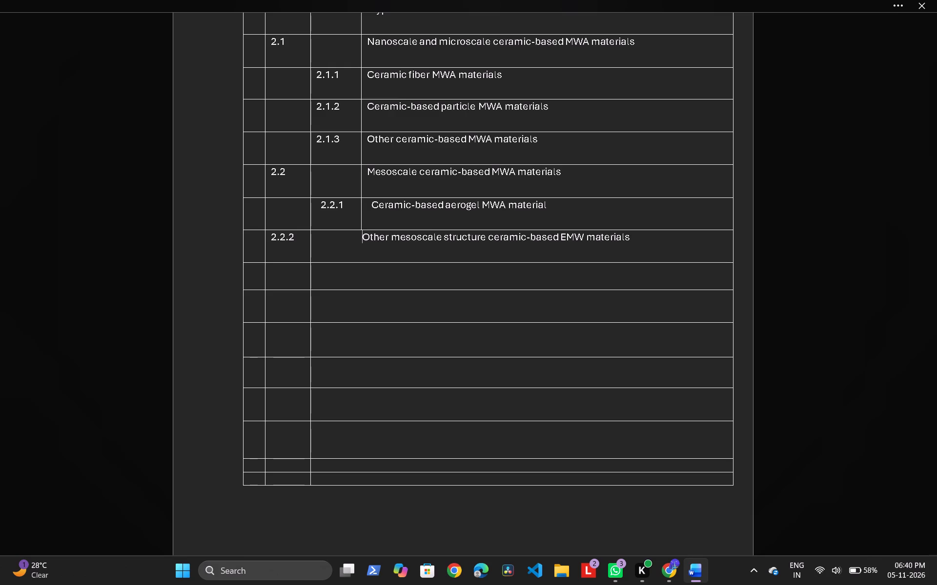
pyautogui.press('space')
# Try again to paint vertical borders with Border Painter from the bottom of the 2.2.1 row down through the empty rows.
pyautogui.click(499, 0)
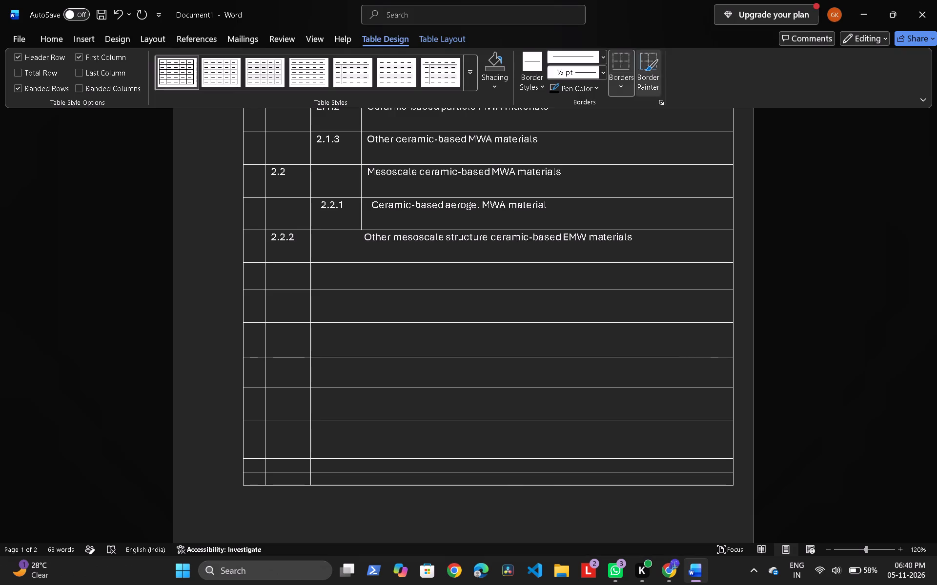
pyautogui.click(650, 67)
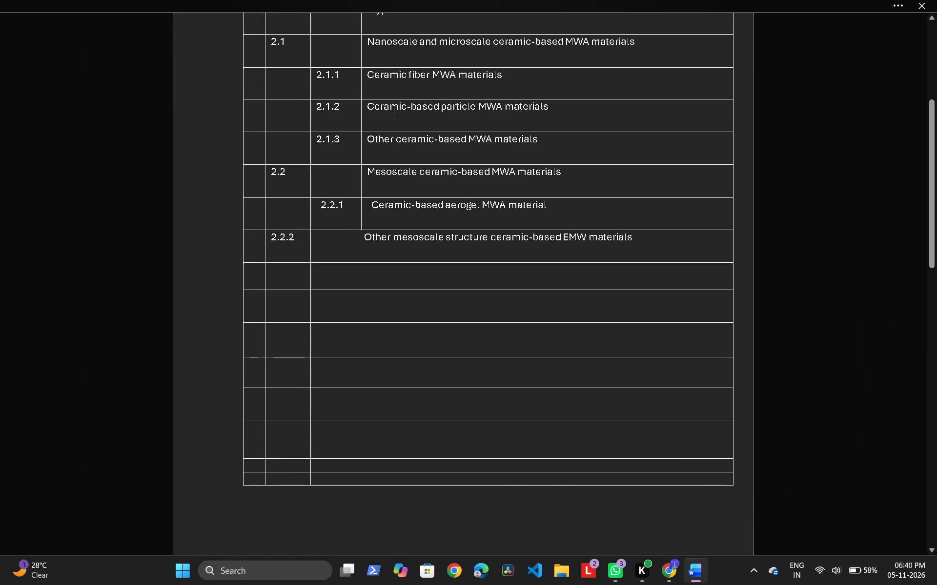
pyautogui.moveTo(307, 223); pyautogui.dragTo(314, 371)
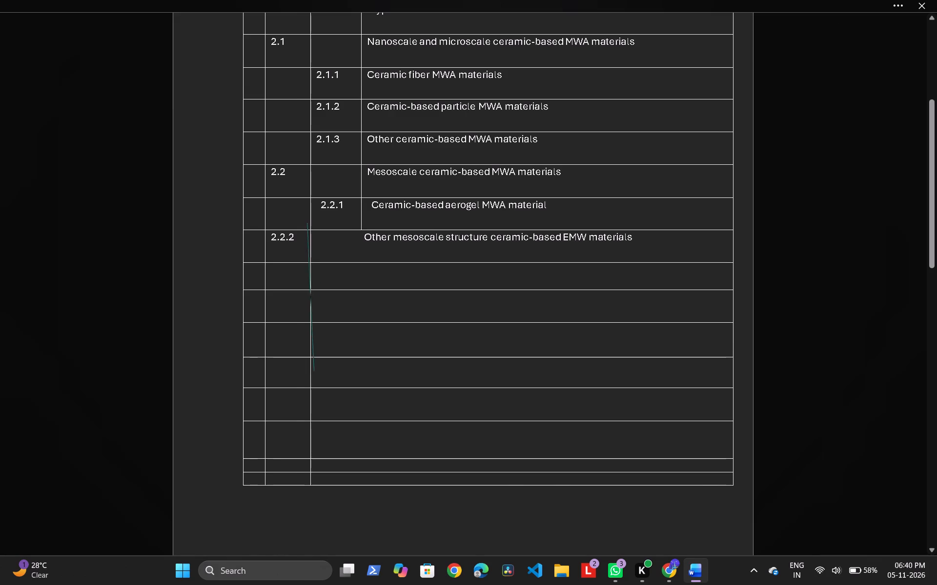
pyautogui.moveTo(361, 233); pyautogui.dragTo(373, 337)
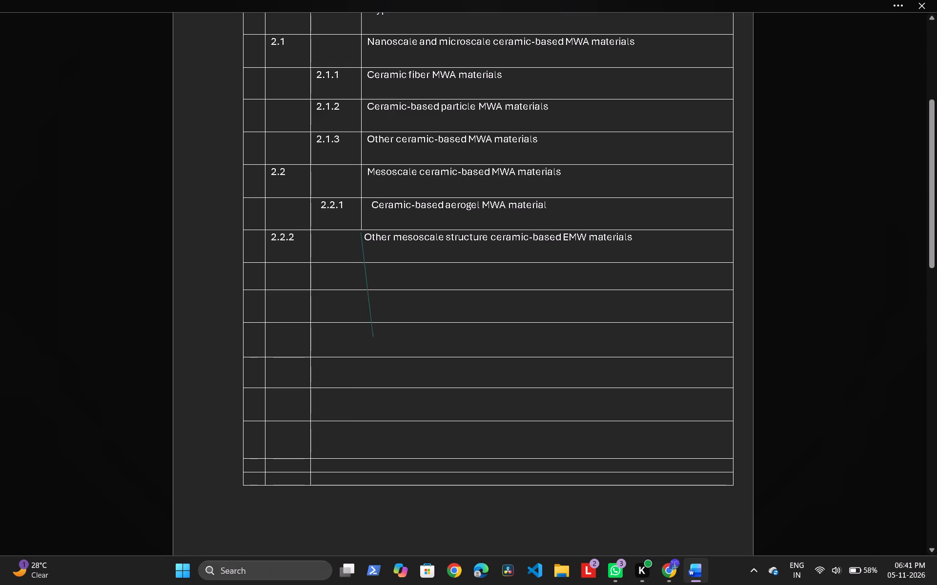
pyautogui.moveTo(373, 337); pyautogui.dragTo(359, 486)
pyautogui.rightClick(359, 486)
# Adjust the specified height of row 20, the last thin empty row on the first page, in Table Properties.
pyautogui.rightClick(360, 486)
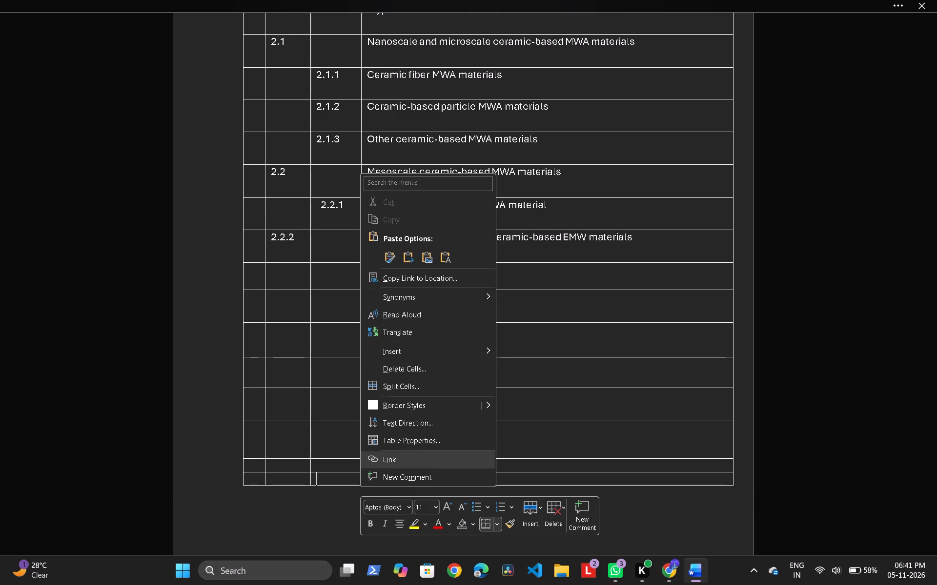
pyautogui.click(380, 439)
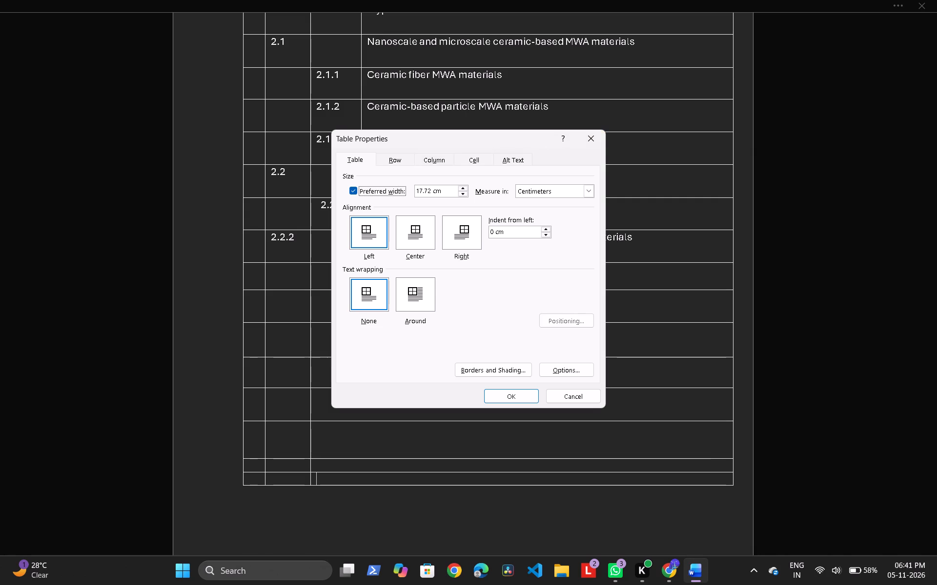
pyautogui.click(395, 161)
pyautogui.click(424, 155)
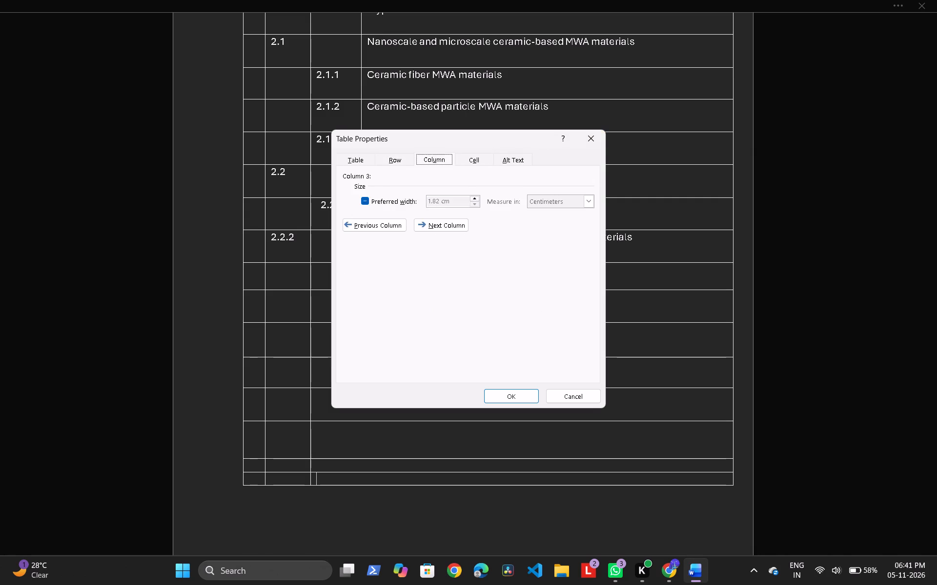
pyautogui.click(354, 162)
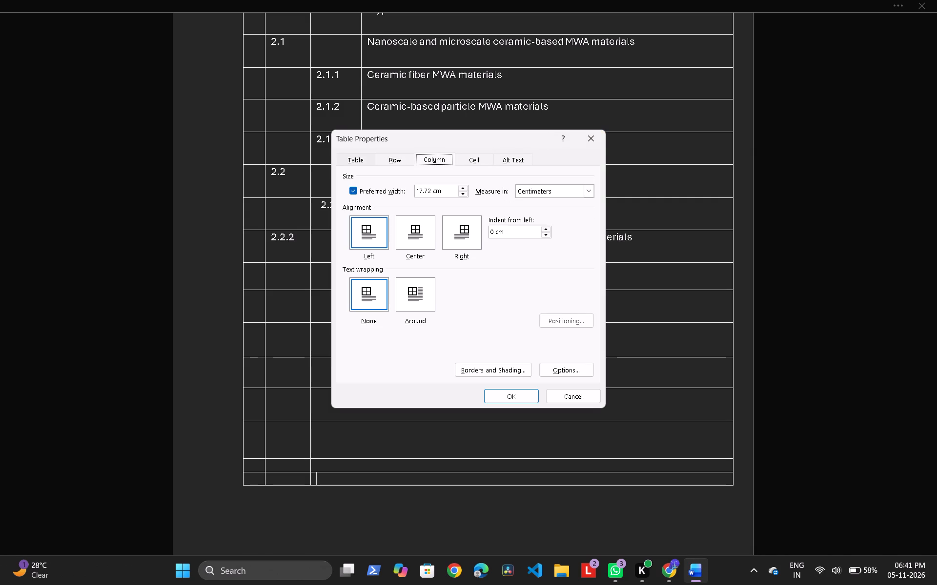
pyautogui.click(392, 158)
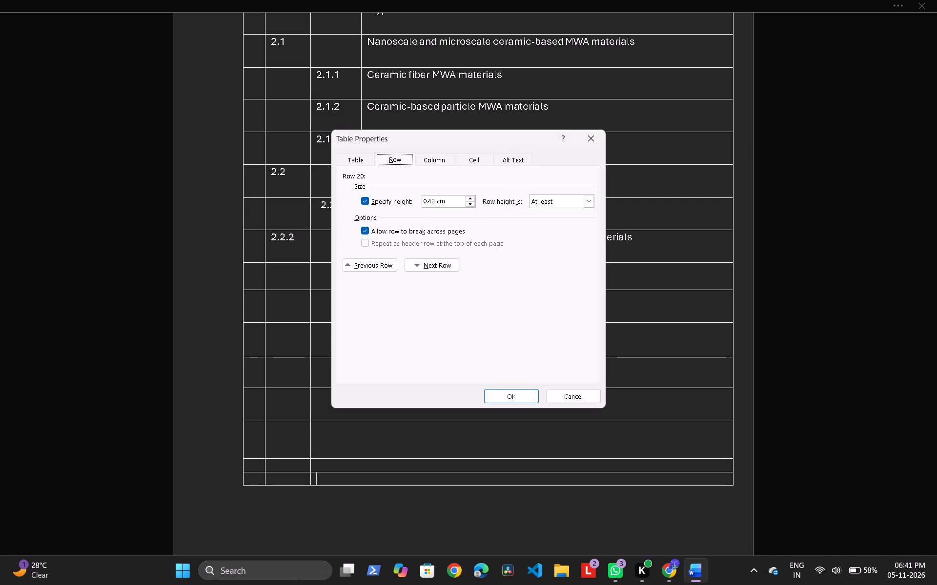
pyautogui.click(472, 208)
pyautogui.tripleClick(473, 207)
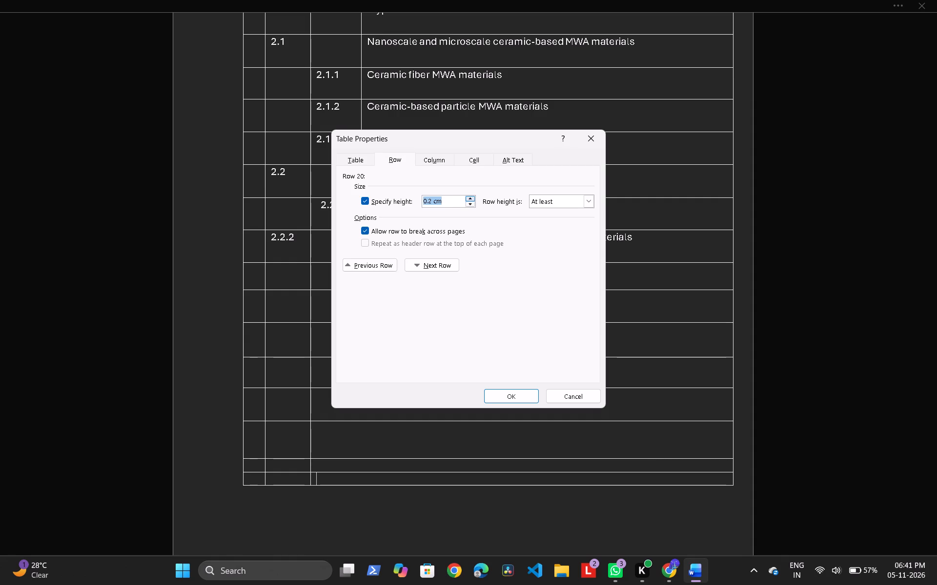
pyautogui.tripleClick(472, 197)
pyautogui.click(512, 390)
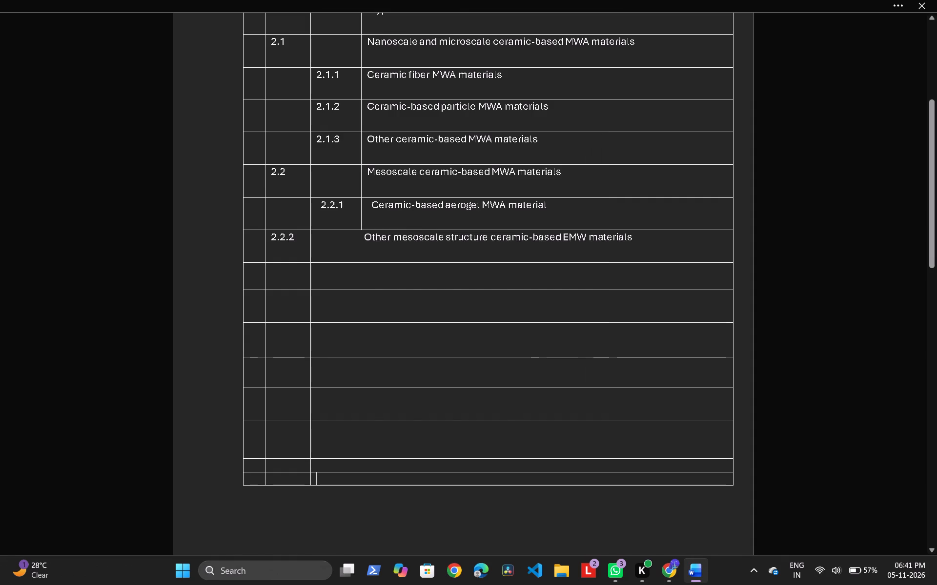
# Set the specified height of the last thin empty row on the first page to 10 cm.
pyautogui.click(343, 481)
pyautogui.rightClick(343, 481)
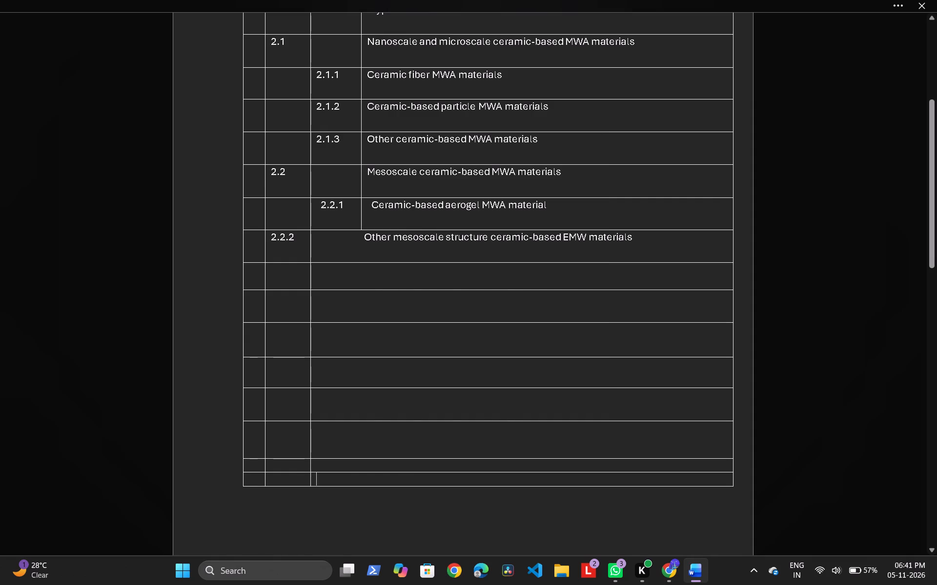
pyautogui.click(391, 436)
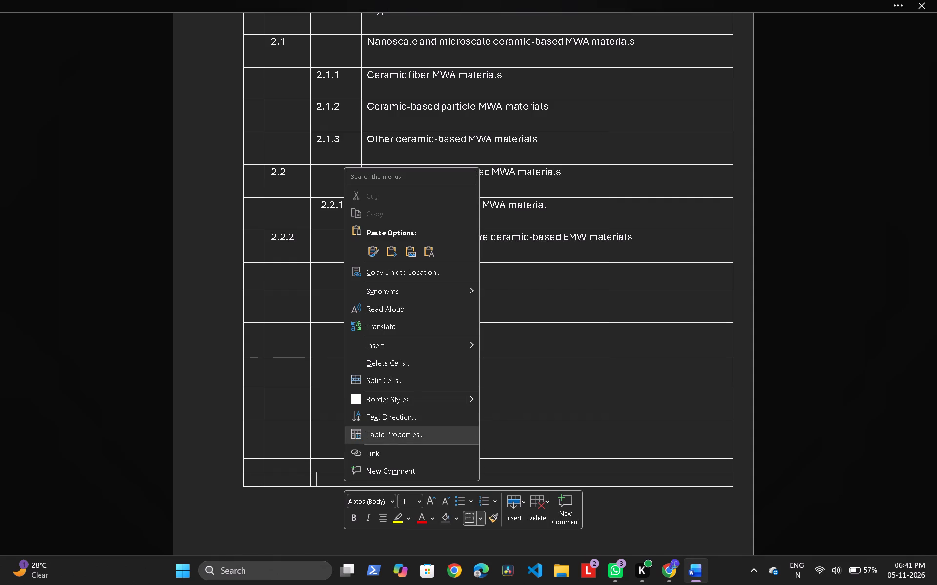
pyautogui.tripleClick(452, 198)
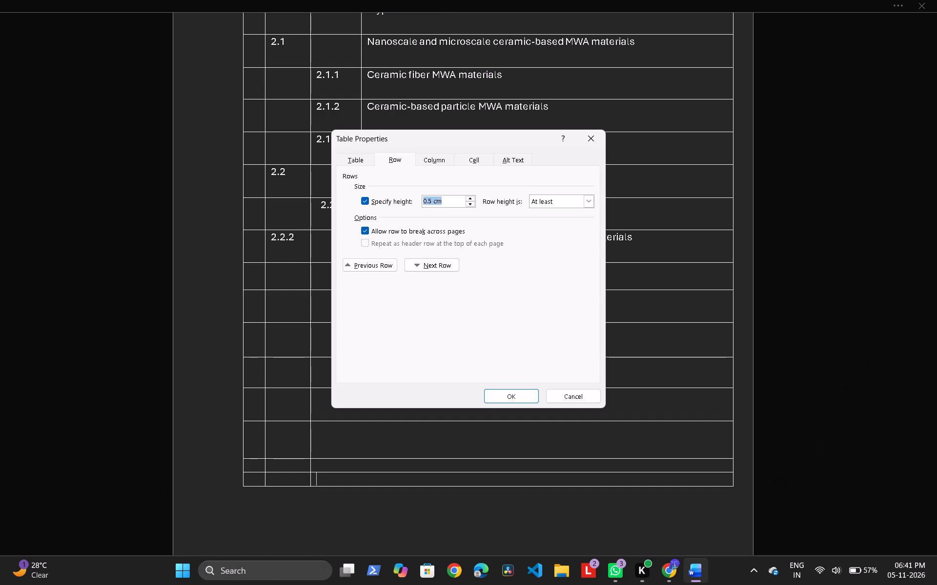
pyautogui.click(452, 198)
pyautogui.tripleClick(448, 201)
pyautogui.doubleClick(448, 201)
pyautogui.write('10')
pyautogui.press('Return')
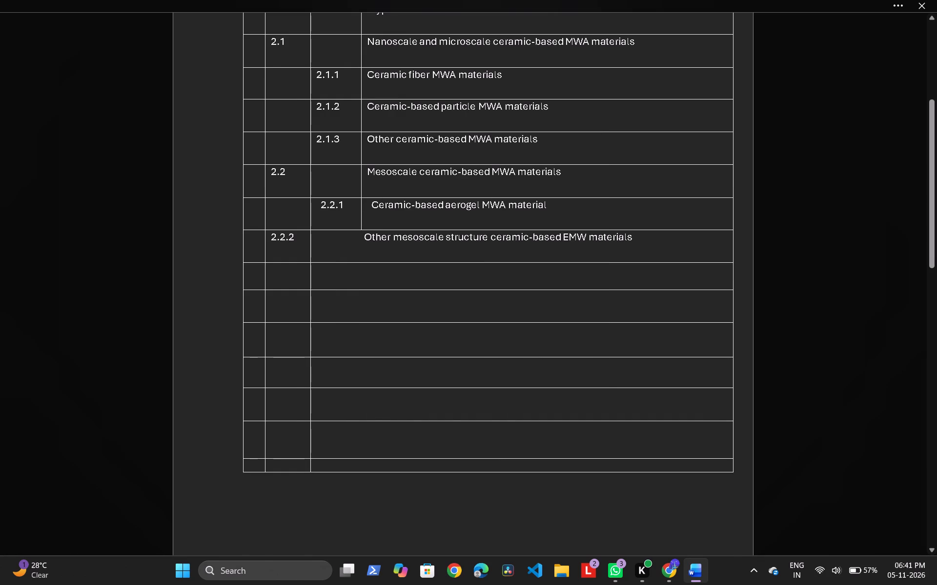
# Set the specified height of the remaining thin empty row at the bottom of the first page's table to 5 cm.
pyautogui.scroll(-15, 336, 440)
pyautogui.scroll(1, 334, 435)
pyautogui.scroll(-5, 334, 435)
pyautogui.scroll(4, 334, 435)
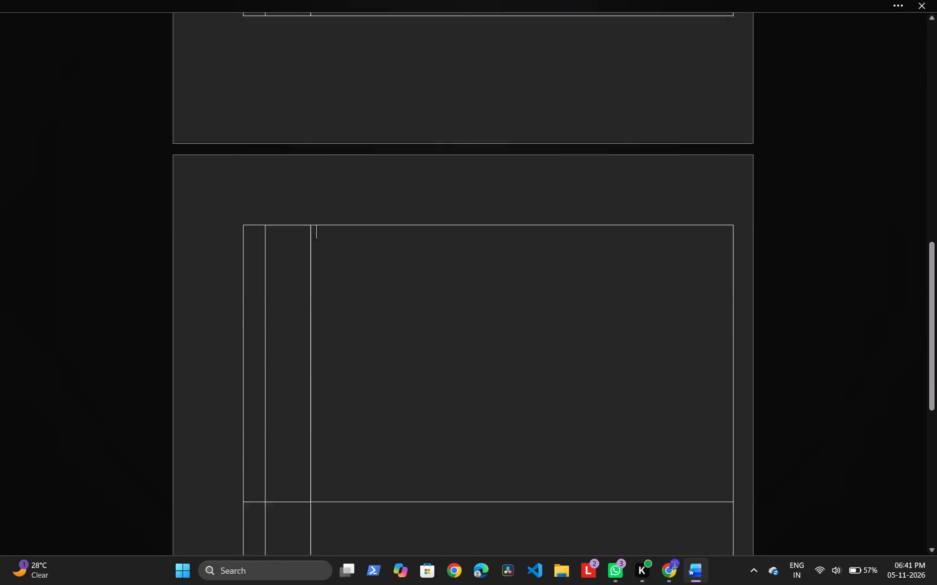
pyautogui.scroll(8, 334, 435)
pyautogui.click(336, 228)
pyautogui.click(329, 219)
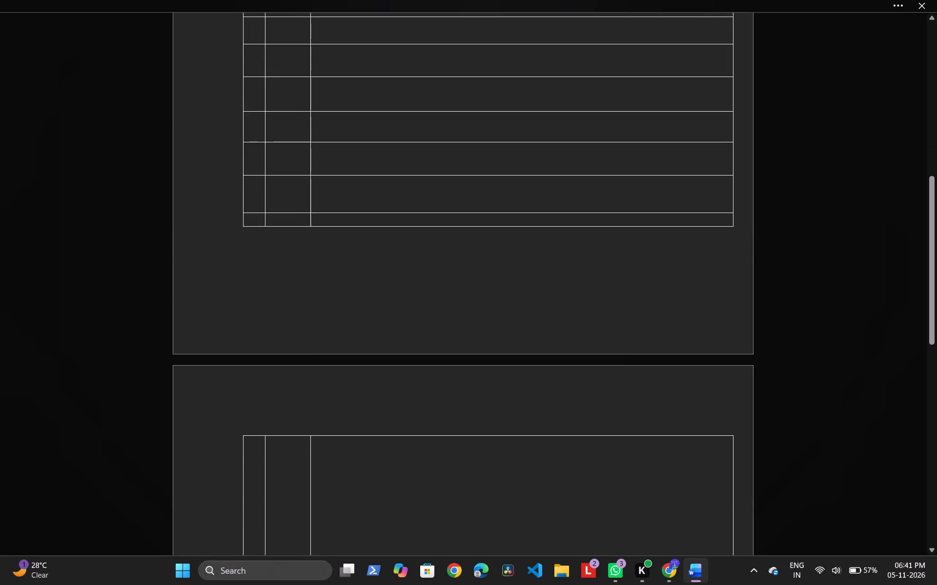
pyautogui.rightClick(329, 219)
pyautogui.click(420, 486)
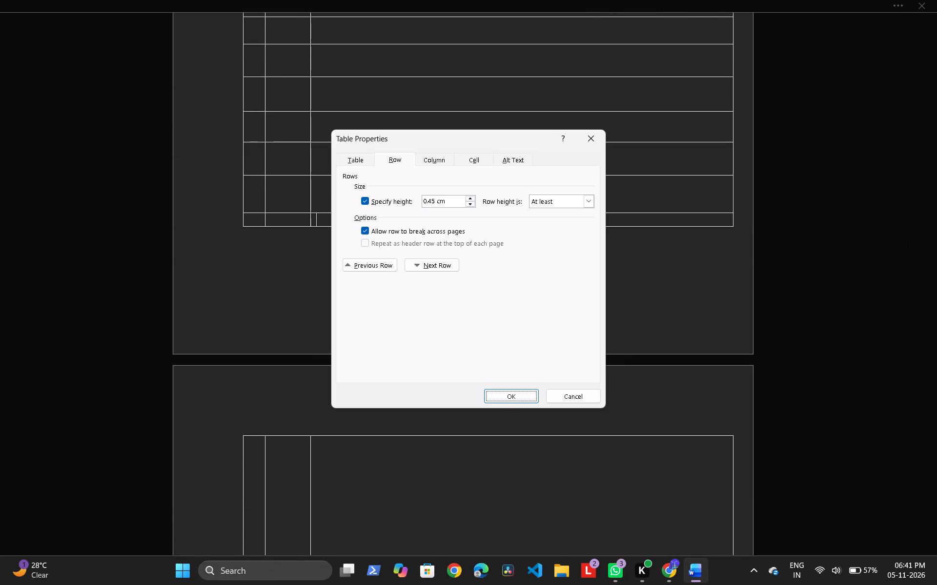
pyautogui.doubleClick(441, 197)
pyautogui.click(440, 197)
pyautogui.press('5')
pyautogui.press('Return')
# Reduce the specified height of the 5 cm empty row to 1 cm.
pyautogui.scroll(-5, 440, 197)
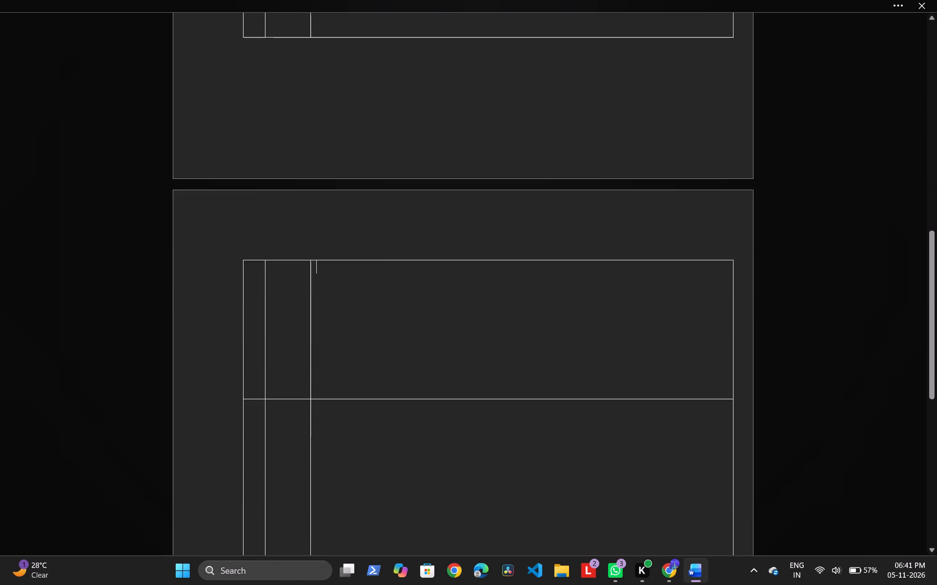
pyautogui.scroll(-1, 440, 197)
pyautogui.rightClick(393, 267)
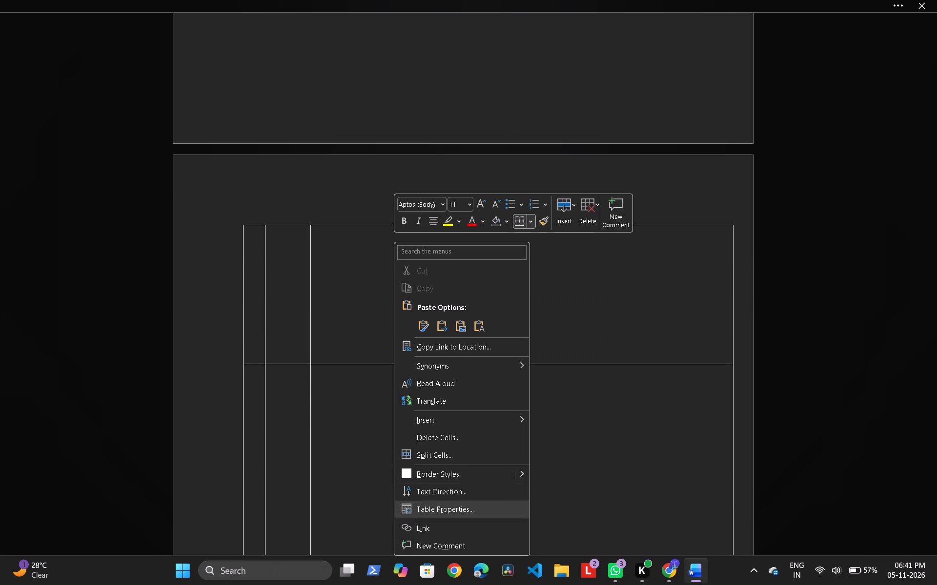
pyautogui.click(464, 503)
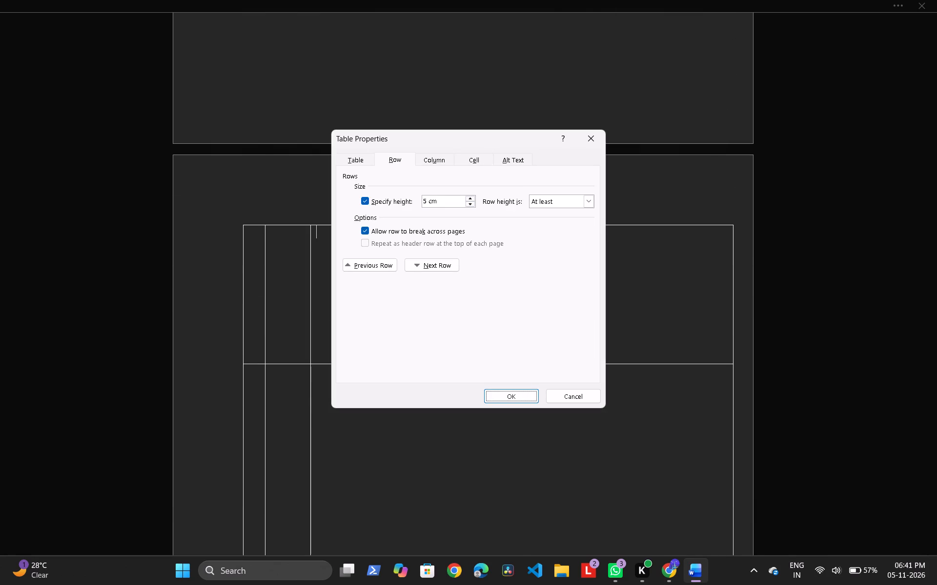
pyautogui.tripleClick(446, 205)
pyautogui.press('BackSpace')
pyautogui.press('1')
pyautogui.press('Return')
# Set the specified height of the last empty row on the first page to 1.5 cm.
pyautogui.scroll(-4, 446, 205)
pyautogui.scroll(8, 446, 205)
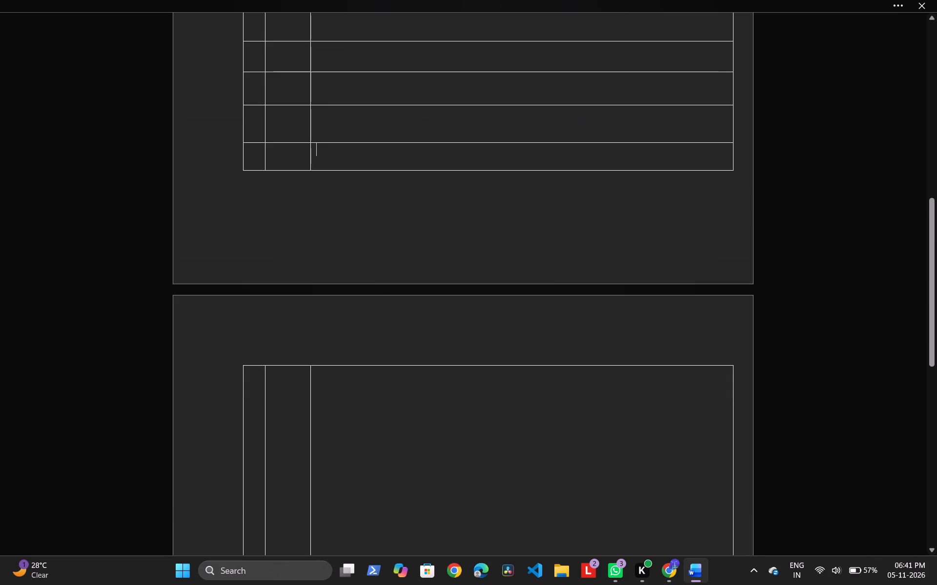
pyautogui.scroll(-4, 446, 205)
pyautogui.scroll(3, 446, 205)
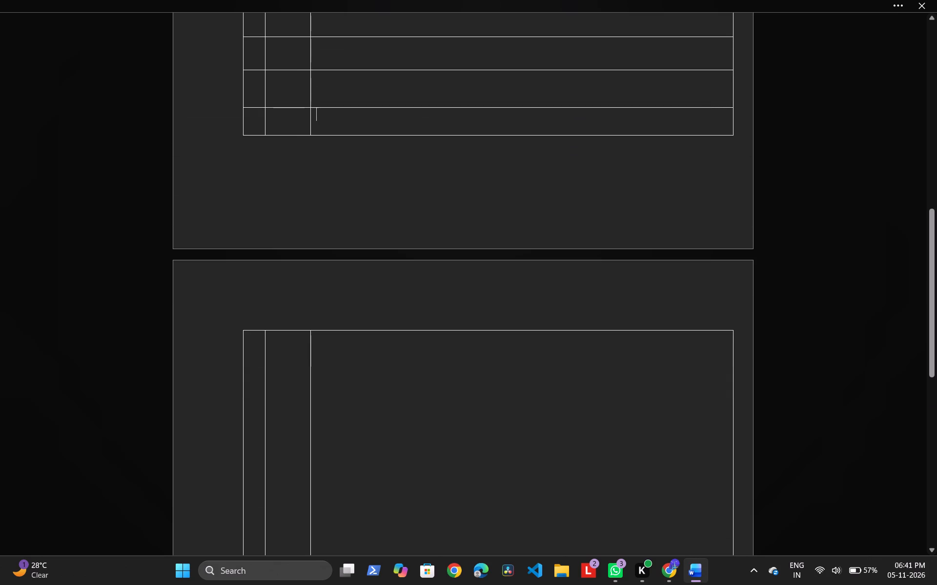
pyautogui.rightClick(329, 125)
pyautogui.click(387, 390)
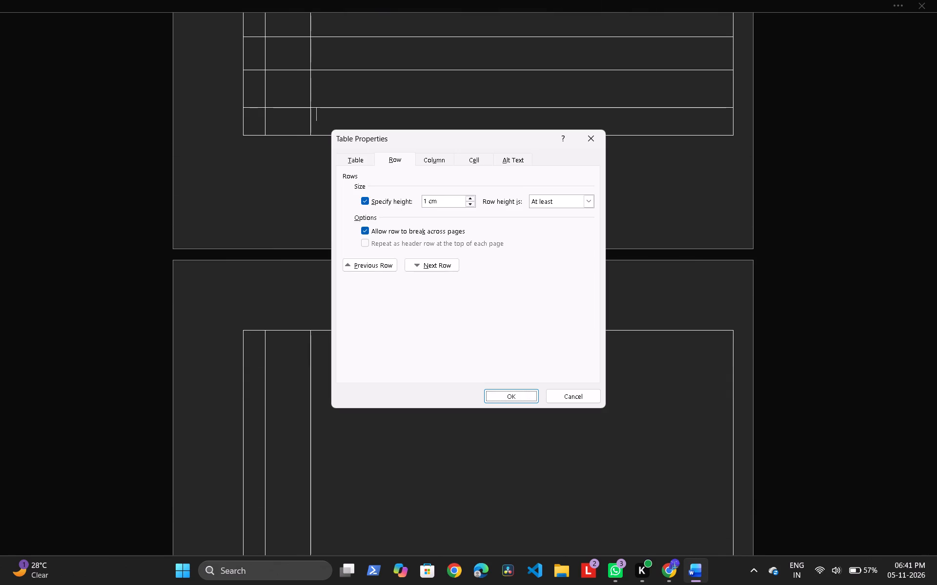
pyautogui.click(436, 200)
pyautogui.press('BackSpace')
pyautogui.press('BackSpace')
pyautogui.press('BackSpace')
pyautogui.write('.5')
pyautogui.press('Return')
# Set the specified height of the tall first empty row on the second page to 1.5 cm.
pyautogui.scroll(5, 453, 224)
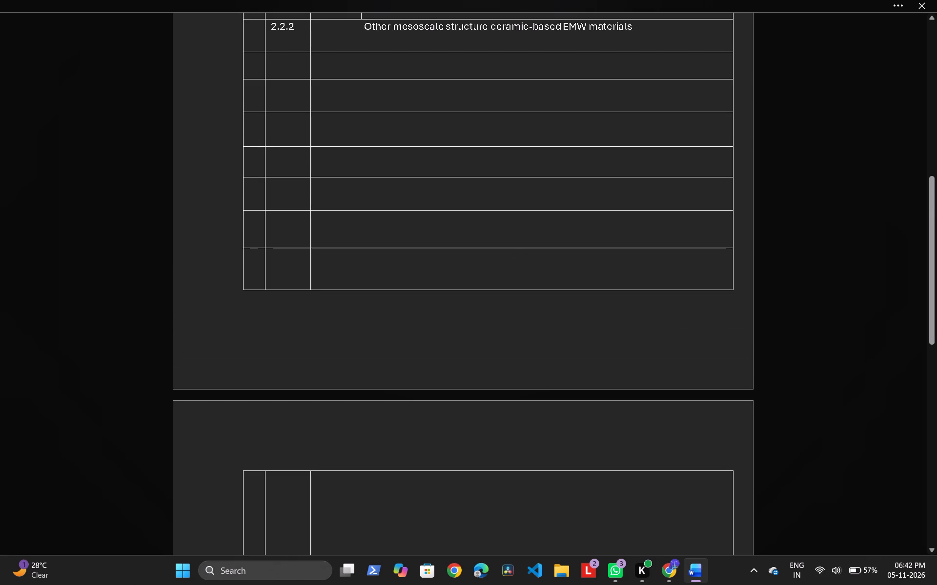
pyautogui.scroll(-1, 400, 238)
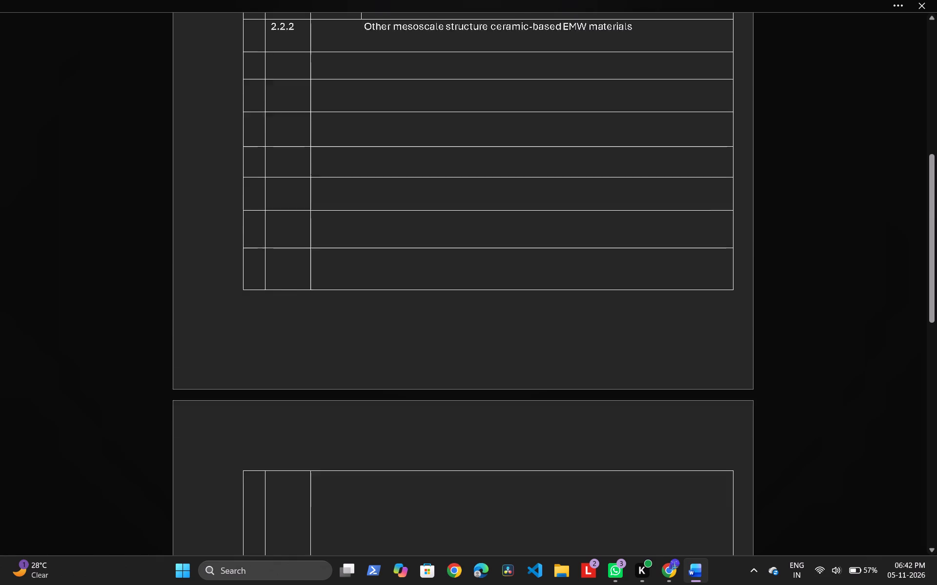
pyautogui.scroll(-2, 399, 240)
pyautogui.scroll(6, 399, 241)
pyautogui.scroll(-10, 399, 241)
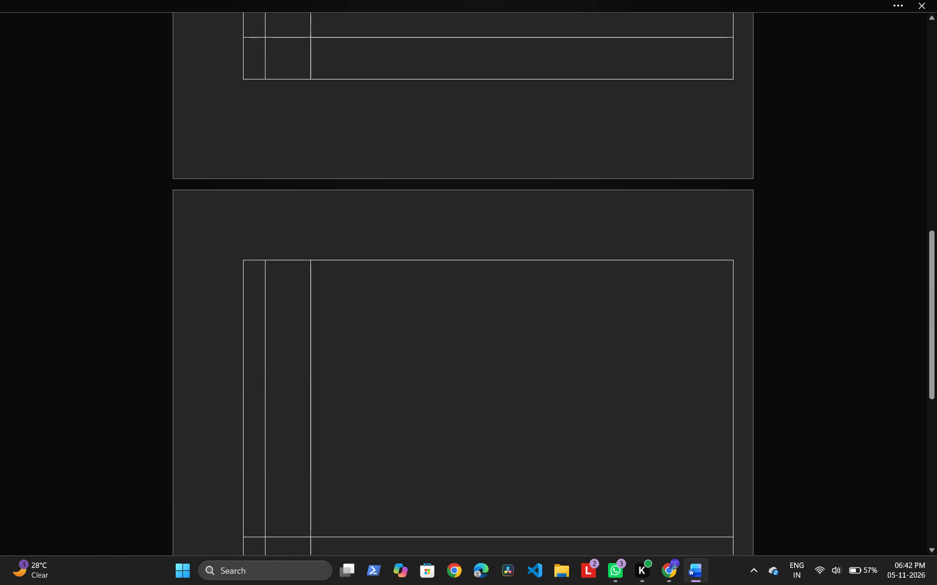
pyautogui.click(397, 319)
pyautogui.rightClick(397, 321)
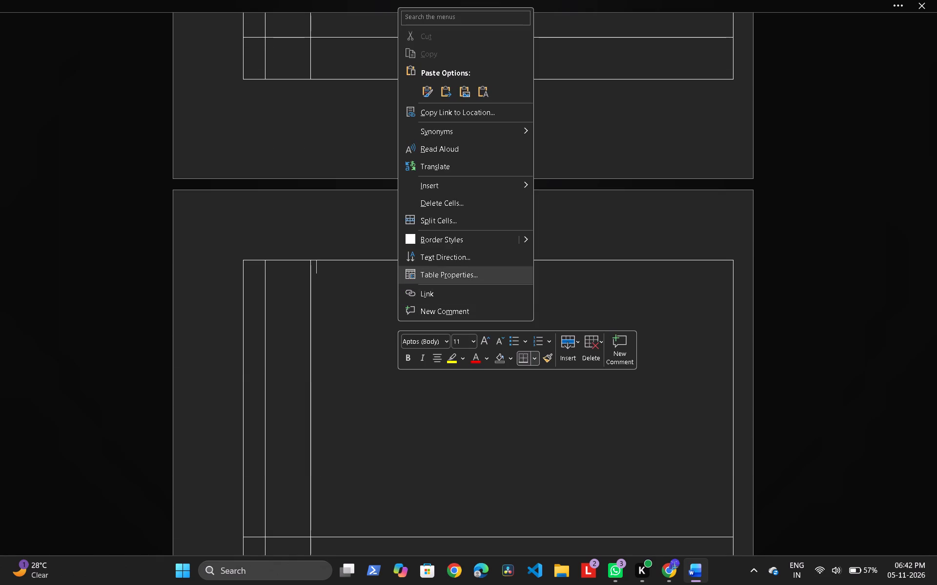
pyautogui.click(445, 280)
pyautogui.tripleClick(446, 201)
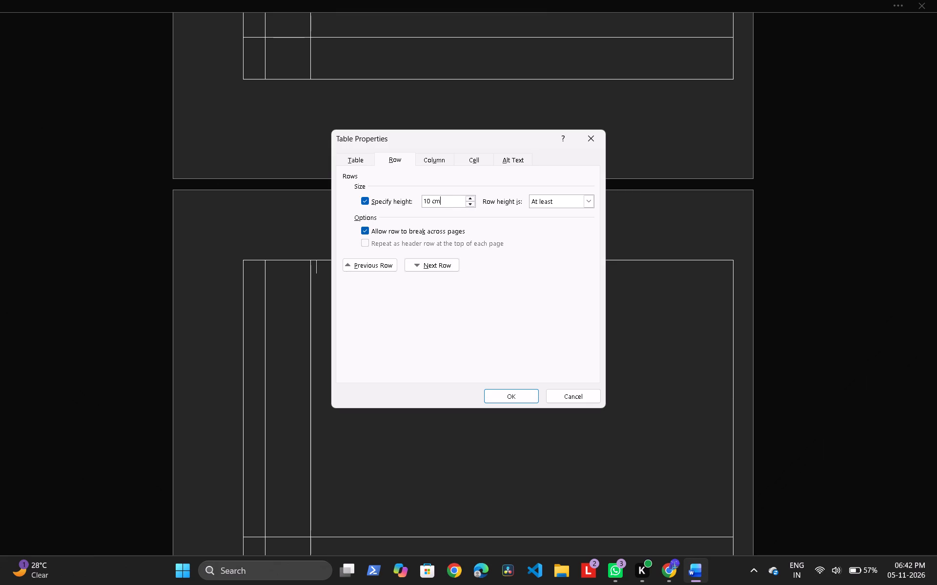
pyautogui.tripleClick(447, 200)
pyautogui.doubleClick(447, 200)
pyautogui.write('1.5')
pyautogui.press('Return')
# Set the specified height of the table's last empty row on the second page to 1.5 cm.
pyautogui.scroll(-1, 447, 200)
pyautogui.click(397, 340)
pyautogui.rightClick(397, 343)
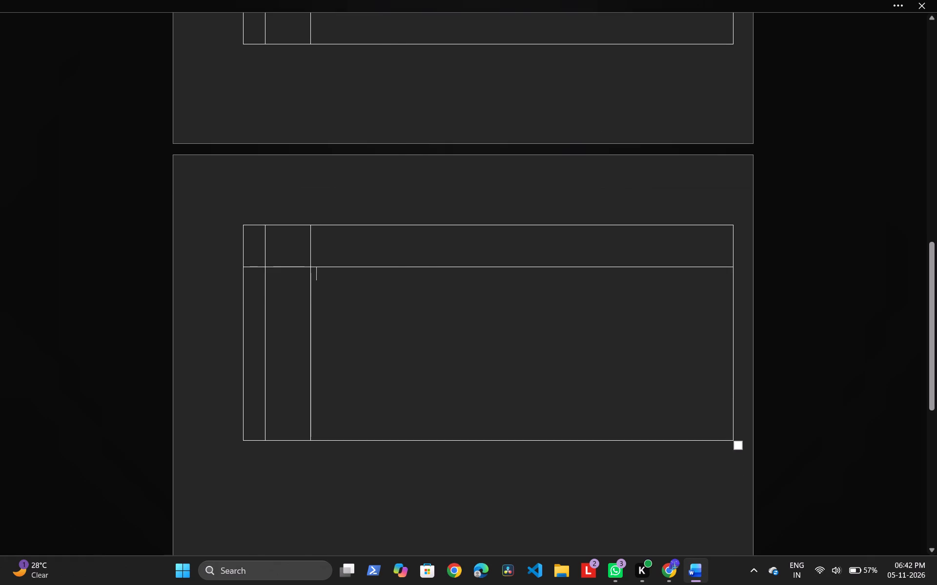
pyautogui.click(436, 299)
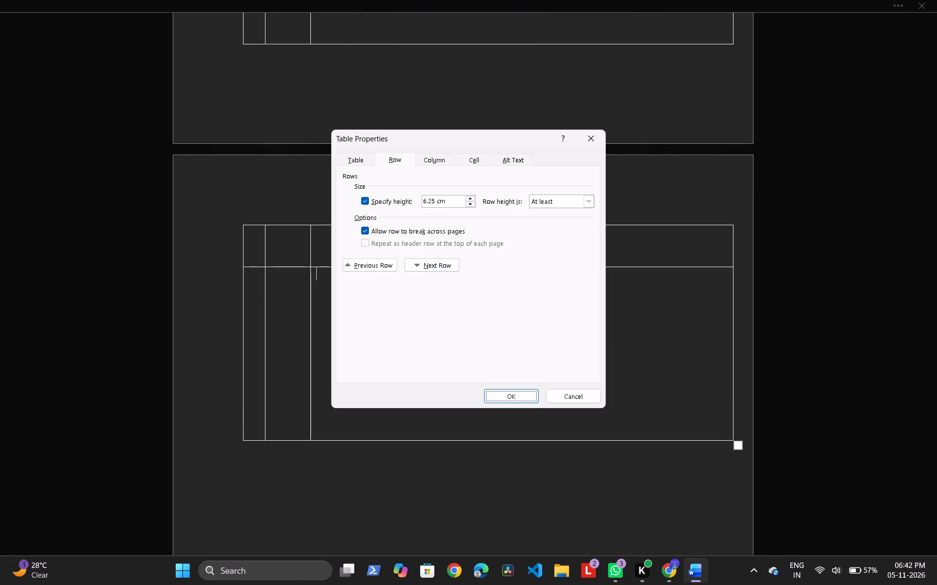
pyautogui.tripleClick(436, 202)
pyautogui.write('1.5')
pyautogui.press('Return')
# Shift the divider between the third-level numbers and the heading titles slightly towards the numbers, down to the 2.2.1 row.
pyautogui.scroll(10, 444, 234)
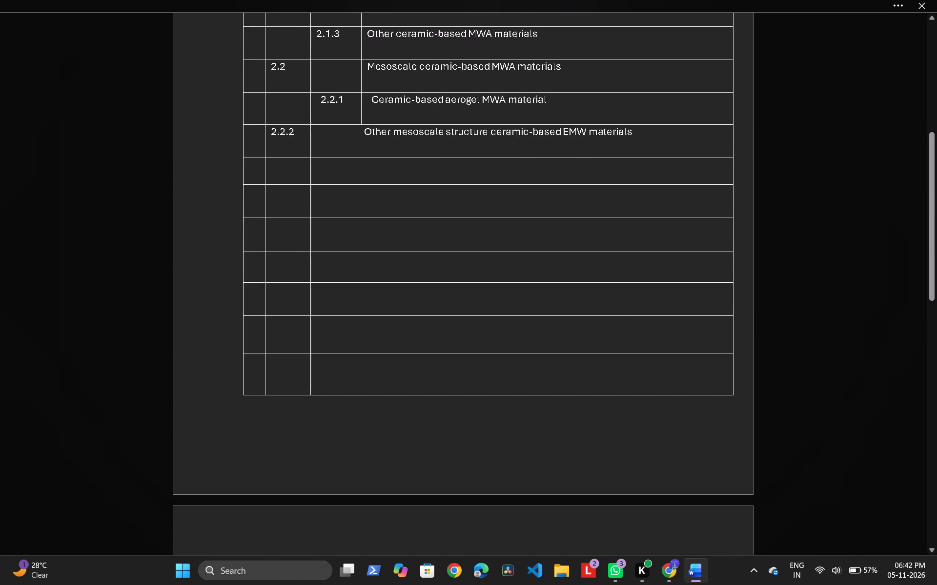
pyautogui.scroll(7, 444, 234)
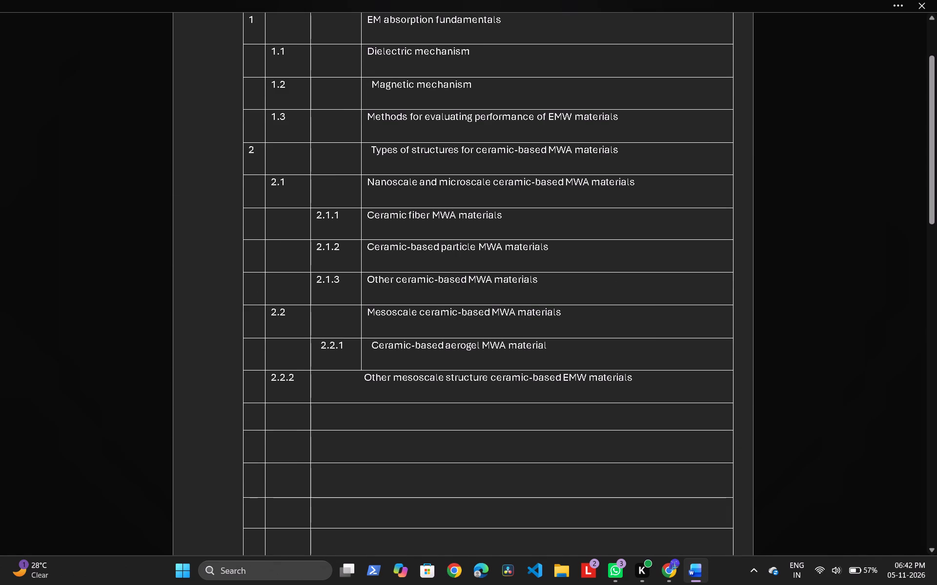
pyautogui.rightClick(355, 383)
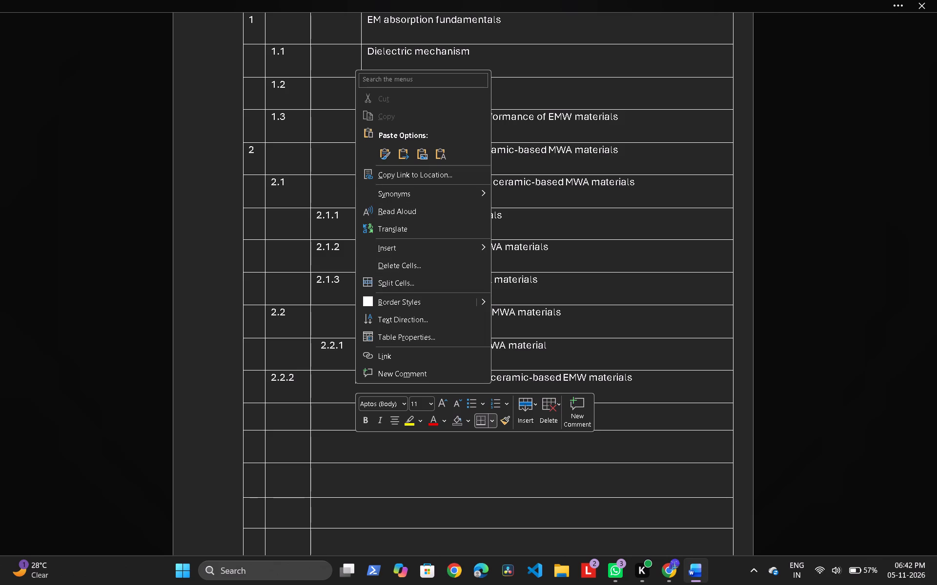
pyautogui.click(166, 298)
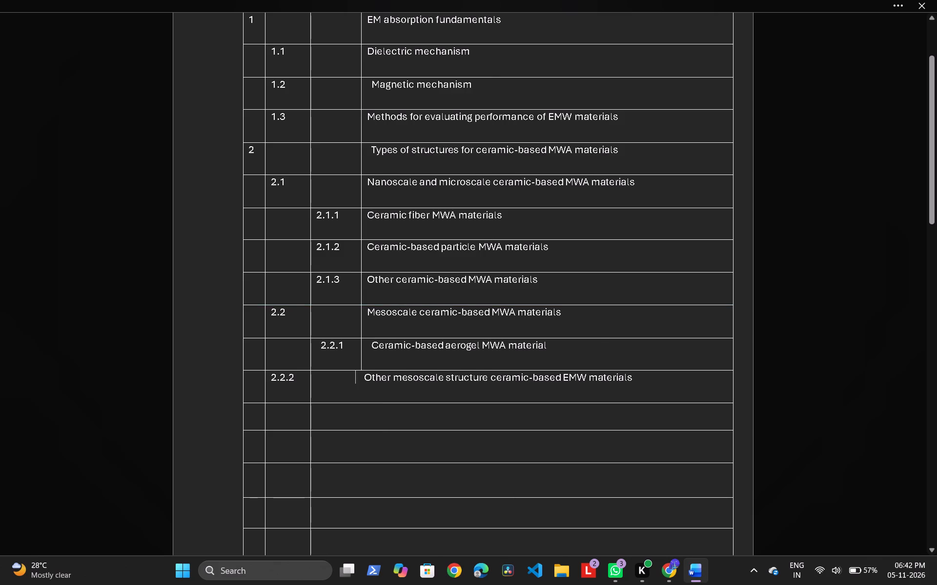
pyautogui.click(361, 363)
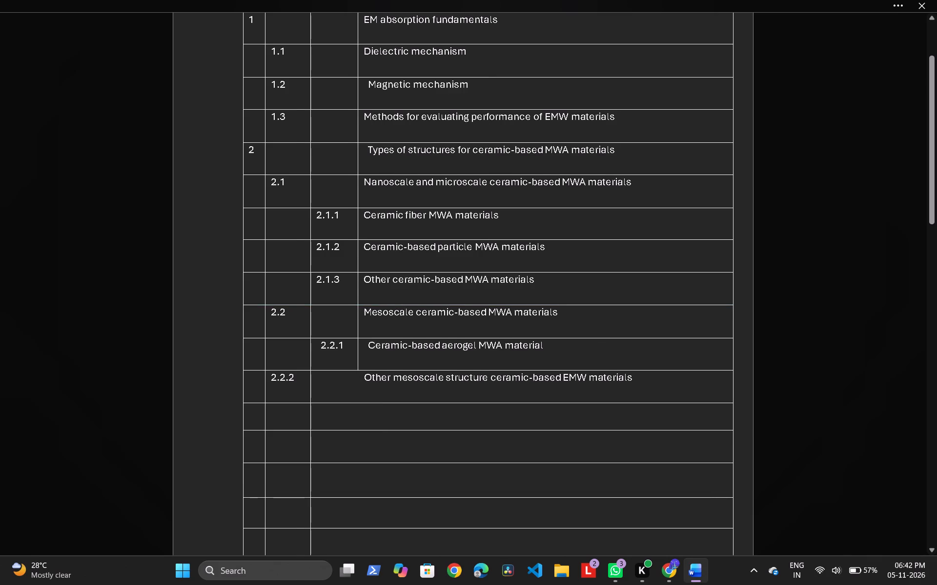
# Review the table, row, column, cell and alt text properties for the 2.2.1 cell without changing them.
pyautogui.rightClick(357, 360)
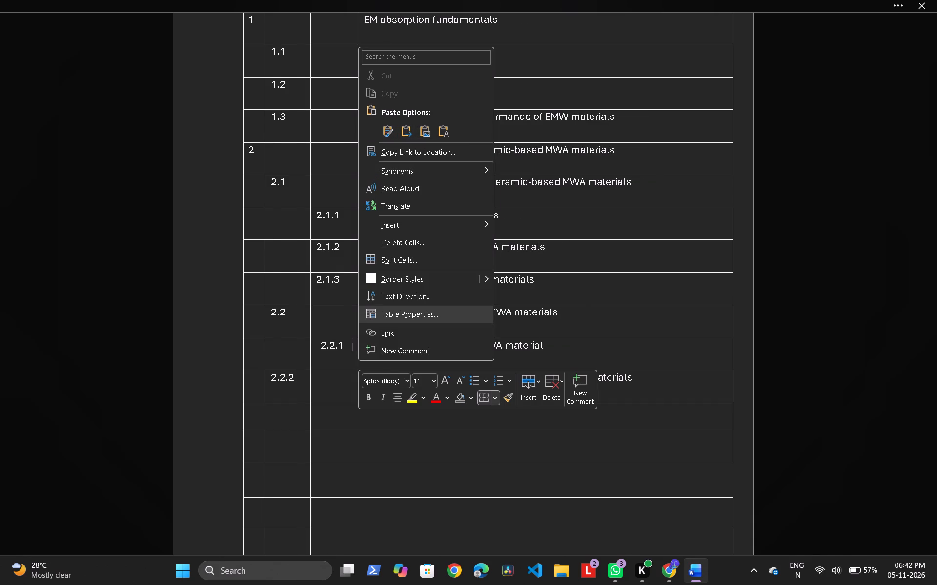
pyautogui.click(420, 314)
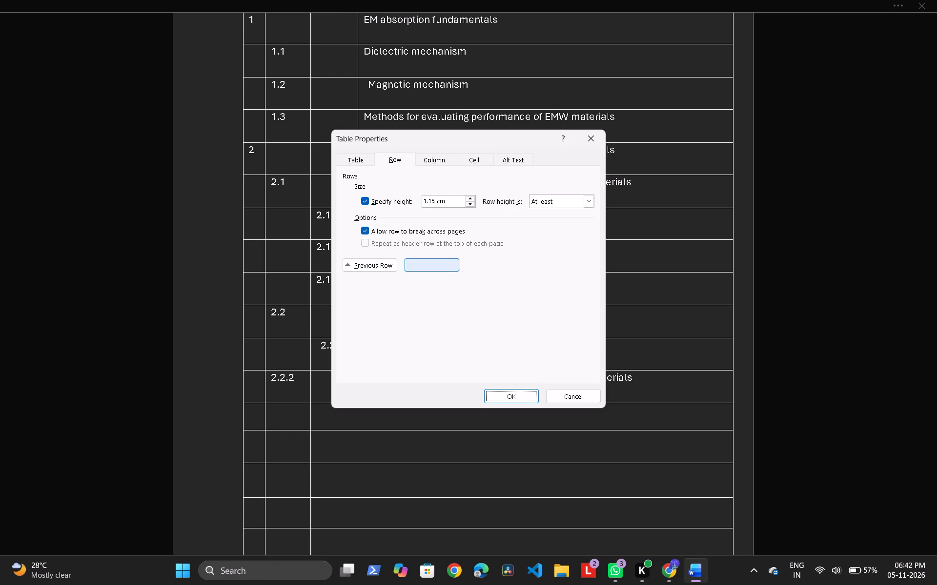
pyautogui.click(360, 164)
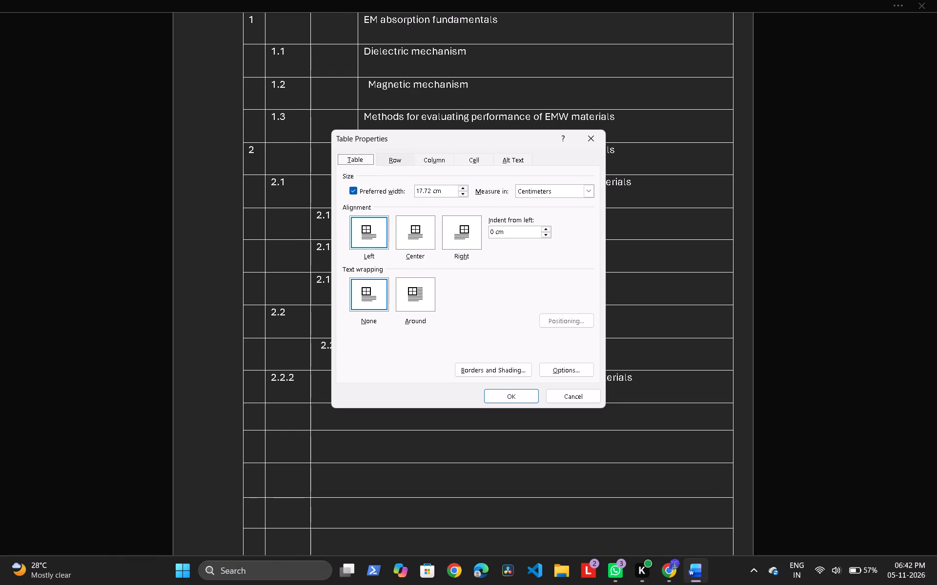
pyautogui.click(389, 164)
pyautogui.click(425, 162)
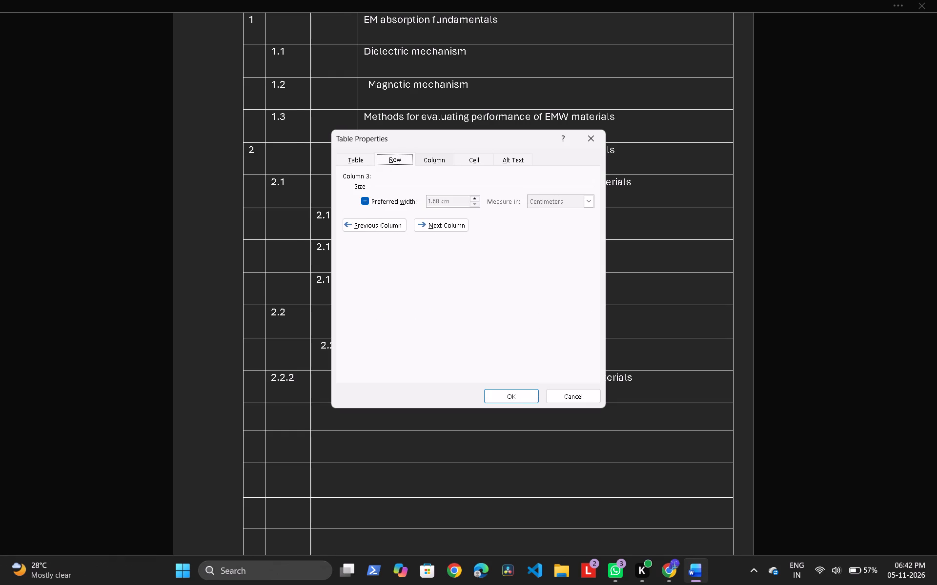
pyautogui.click(468, 163)
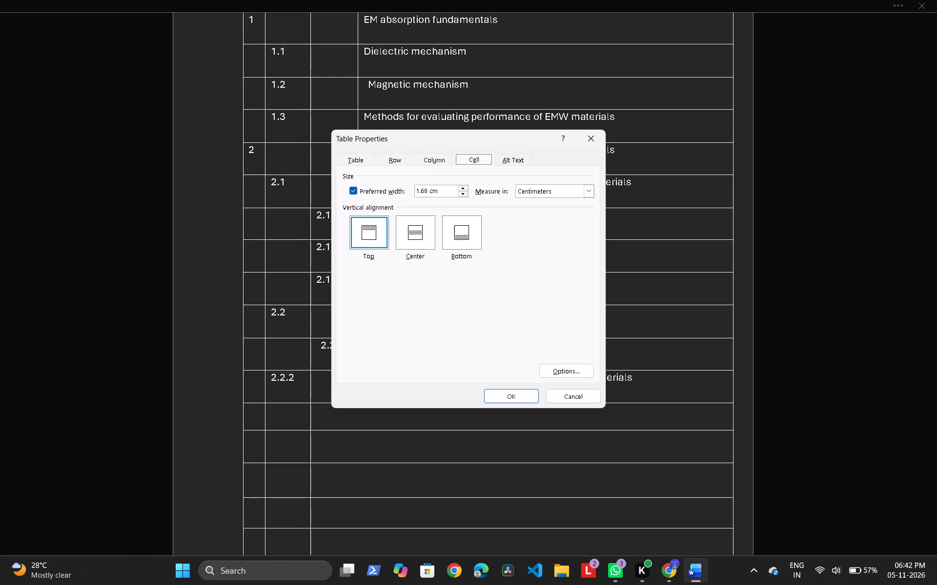
pyautogui.click(503, 162)
pyautogui.click(588, 143)
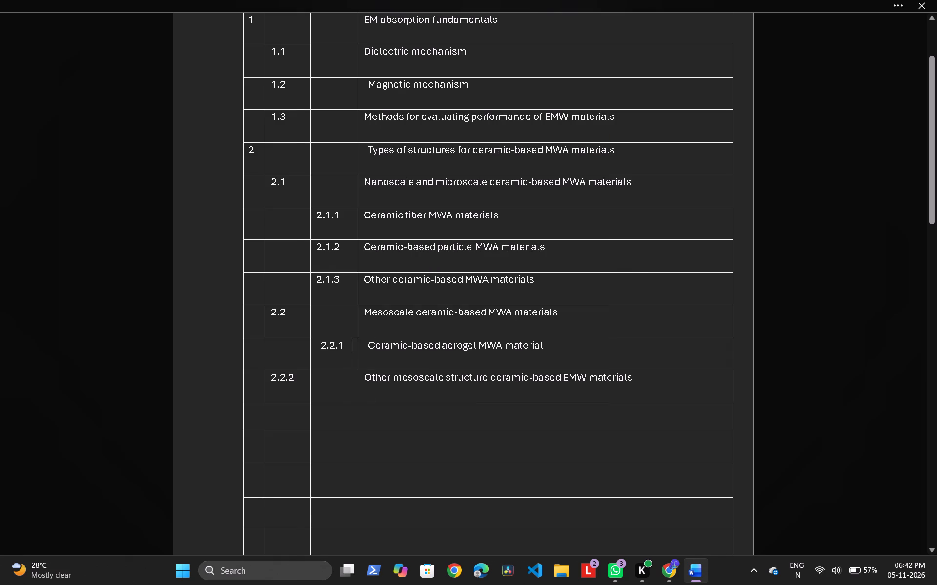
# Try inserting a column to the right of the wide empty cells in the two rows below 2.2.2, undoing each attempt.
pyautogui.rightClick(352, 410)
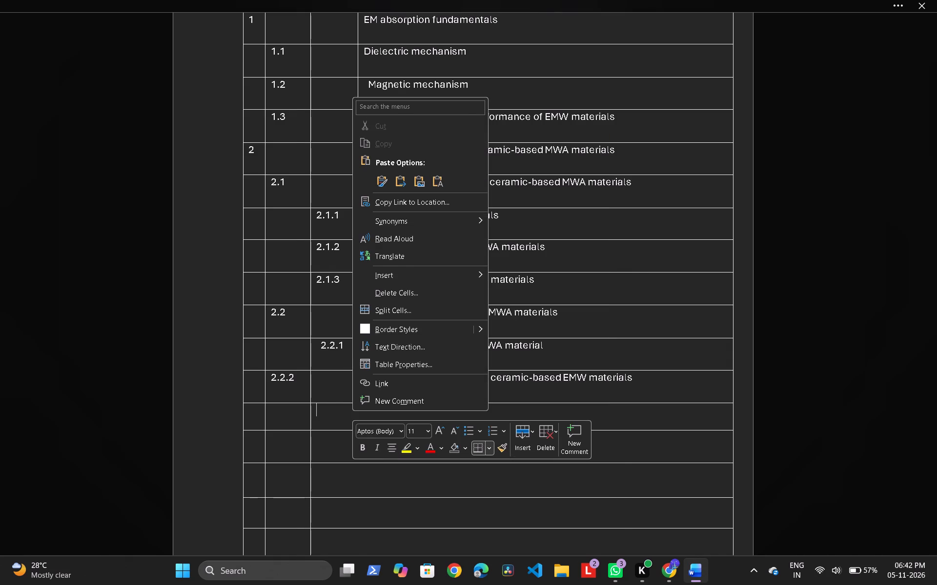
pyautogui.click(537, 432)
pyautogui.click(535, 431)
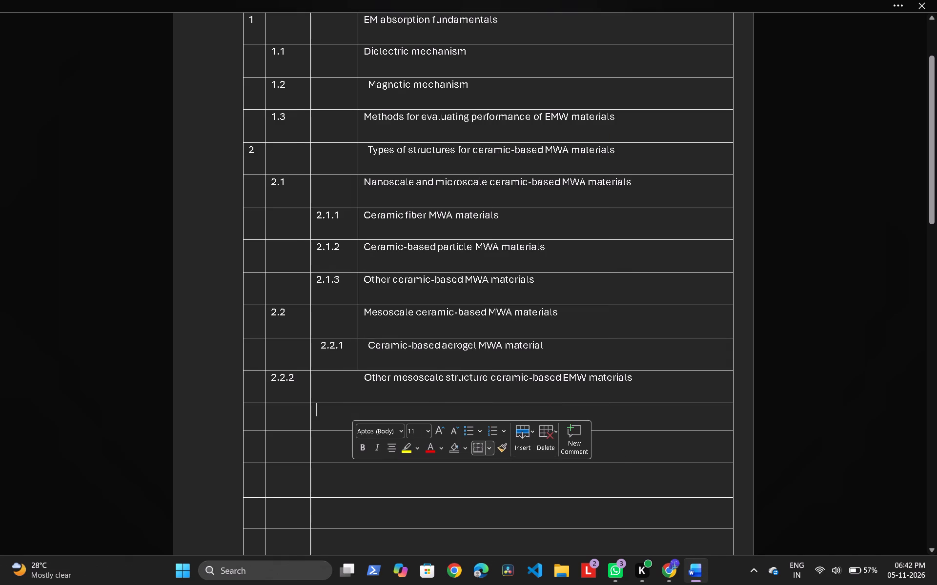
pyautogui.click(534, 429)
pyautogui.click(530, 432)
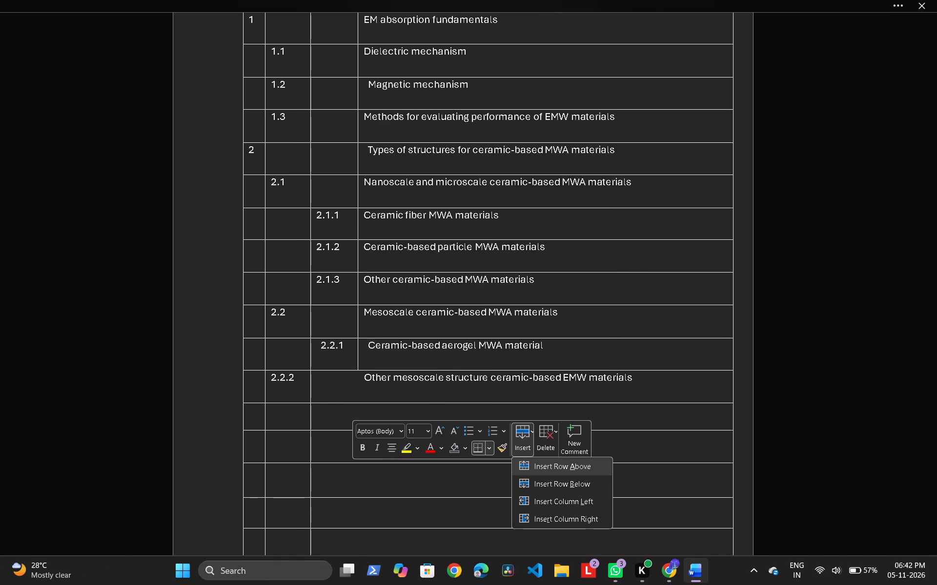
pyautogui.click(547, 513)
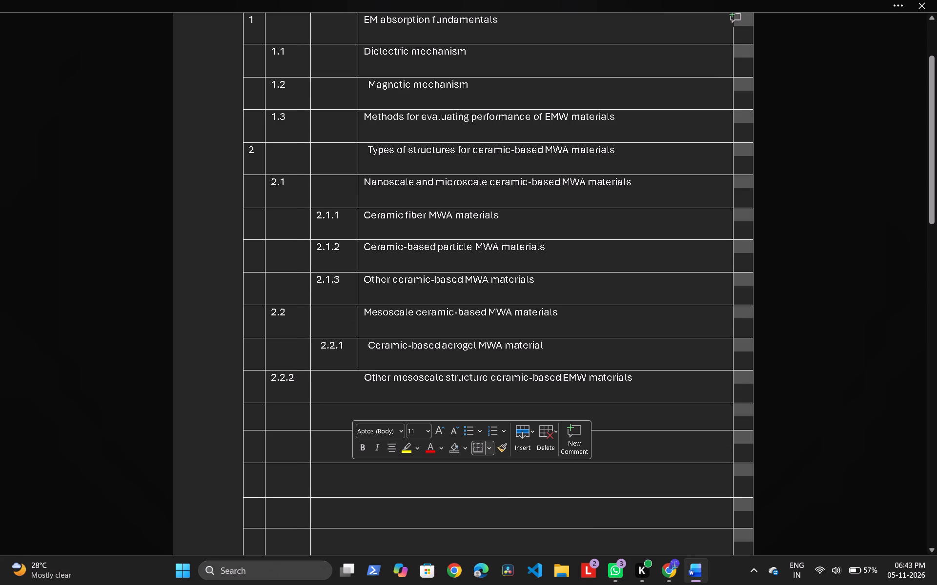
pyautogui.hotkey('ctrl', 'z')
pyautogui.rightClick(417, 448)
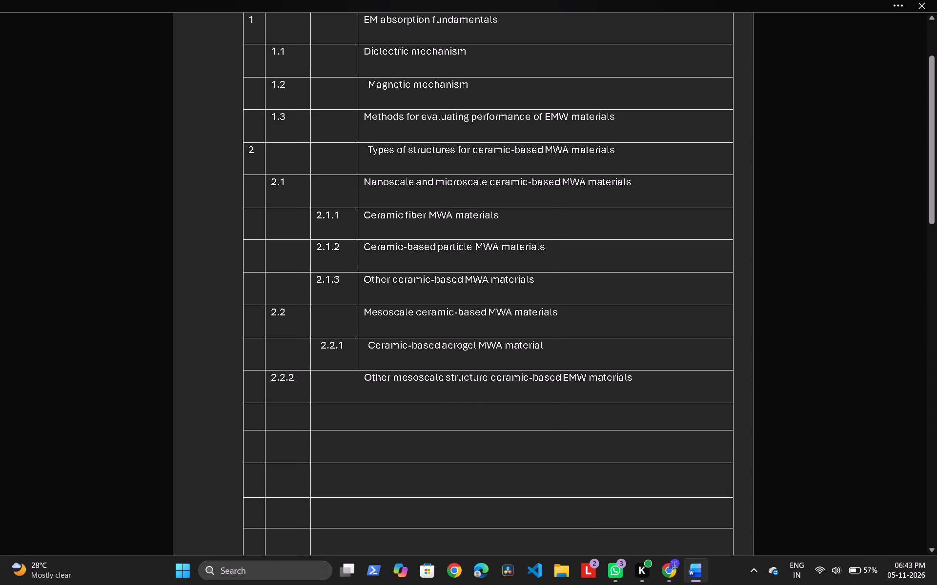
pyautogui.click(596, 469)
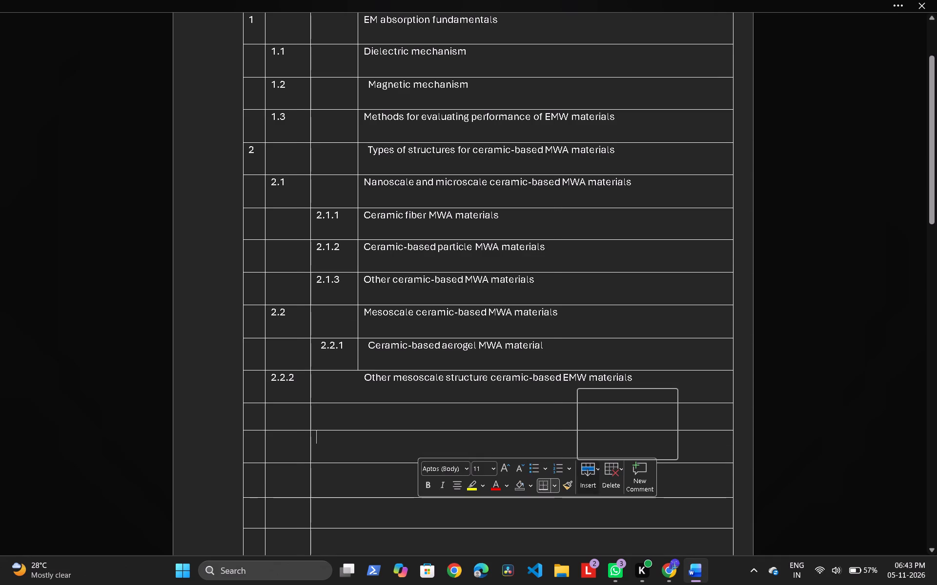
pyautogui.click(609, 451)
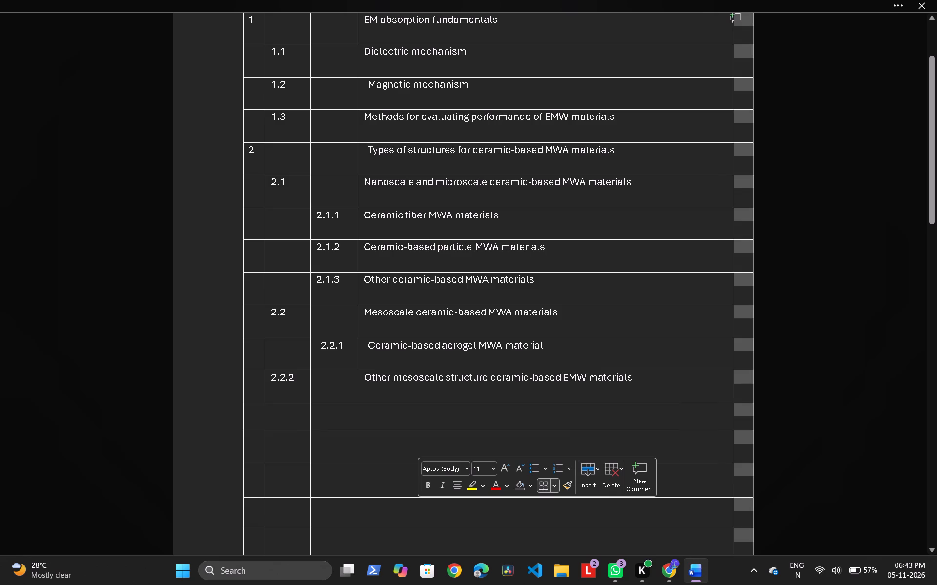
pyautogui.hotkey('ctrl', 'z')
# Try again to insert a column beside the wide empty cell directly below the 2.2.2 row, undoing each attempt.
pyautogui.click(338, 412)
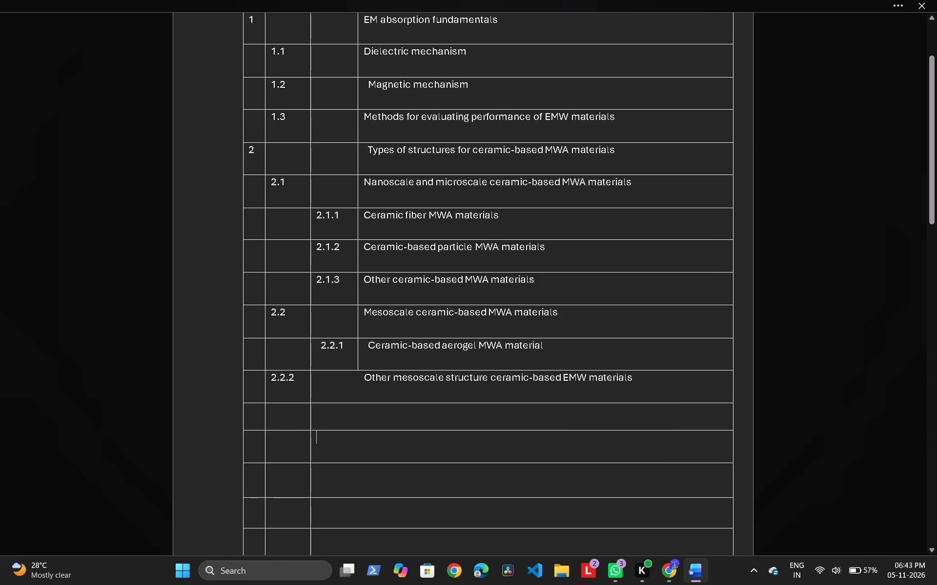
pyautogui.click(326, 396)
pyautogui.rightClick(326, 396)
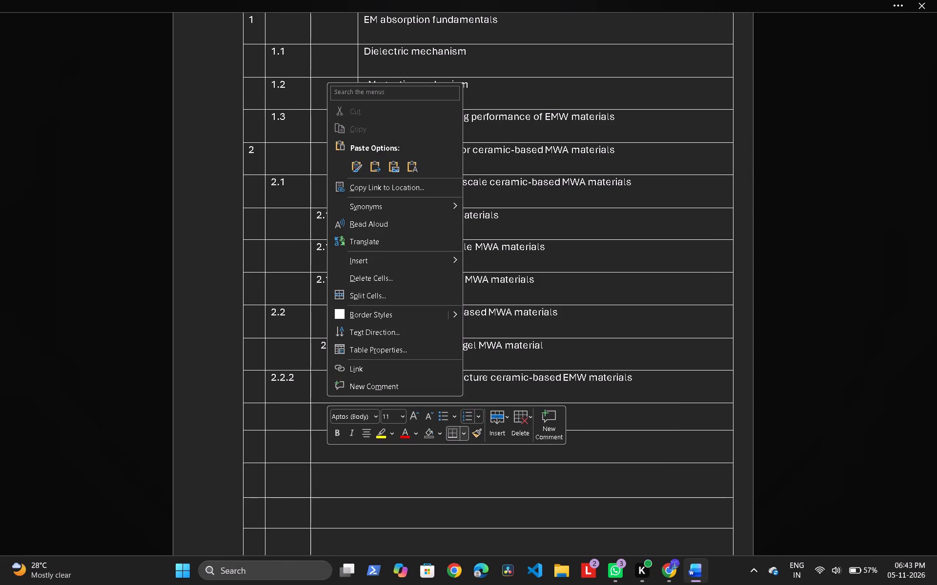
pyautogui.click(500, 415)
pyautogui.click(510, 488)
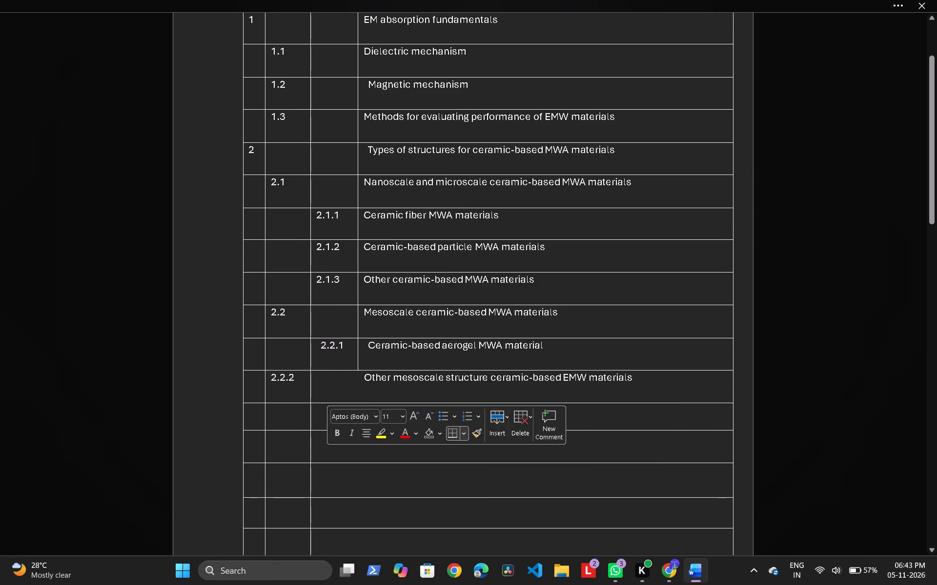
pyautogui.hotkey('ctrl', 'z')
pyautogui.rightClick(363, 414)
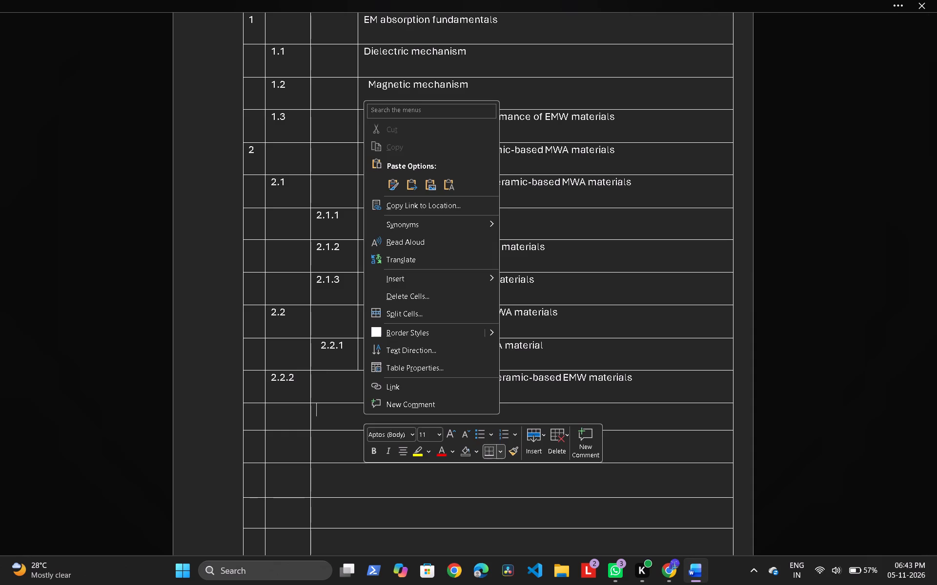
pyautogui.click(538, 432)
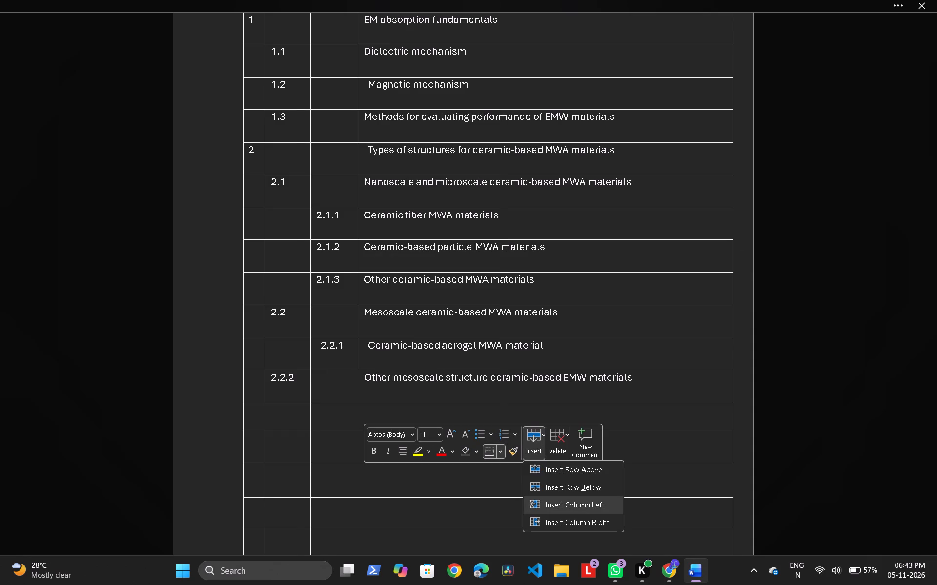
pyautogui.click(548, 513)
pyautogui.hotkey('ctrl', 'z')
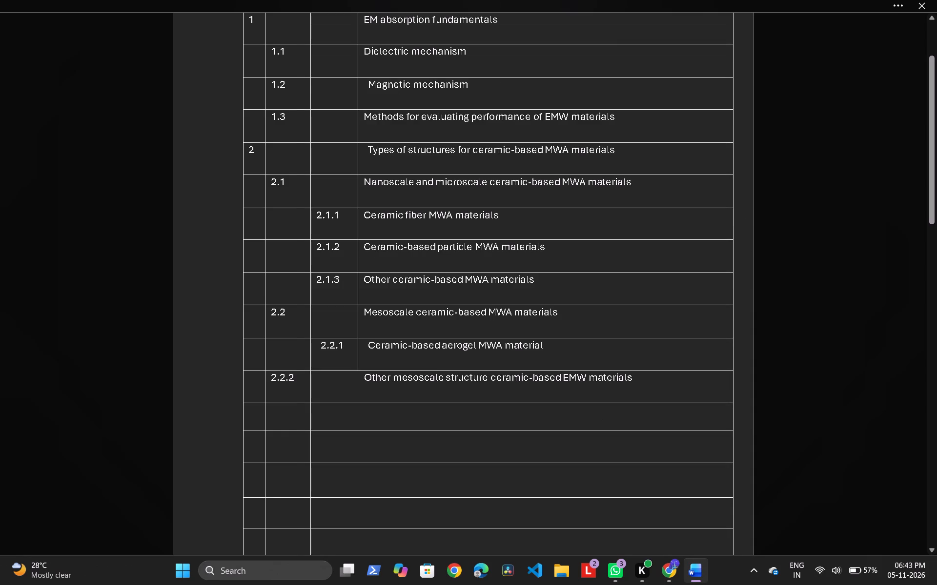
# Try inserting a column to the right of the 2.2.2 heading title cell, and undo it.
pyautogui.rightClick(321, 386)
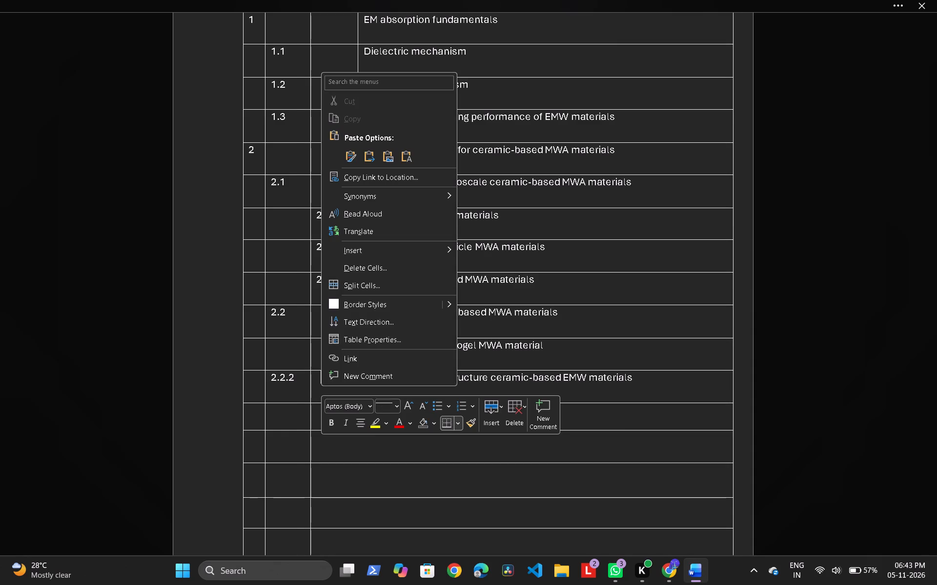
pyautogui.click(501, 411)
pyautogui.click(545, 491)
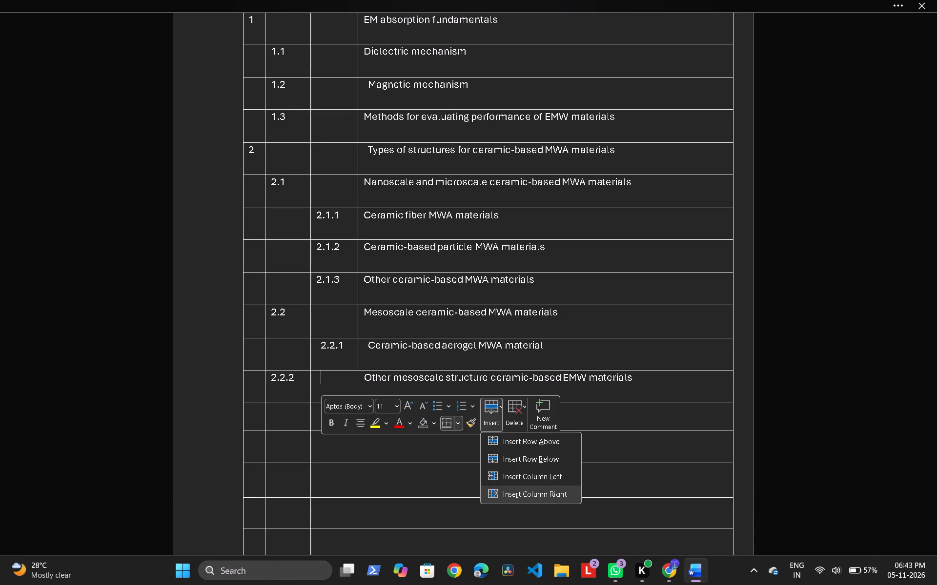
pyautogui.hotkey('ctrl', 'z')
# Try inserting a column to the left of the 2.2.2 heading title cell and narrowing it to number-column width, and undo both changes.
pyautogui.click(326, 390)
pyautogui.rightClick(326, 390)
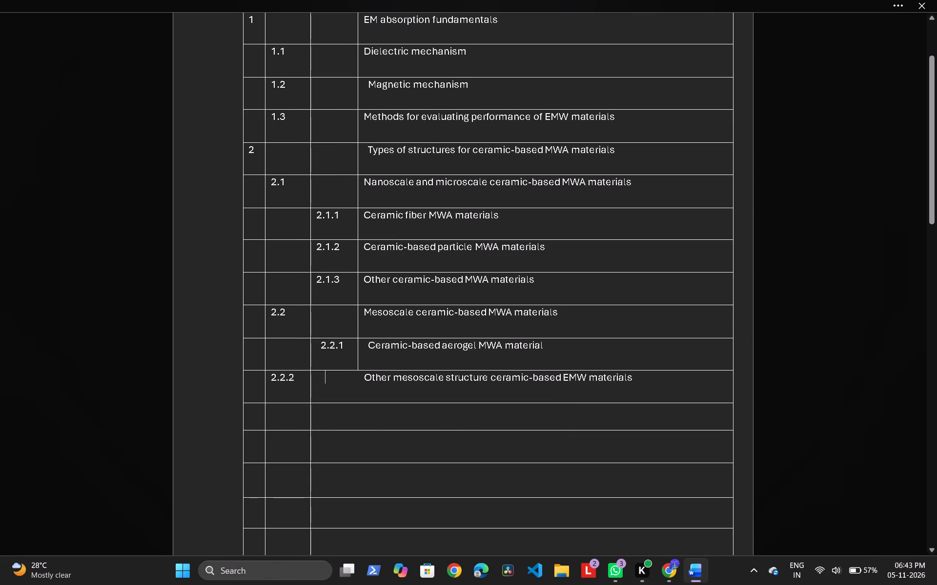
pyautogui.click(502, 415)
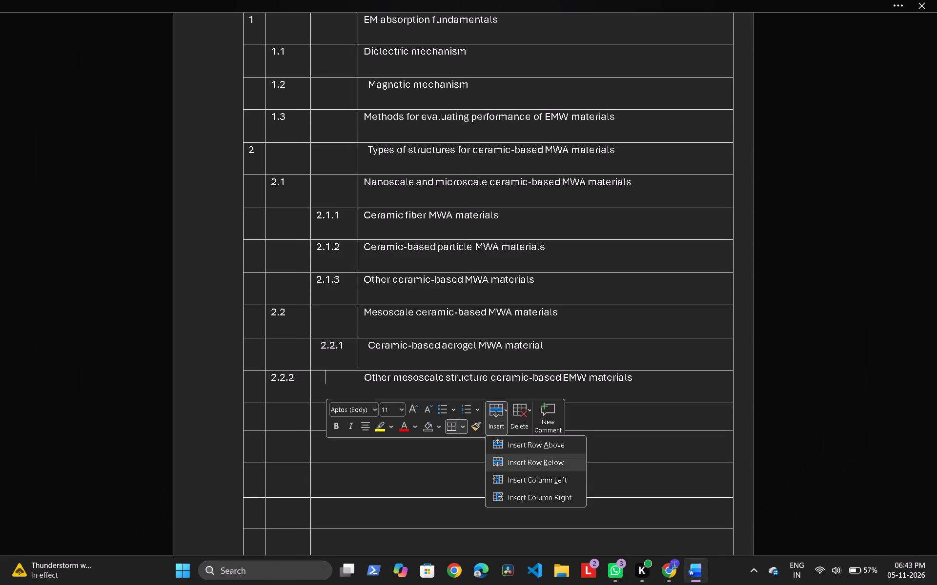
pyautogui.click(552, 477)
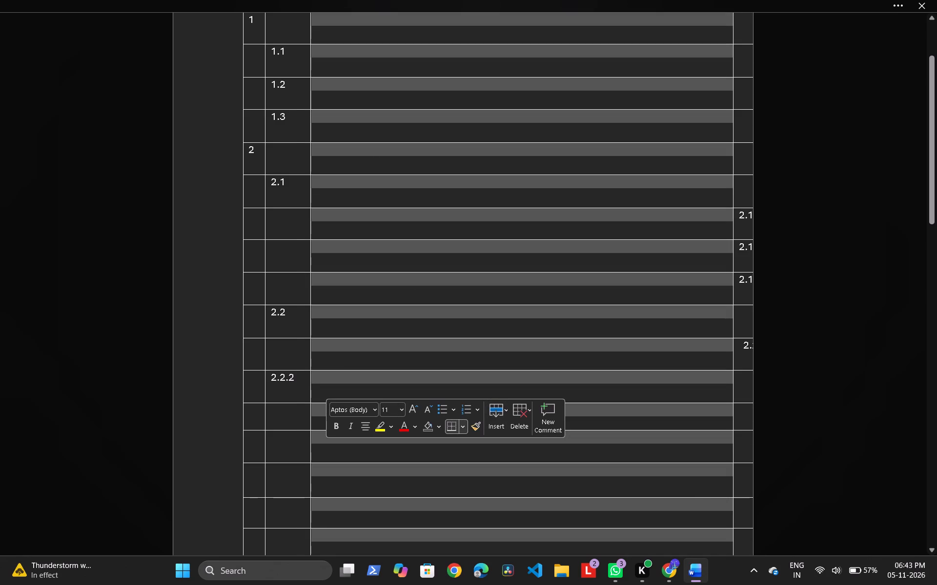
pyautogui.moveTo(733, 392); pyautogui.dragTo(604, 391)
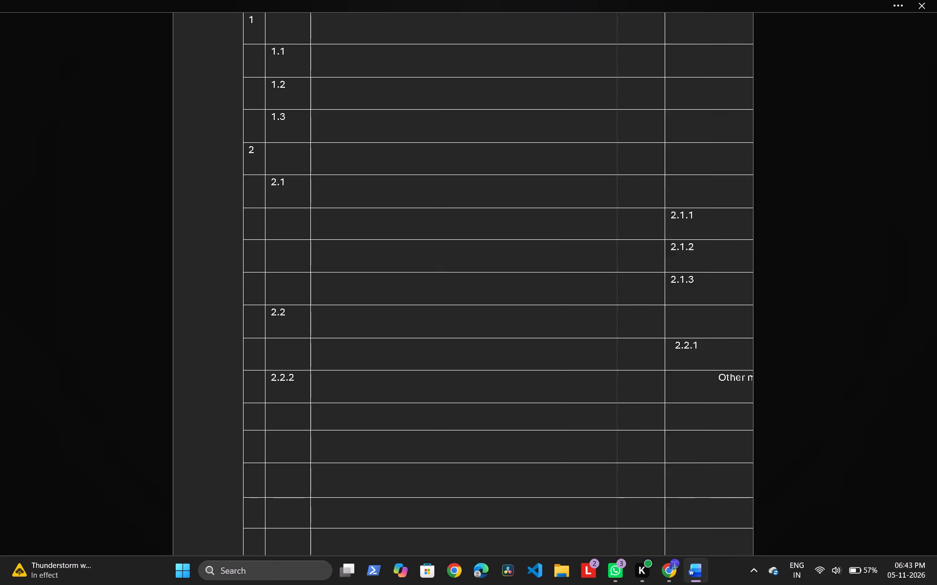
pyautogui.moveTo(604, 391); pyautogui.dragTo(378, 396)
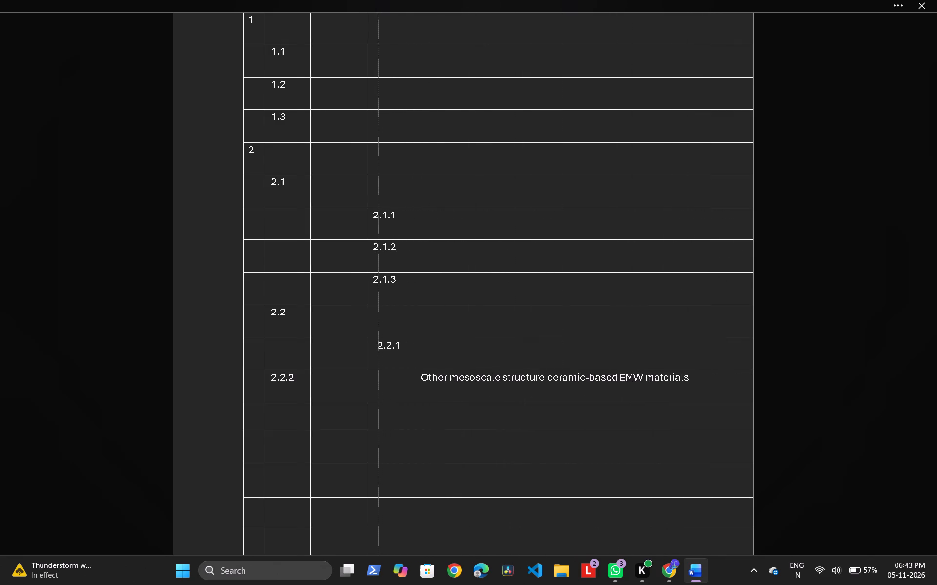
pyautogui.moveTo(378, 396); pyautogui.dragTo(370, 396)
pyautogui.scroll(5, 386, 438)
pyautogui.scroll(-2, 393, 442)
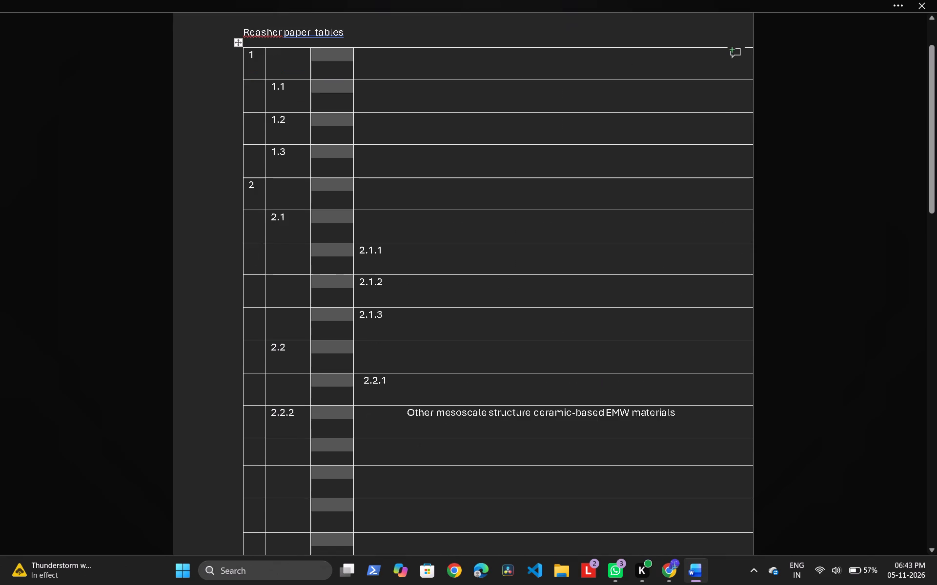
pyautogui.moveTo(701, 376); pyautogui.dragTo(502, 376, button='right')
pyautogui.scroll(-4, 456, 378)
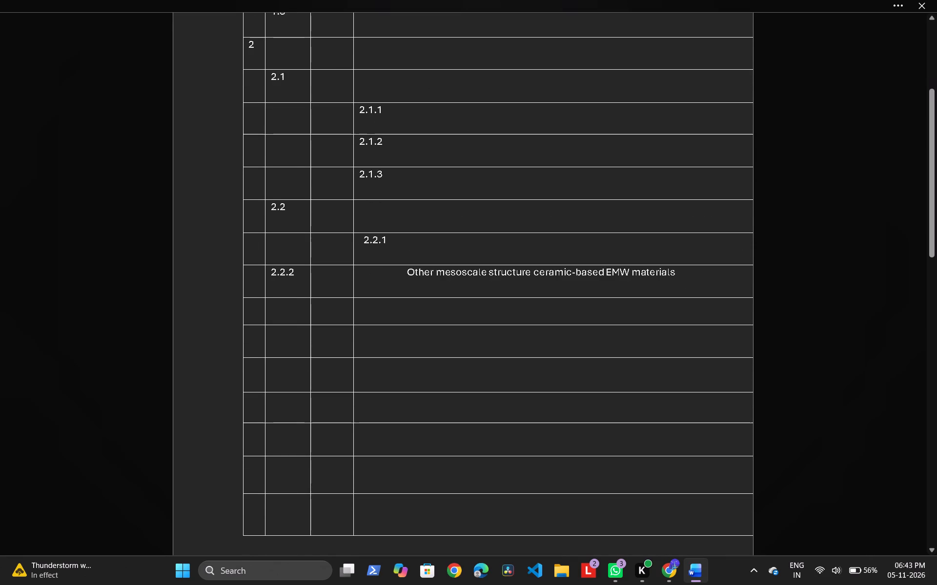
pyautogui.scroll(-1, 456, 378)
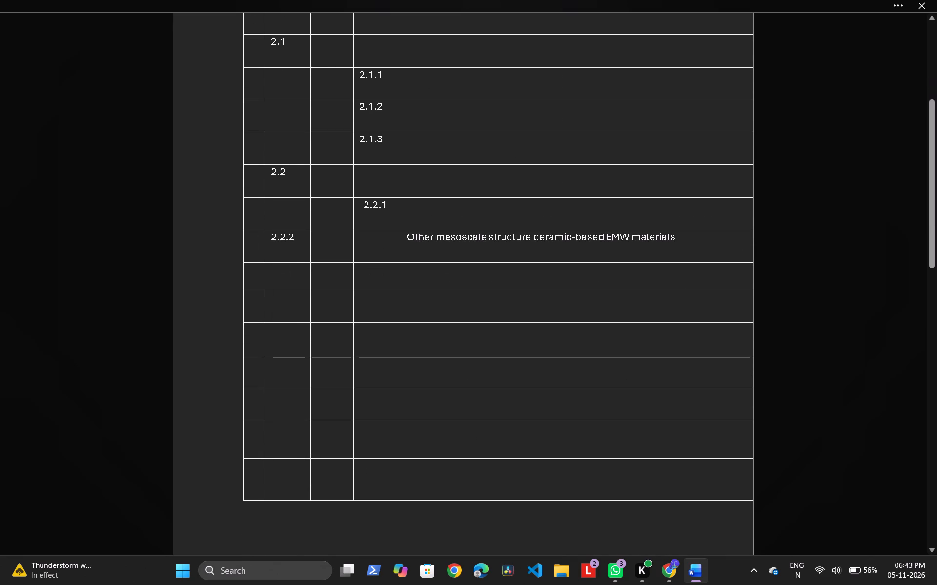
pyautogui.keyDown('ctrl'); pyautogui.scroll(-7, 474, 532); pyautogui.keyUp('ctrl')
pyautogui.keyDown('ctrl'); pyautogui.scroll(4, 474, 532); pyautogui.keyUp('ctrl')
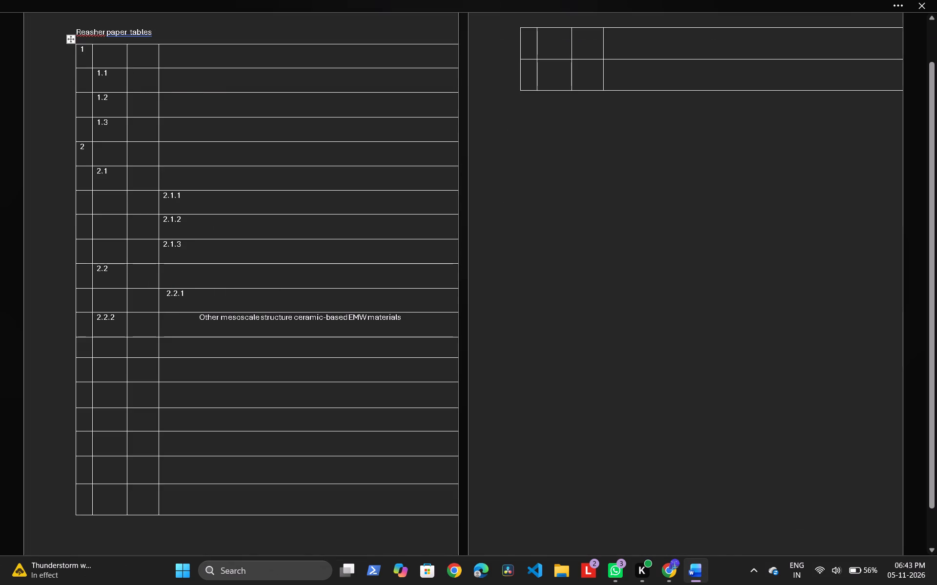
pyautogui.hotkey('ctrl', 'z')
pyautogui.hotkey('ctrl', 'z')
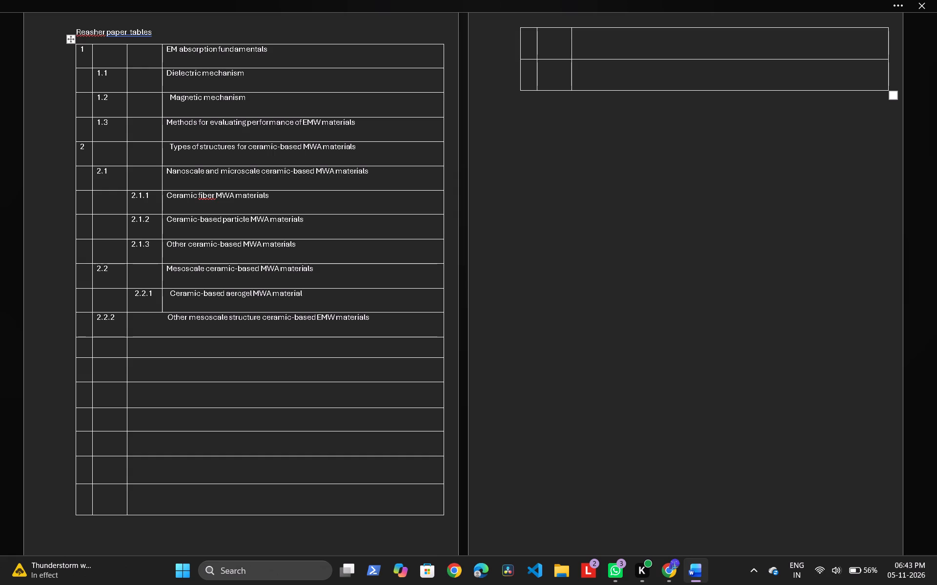
# Copy the first page's title and table rows and paste them below the end of the table on the second page.
pyautogui.moveTo(57, 30); pyautogui.dragTo(320, 520)
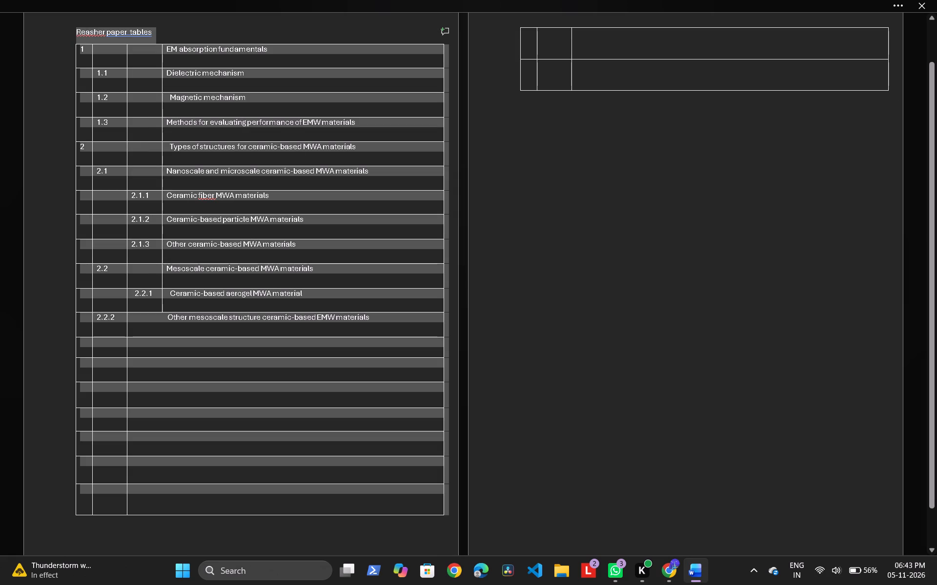
pyautogui.moveTo(320, 520); pyautogui.dragTo(332, 540)
pyautogui.hotkey('ctrl', 'c')
pyautogui.click(541, 100)
pyautogui.hotkey('ctrl', 'v')
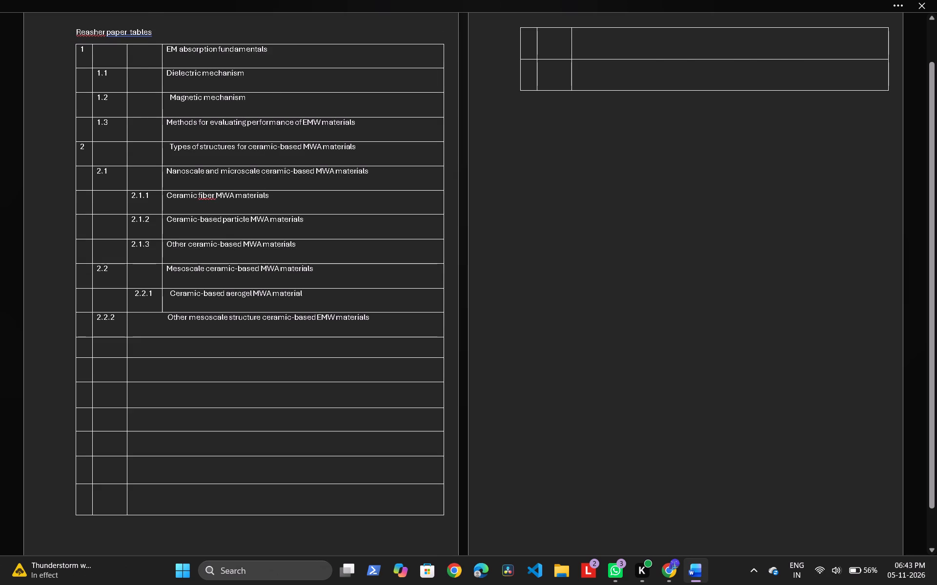
pyautogui.scroll(8, 543, 157)
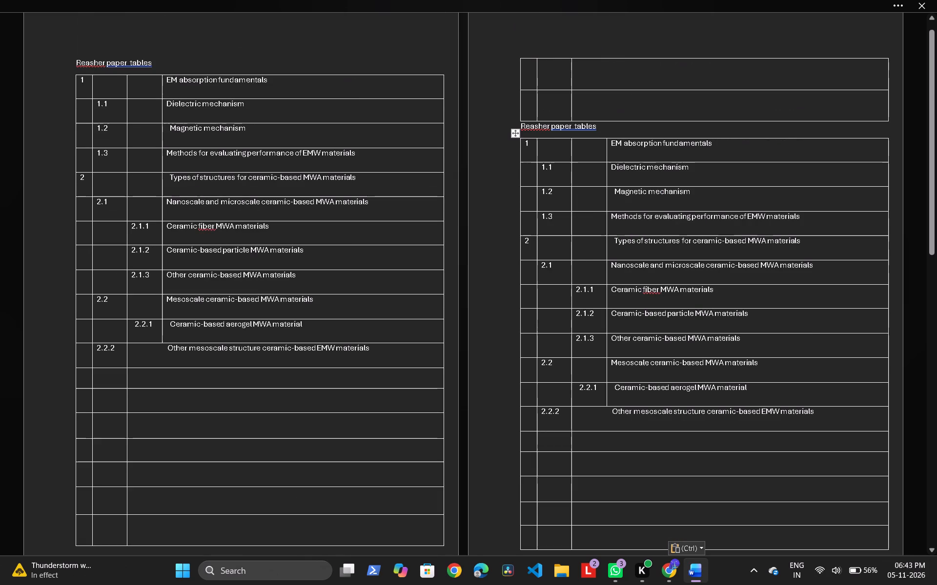
# Delete the duplicated title text "Reasher paper tables" above the pasted table on the second page.
pyautogui.click(608, 126)
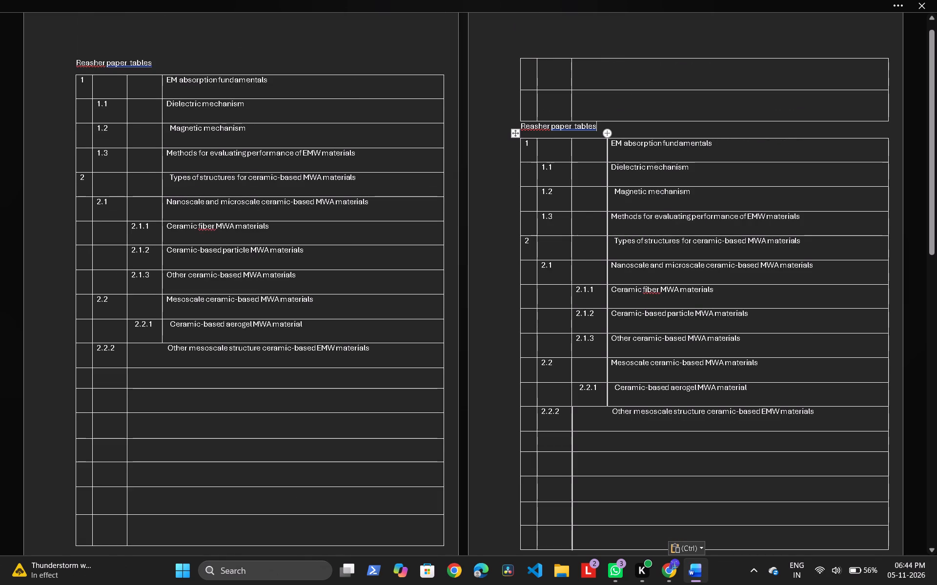
pyautogui.press('BackSpace')
pyautogui.press('BackSpace')
pyautogui.press('BackSpace')
pyautogui.press('BackSpace')
pyautogui.press('BackSpace')
pyautogui.press('BackSpace')
pyautogui.press('BackSpace')
pyautogui.press('BackSpace')
pyautogui.press('BackSpace')
pyautogui.press('BackSpace')
pyautogui.press('BackSpace')
pyautogui.press('BackSpace')
pyautogui.press('BackSpace')
pyautogui.press('BackSpace')
pyautogui.press('BackSpace')
pyautogui.press('BackSpace')
pyautogui.press('BackSpace')
pyautogui.press('BackSpace')
pyautogui.press('BackSpace')
pyautogui.press('BackSpace')
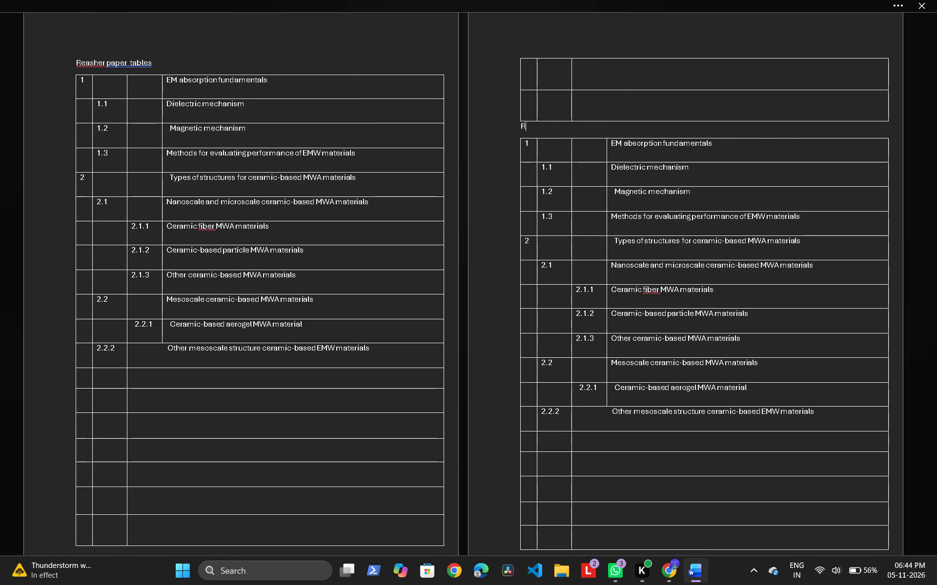
pyautogui.press('BackSpace')
pyautogui.press('BackSpace')
pyautogui.press('BackSpace')
pyautogui.press('BackSpace')
pyautogui.press('BackSpace')
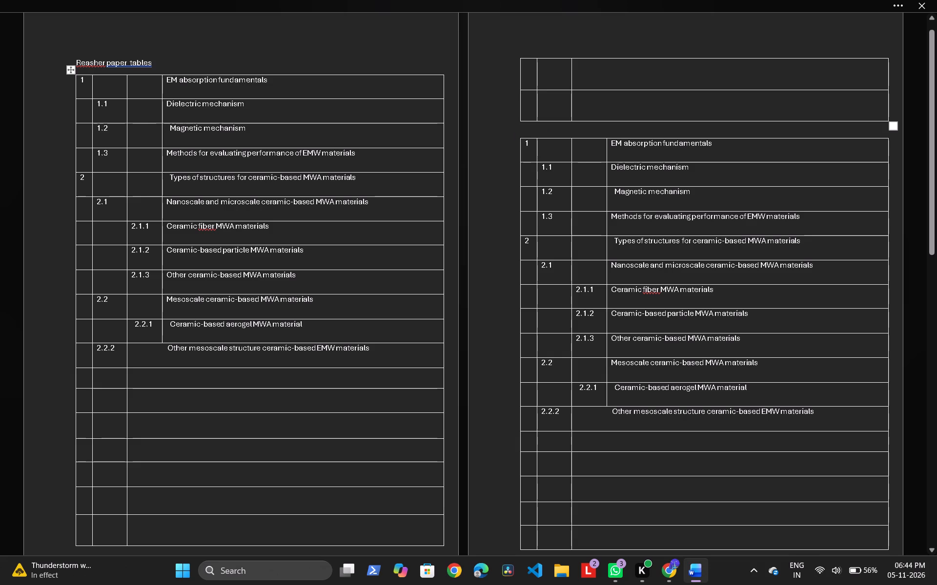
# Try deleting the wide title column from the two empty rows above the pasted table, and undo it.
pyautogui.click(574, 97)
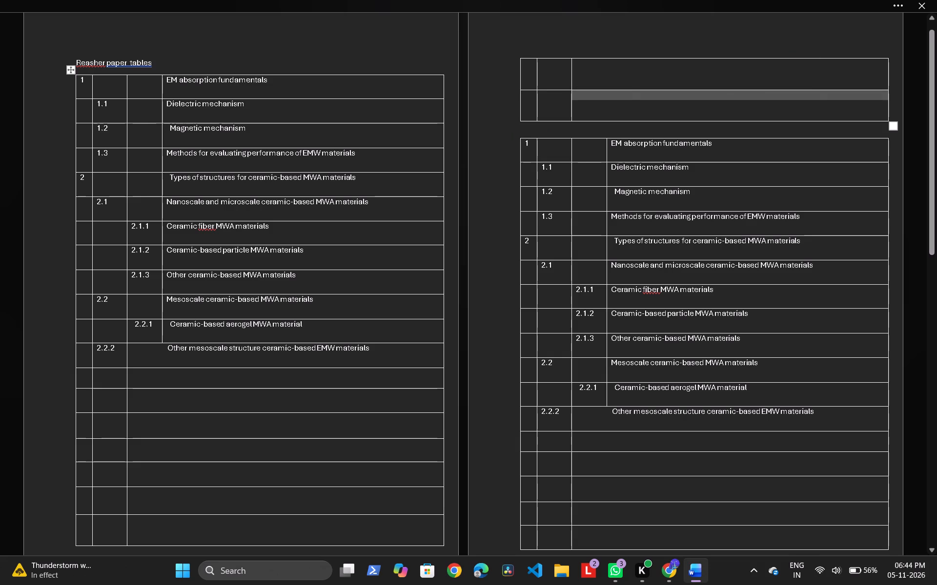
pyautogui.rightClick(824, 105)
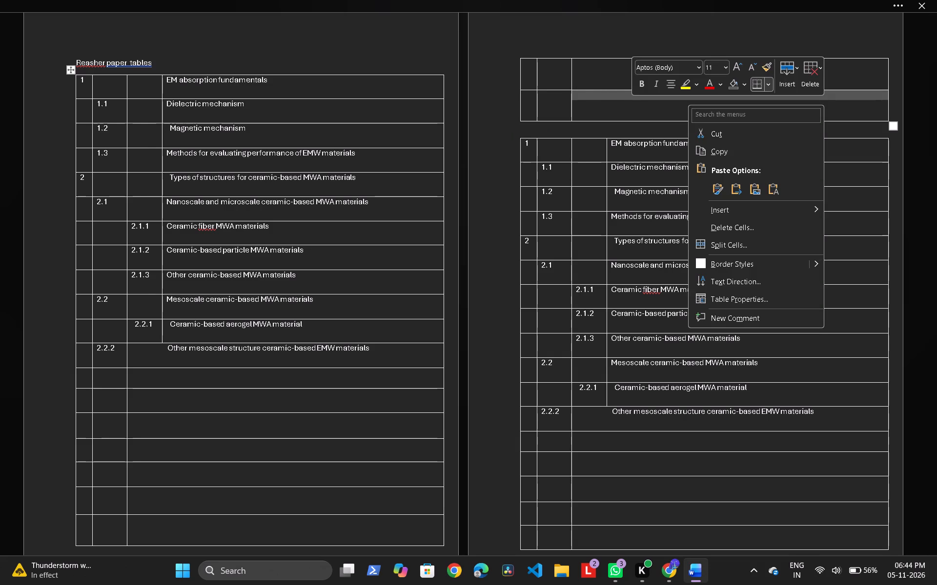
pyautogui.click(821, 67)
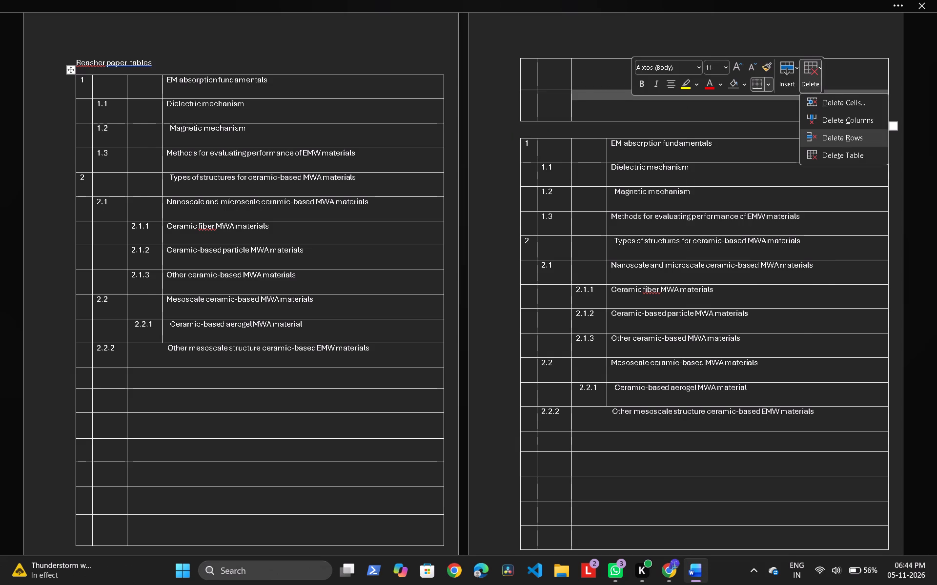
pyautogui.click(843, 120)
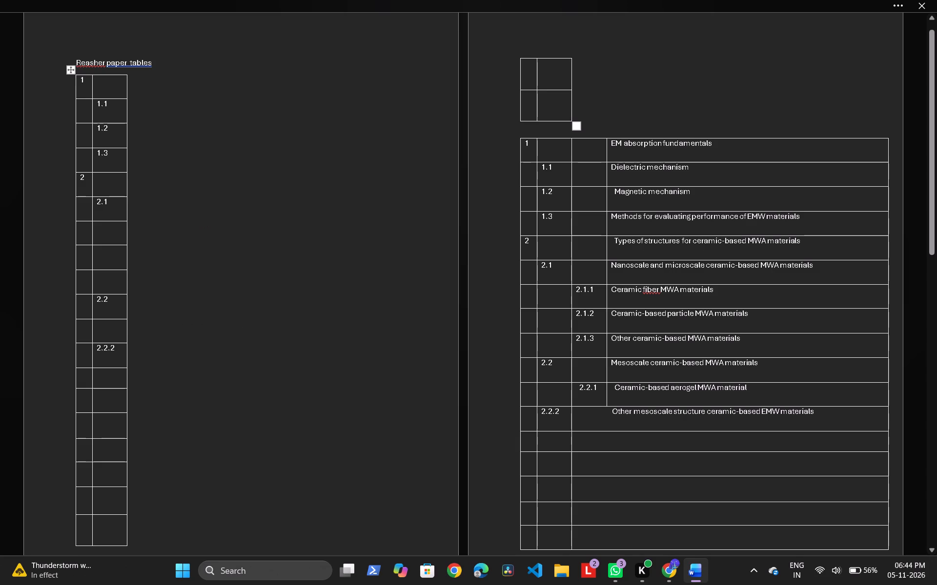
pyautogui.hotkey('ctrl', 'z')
# Delete the two empty table rows above the pasted table on the second page.
pyautogui.rightClick(729, 80)
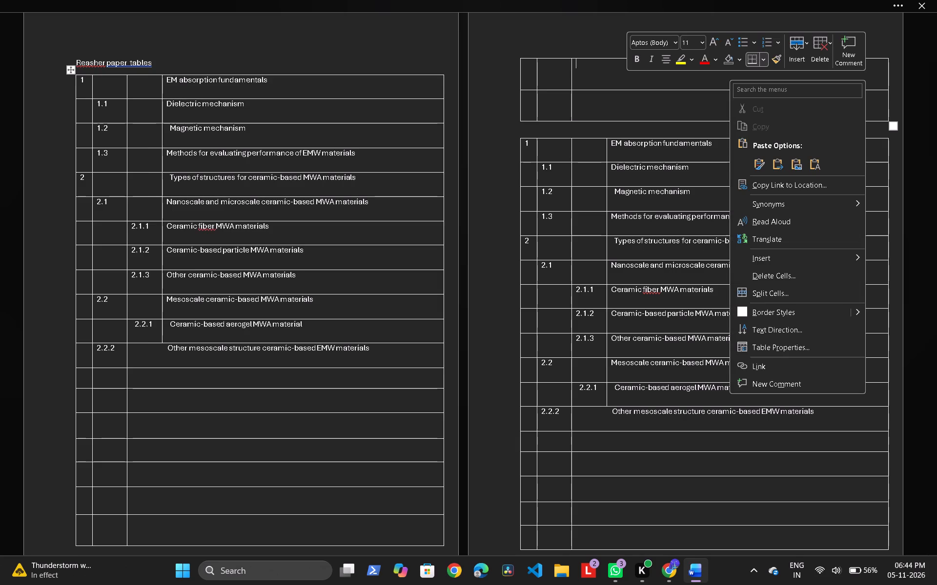
pyautogui.click(827, 44)
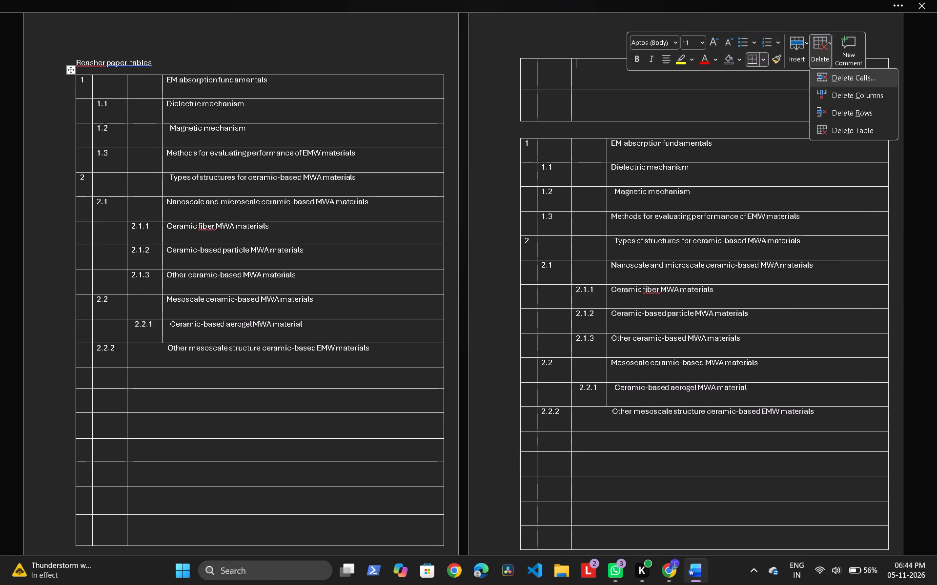
pyautogui.click(852, 117)
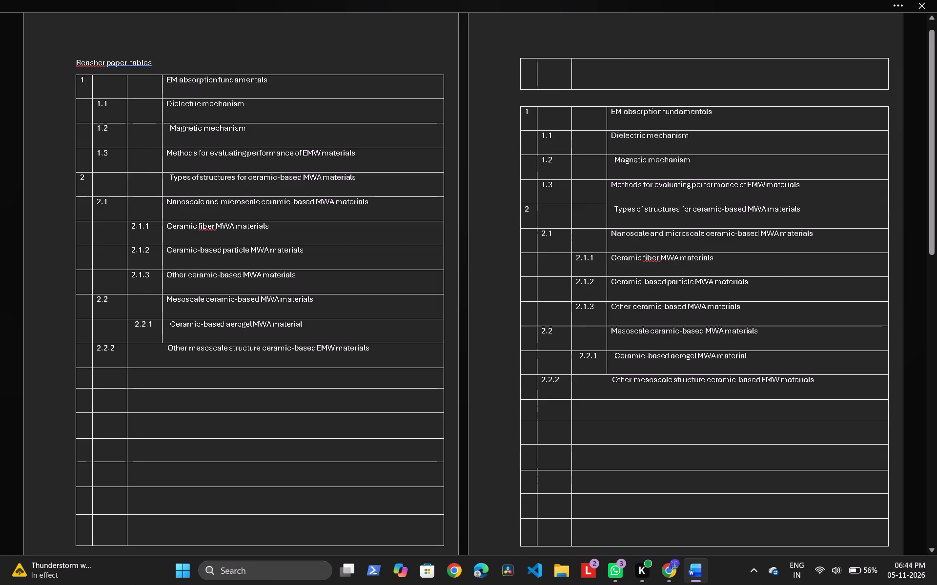
pyautogui.rightClick(677, 74)
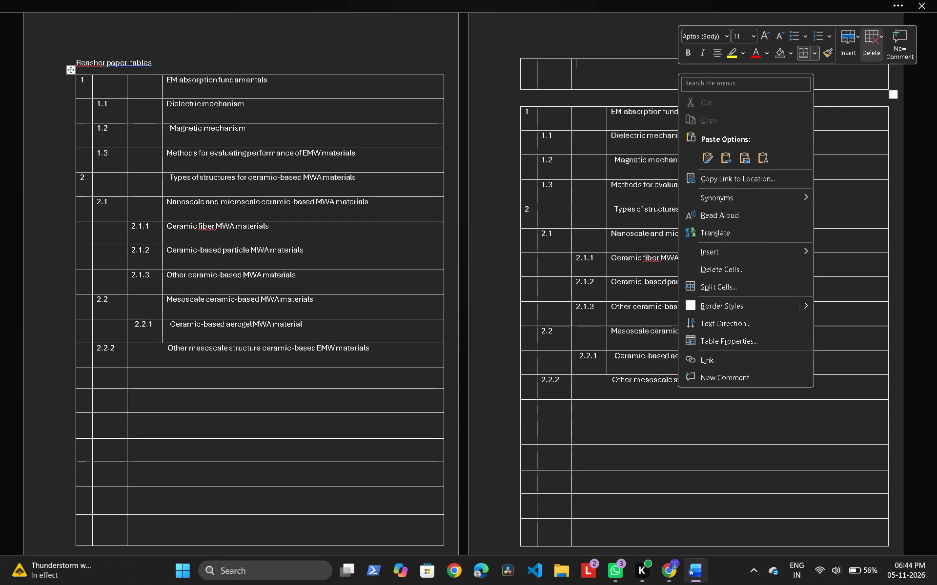
pyautogui.click(870, 33)
pyautogui.click(875, 101)
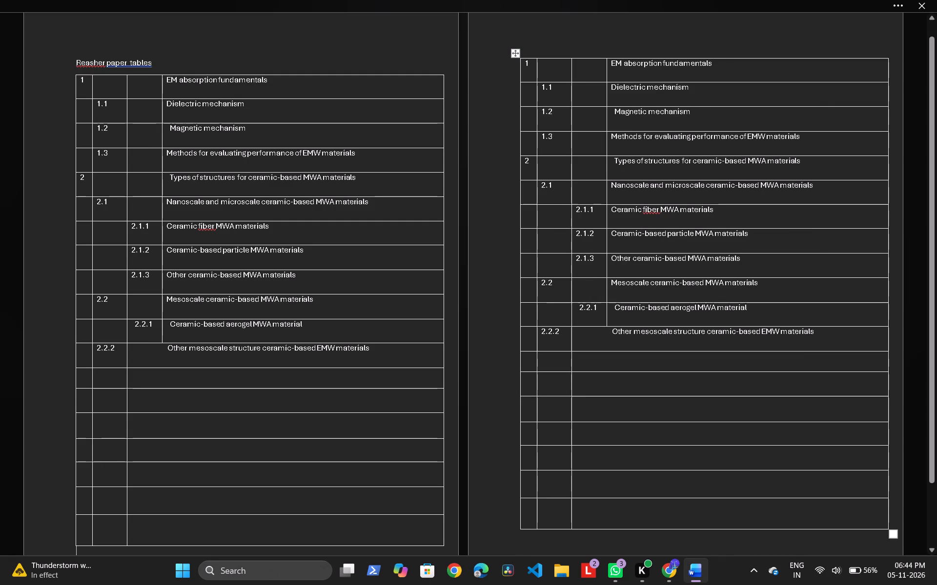
# Clear the numbers and titles from rows 2.2.2 up to 2.1.1 in the second page's table, keeping the empty rows.
pyautogui.scroll(-2, 736, 102)
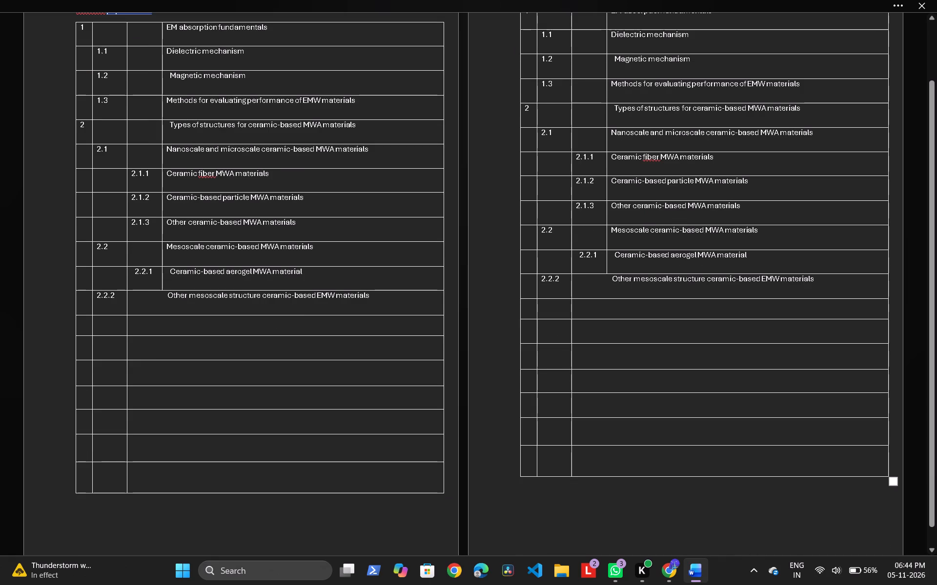
pyautogui.moveTo(822, 286); pyautogui.dragTo(543, 281)
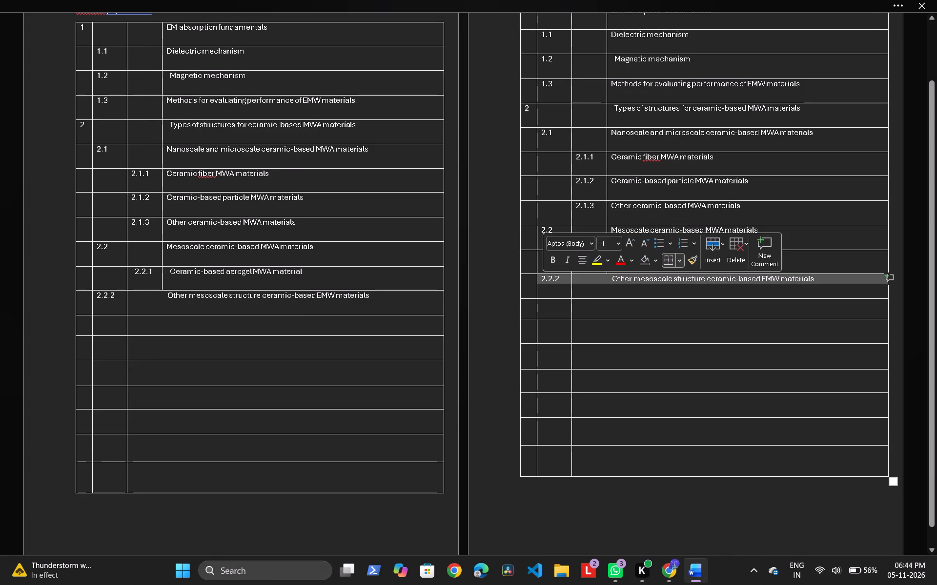
pyautogui.press('Delete')
pyautogui.moveTo(771, 253); pyautogui.dragTo(559, 256)
pyautogui.press('Delete')
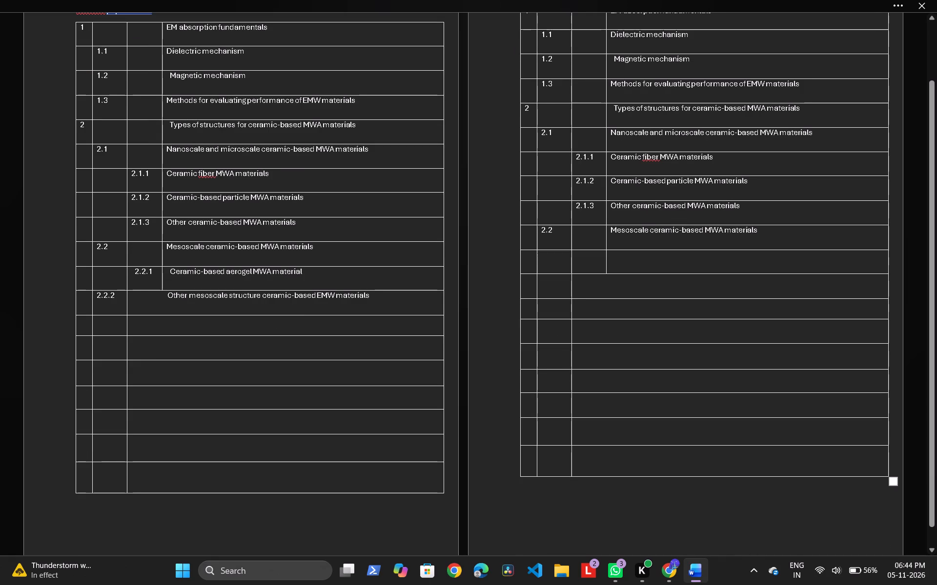
pyautogui.moveTo(775, 230); pyautogui.dragTo(551, 236)
pyautogui.press('Delete')
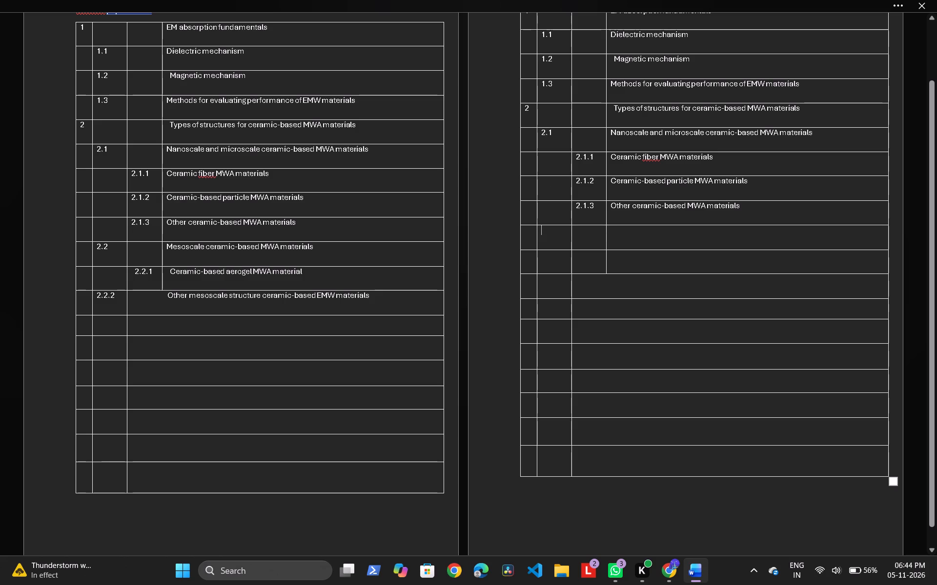
pyautogui.moveTo(779, 216); pyautogui.dragTo(526, 220)
pyautogui.press('Delete')
pyautogui.moveTo(759, 180); pyautogui.dragTo(641, 182)
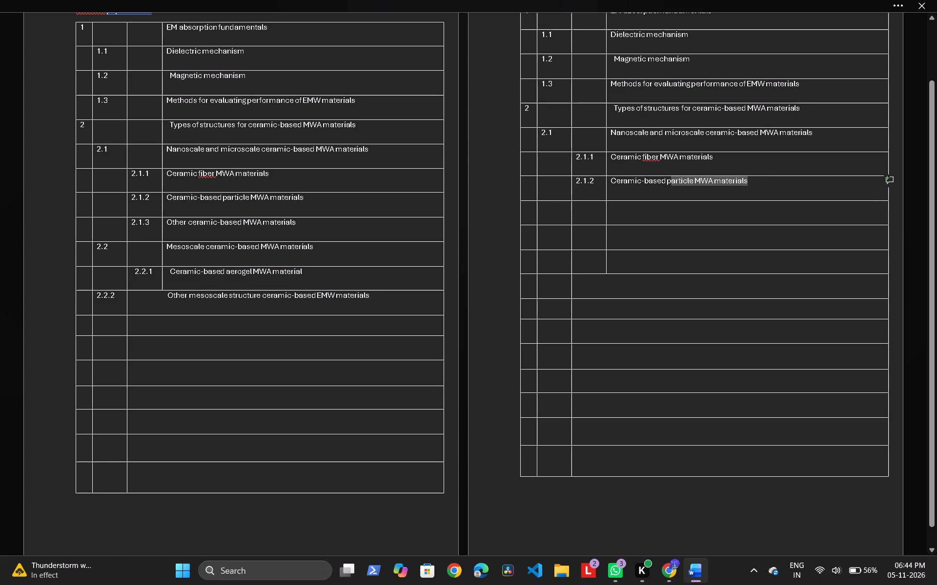
pyautogui.moveTo(641, 182); pyautogui.dragTo(564, 182)
pyautogui.press('Delete')
pyautogui.moveTo(730, 163); pyautogui.dragTo(554, 166)
pyautogui.press('Delete')
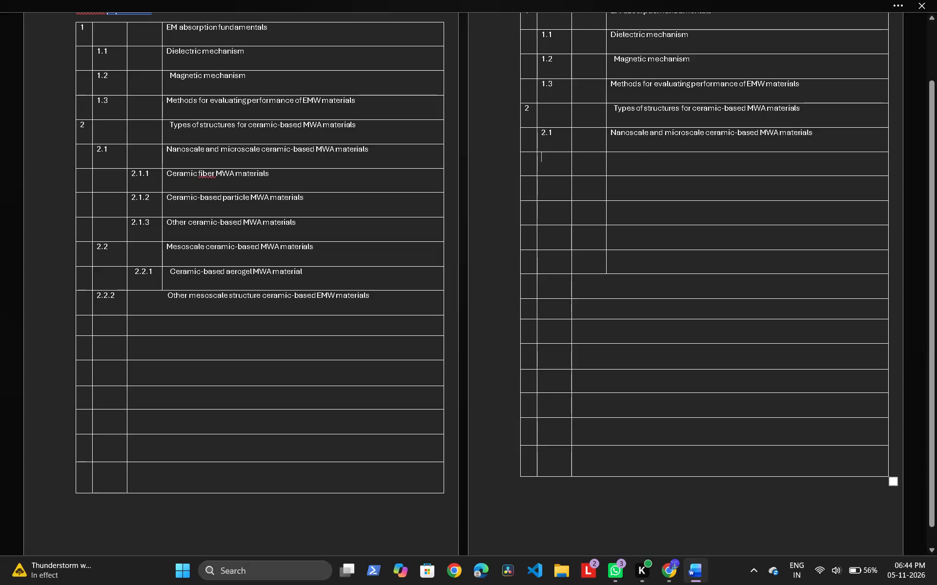
# Clear the numbers and titles from rows 2.1 up to 1 in the second page's table, keeping the empty rows.
pyautogui.moveTo(819, 136); pyautogui.dragTo(558, 138)
pyautogui.press('Delete')
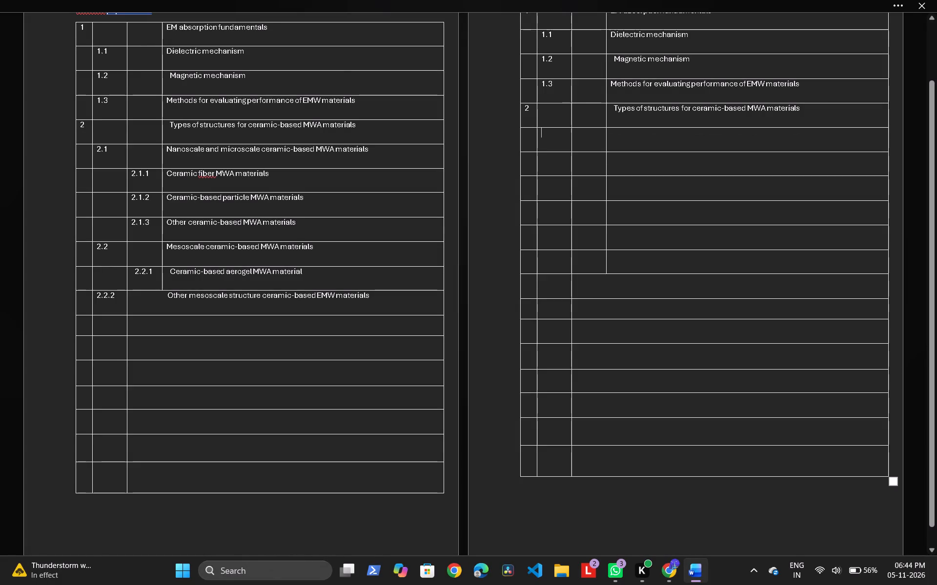
pyautogui.moveTo(816, 114); pyautogui.dragTo(530, 119)
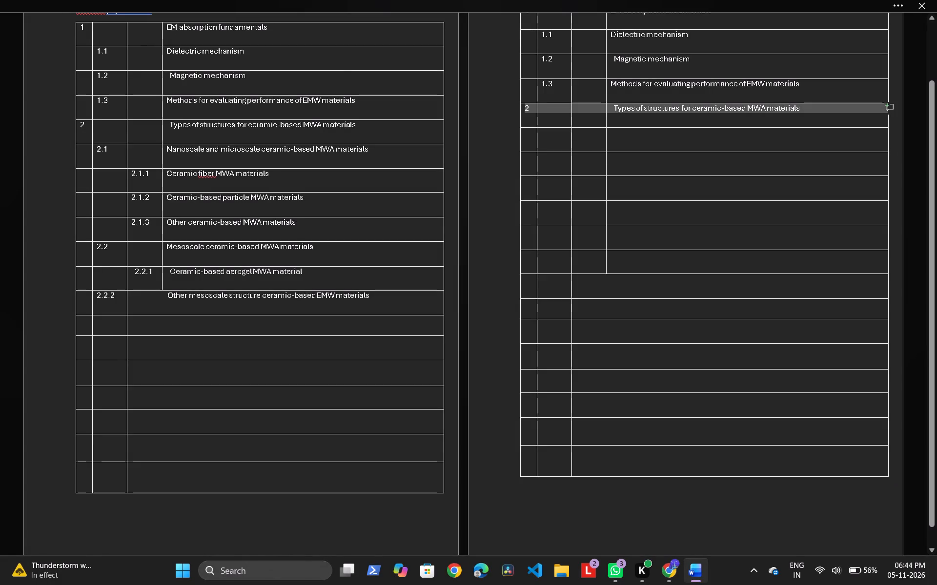
pyautogui.moveTo(530, 119); pyautogui.dragTo(530, 119)
pyautogui.press('Delete')
pyautogui.moveTo(815, 88); pyautogui.dragTo(550, 83)
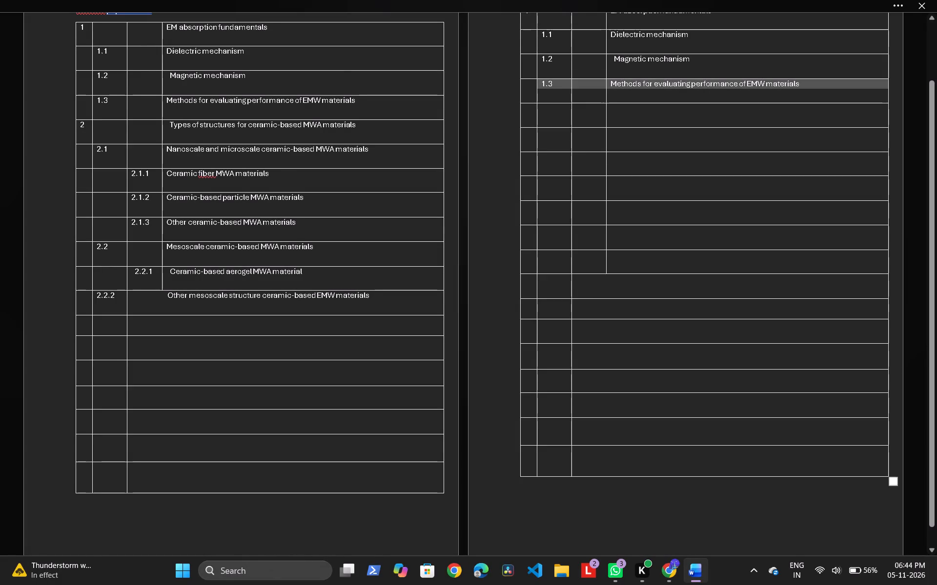
pyautogui.press('Delete')
pyautogui.moveTo(708, 63); pyautogui.dragTo(541, 59)
pyautogui.press('Delete')
pyautogui.moveTo(694, 40); pyautogui.dragTo(529, 34)
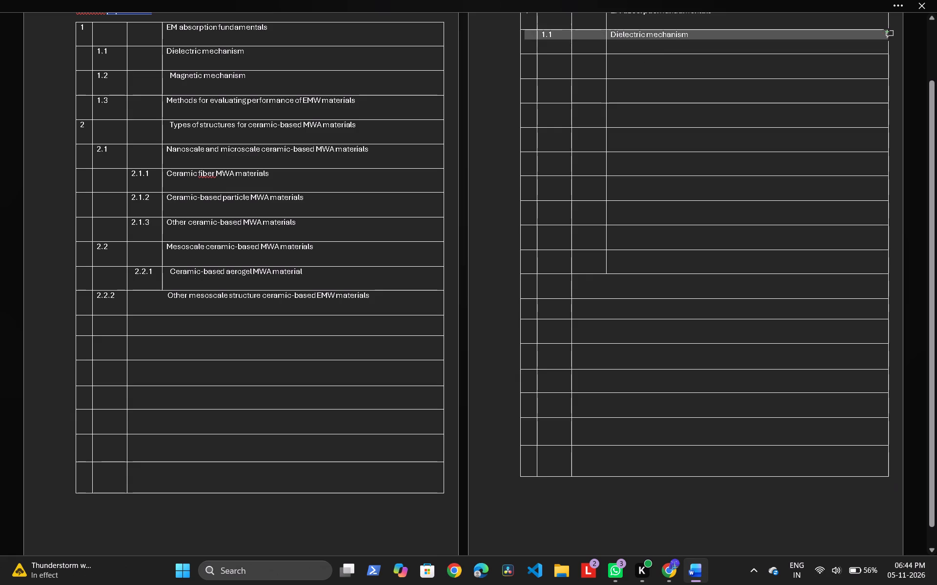
pyautogui.moveTo(529, 34); pyautogui.dragTo(528, 34)
pyautogui.press('Delete')
pyautogui.scroll(2, 719, 118)
pyautogui.moveTo(719, 73); pyautogui.dragTo(557, 73)
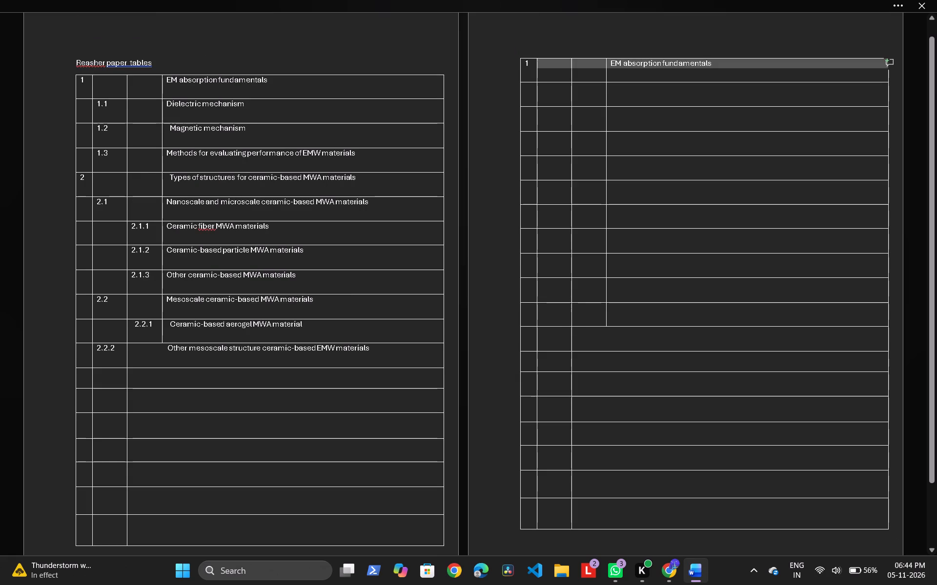
pyautogui.moveTo(557, 73); pyautogui.dragTo(530, 67)
pyautogui.press('Delete')
# Insert nine blank pages between the first page's heading table and the emptied table.
pyautogui.scroll(-9, 574, 175)
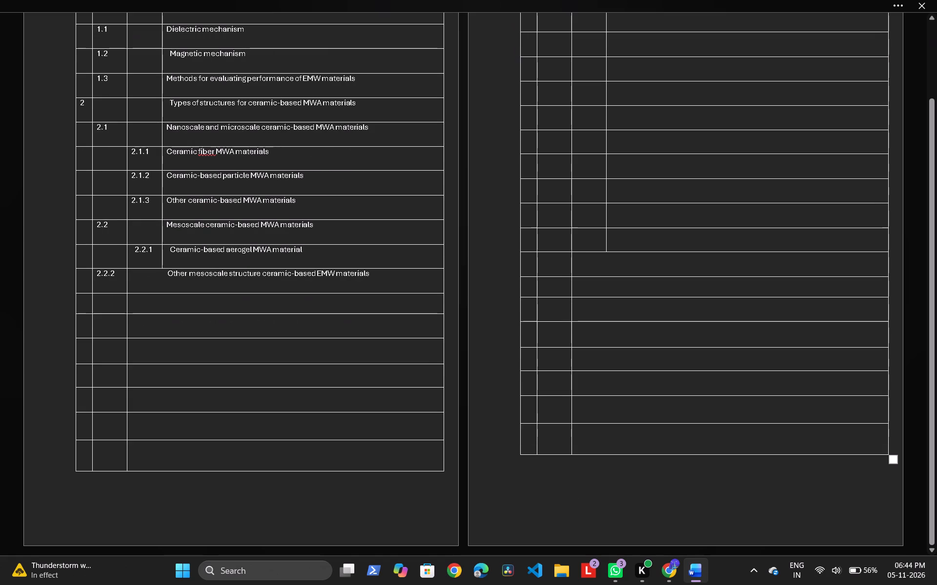
pyautogui.scroll(-3, 575, 188)
pyautogui.click(563, 0)
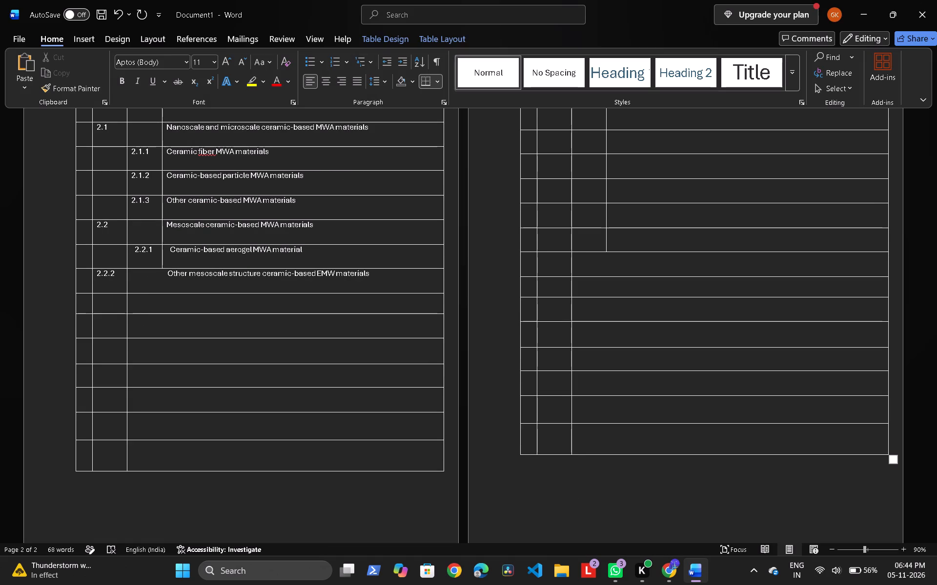
pyautogui.click(81, 35)
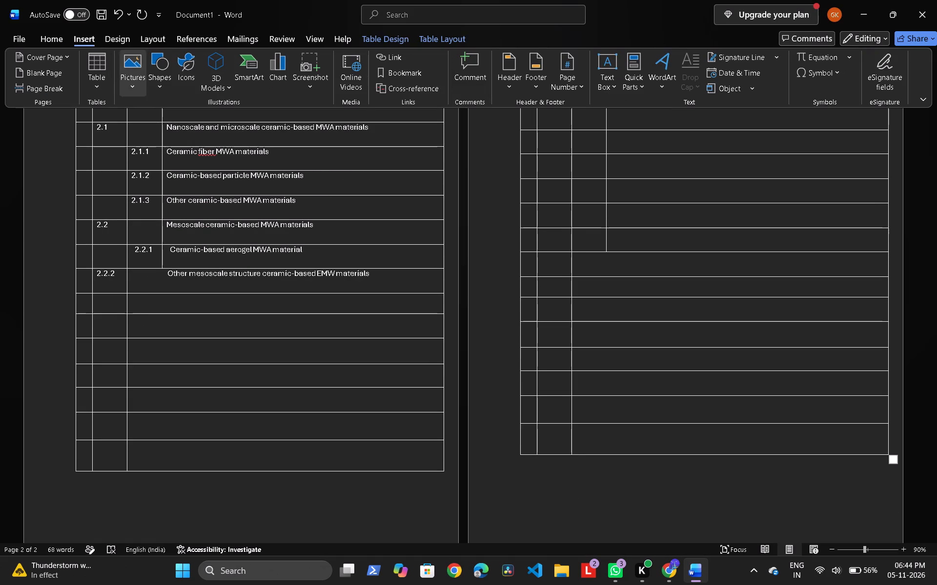
pyautogui.click(41, 69)
pyautogui.click(41, 69)
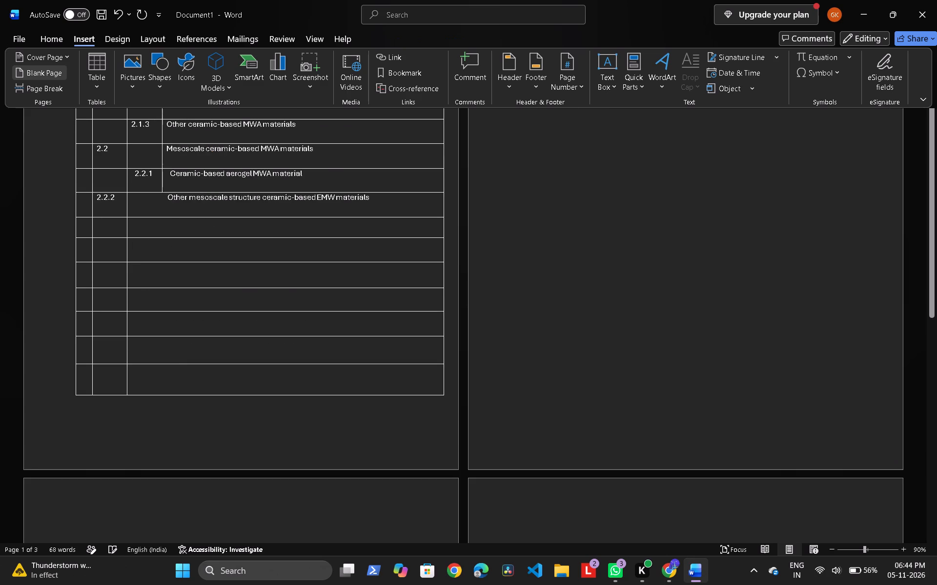
pyautogui.tripleClick(41, 69)
pyautogui.doubleClick(41, 69)
pyautogui.doubleClick(41, 69)
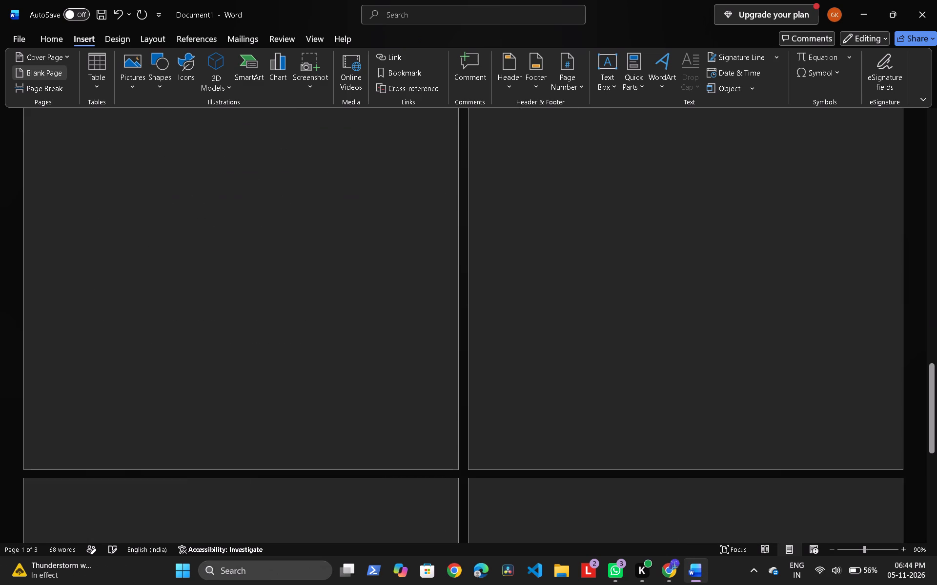
# Look through the document from the first page's table past the blank pages to the emptied table on the last page.
pyautogui.scroll(4, 382, 336)
pyautogui.scroll(20, 382, 336)
pyautogui.scroll(11, 382, 336)
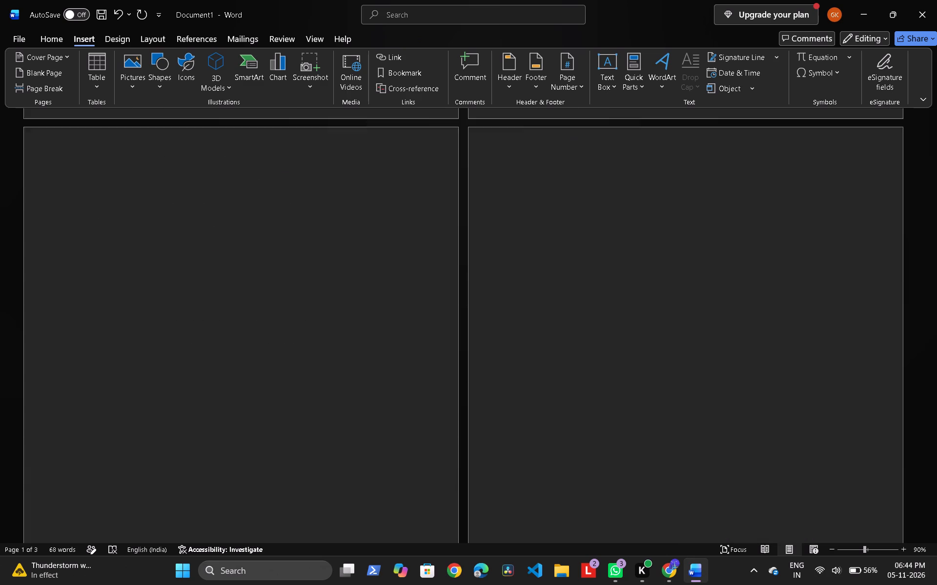
pyautogui.scroll(20, 382, 336)
pyautogui.scroll(20, 382, 336)
pyautogui.scroll(15, 382, 336)
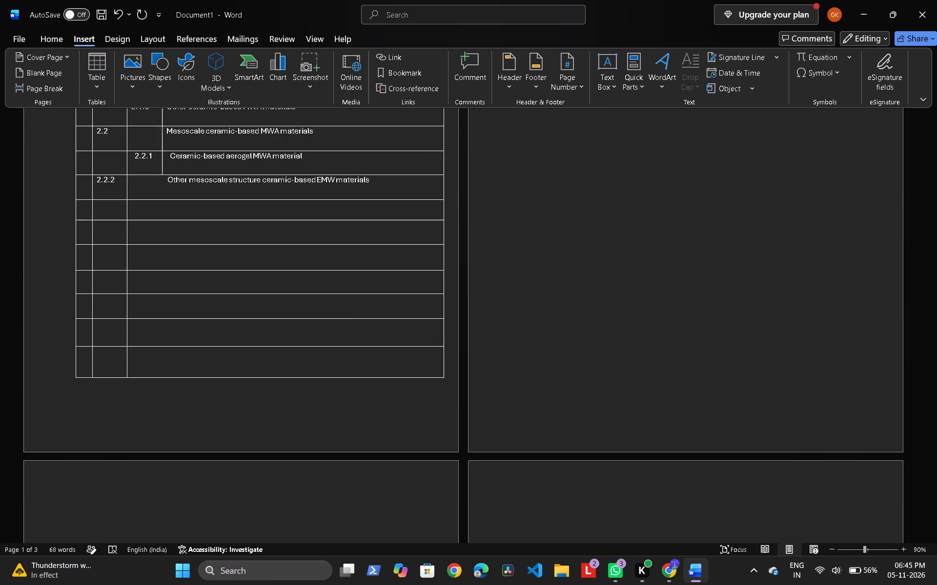
pyautogui.scroll(20, 382, 336)
pyautogui.scroll(3, 382, 336)
pyautogui.scroll(1, 184, 298)
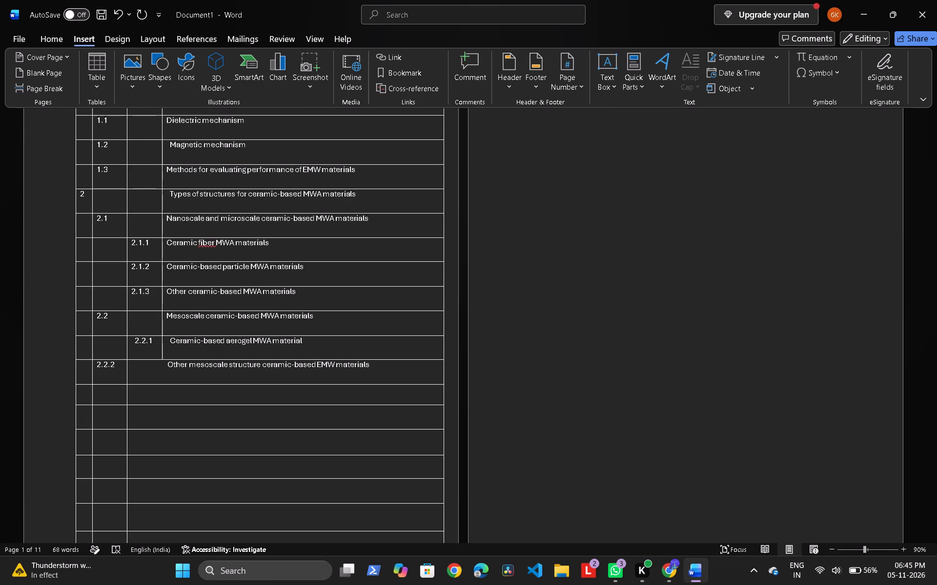
pyautogui.scroll(7, 184, 298)
pyautogui.moveTo(61, 114); pyautogui.dragTo(113, 176)
pyautogui.scroll(1, 238, 227)
pyautogui.scroll(-20, 311, 275)
pyautogui.scroll(-1, 311, 275)
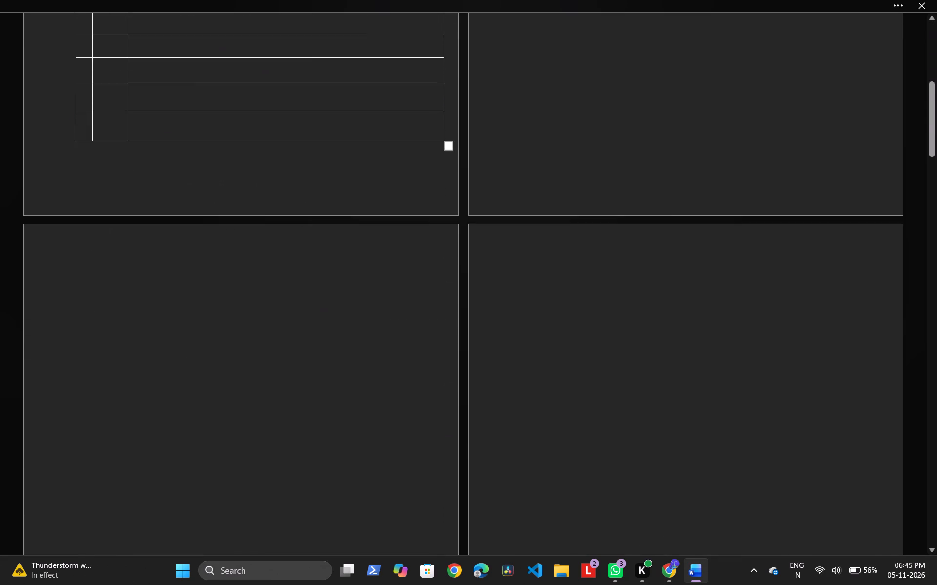
pyautogui.scroll(-12, 322, 288)
pyautogui.moveTo(936, 186); pyautogui.dragTo(936, 530)
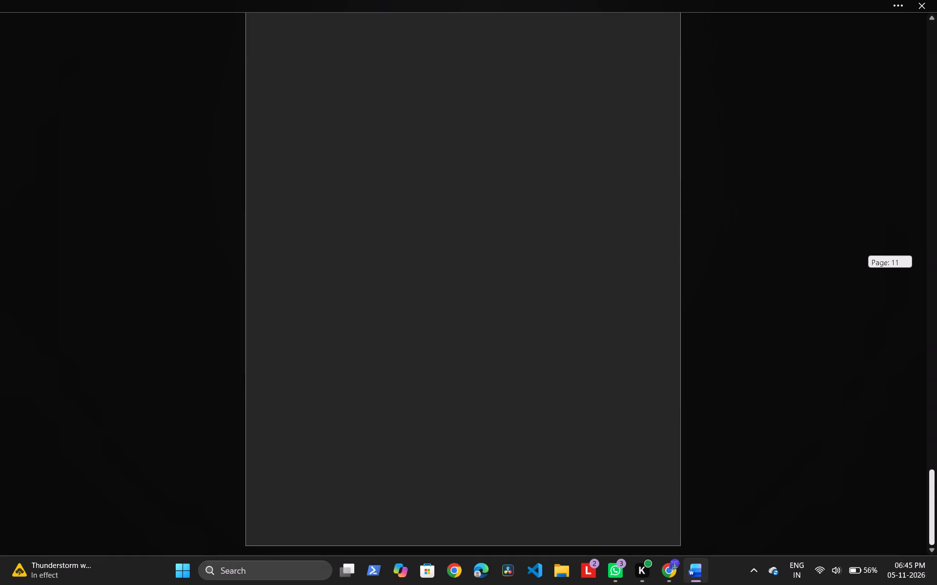
pyautogui.moveTo(936, 530); pyautogui.dragTo(934, 516)
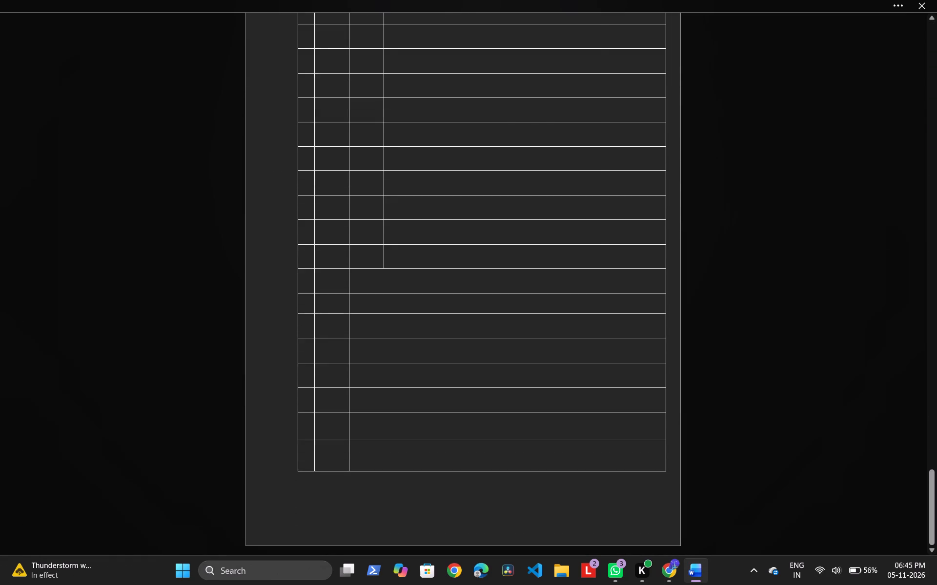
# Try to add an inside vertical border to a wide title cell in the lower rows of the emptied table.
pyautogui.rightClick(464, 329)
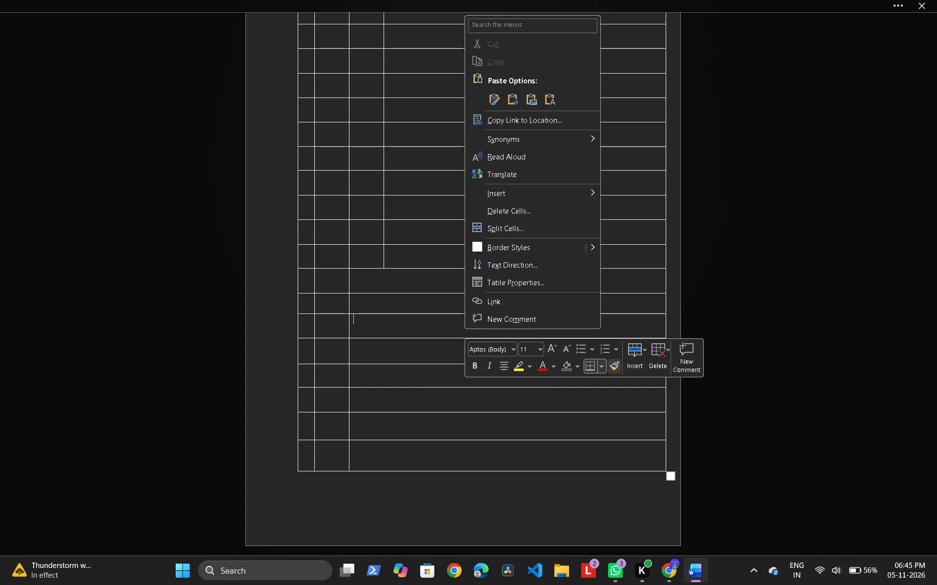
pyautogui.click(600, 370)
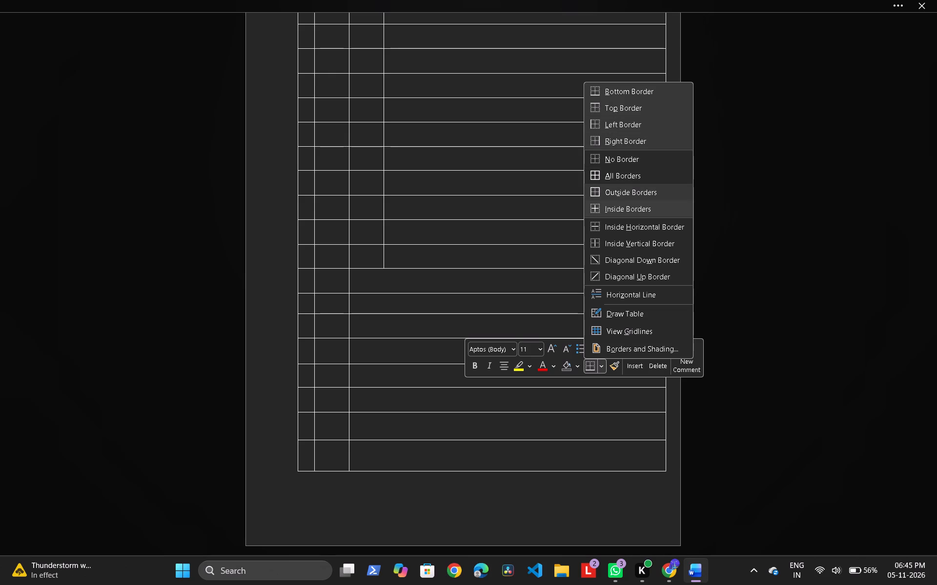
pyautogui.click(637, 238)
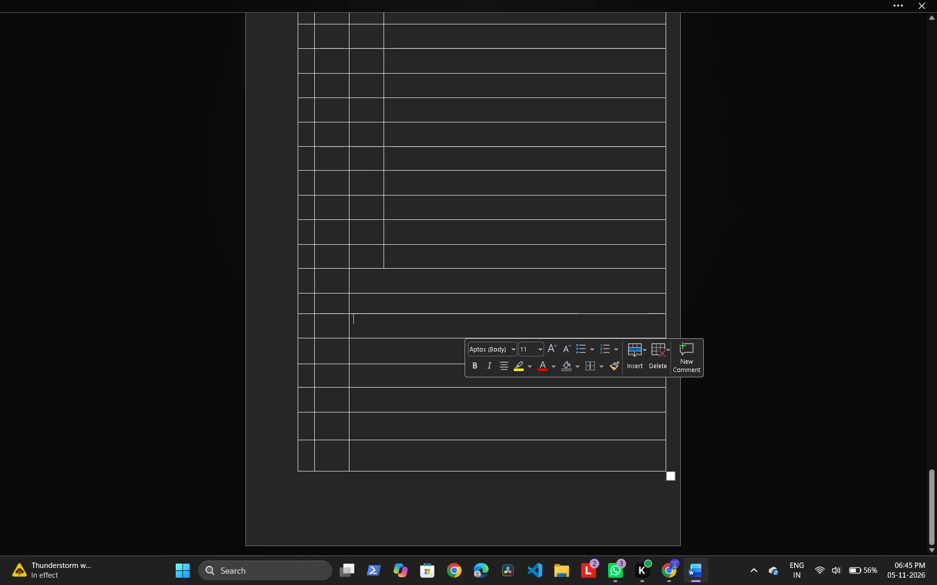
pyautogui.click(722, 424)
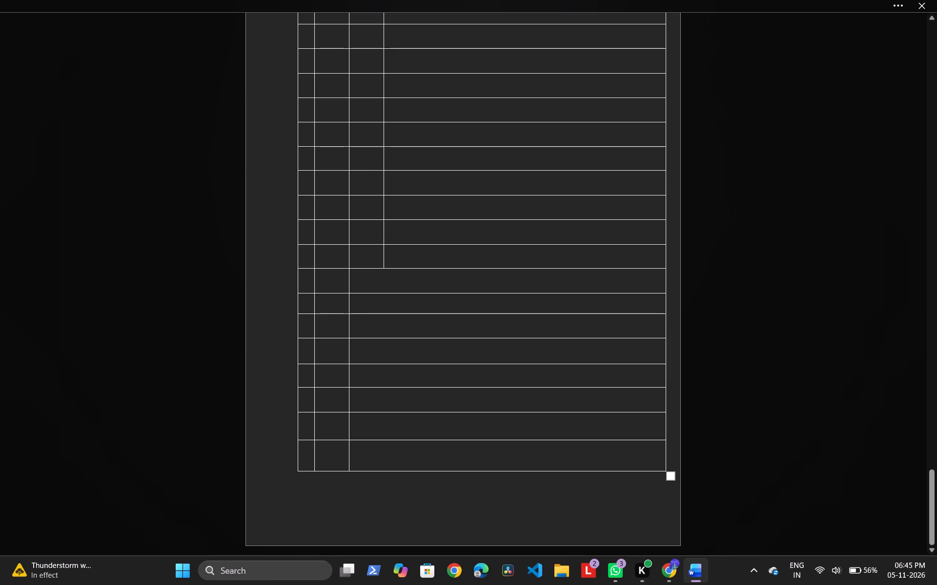
# Insert a column to the right of the wide title cells in the emptied table.
pyautogui.click(386, 277)
pyautogui.rightClick(387, 287)
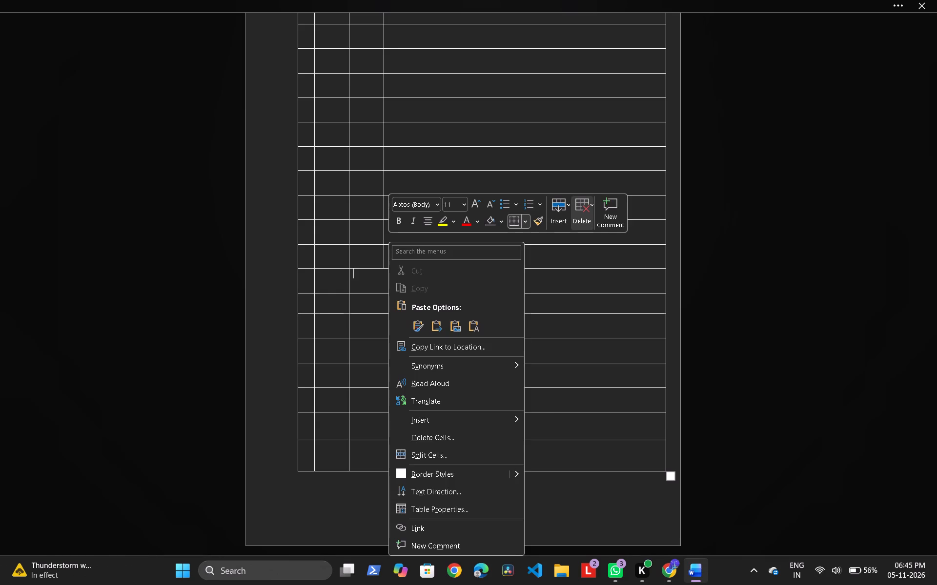
pyautogui.click(570, 201)
pyautogui.click(566, 201)
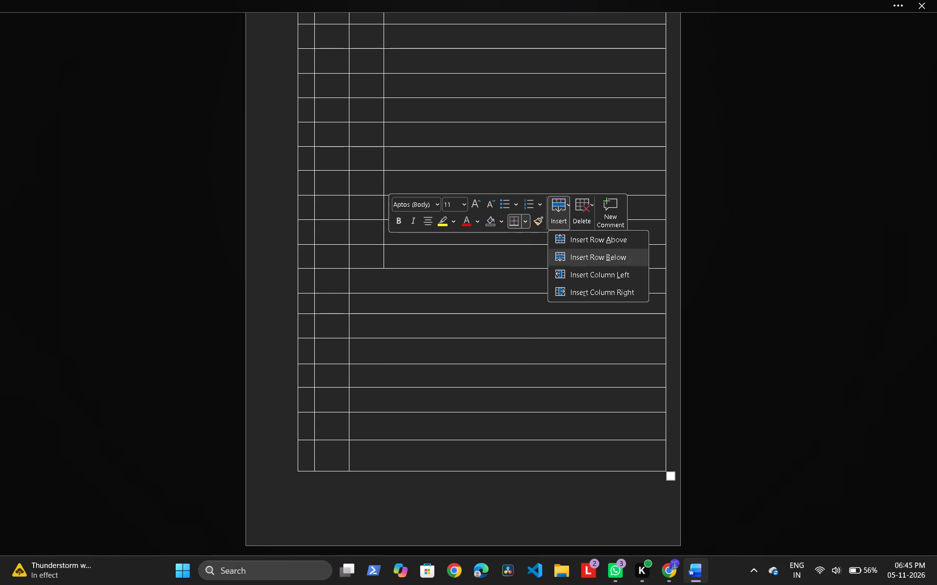
pyautogui.click(585, 288)
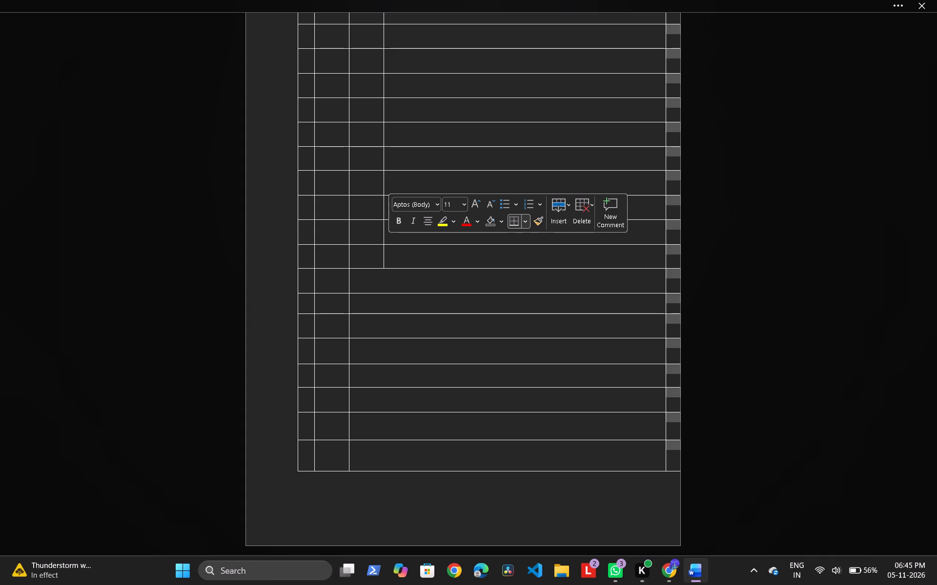
pyautogui.moveTo(666, 299); pyautogui.dragTo(584, 299)
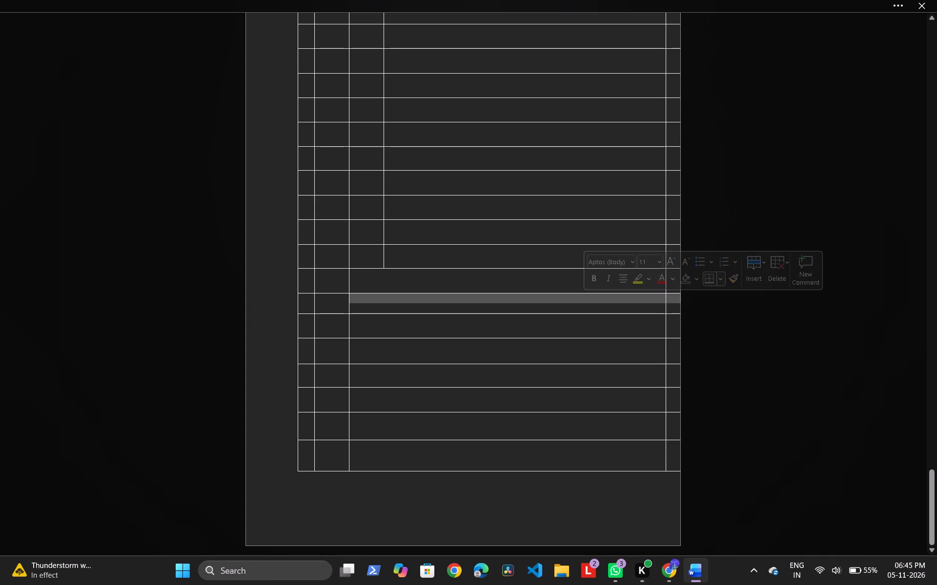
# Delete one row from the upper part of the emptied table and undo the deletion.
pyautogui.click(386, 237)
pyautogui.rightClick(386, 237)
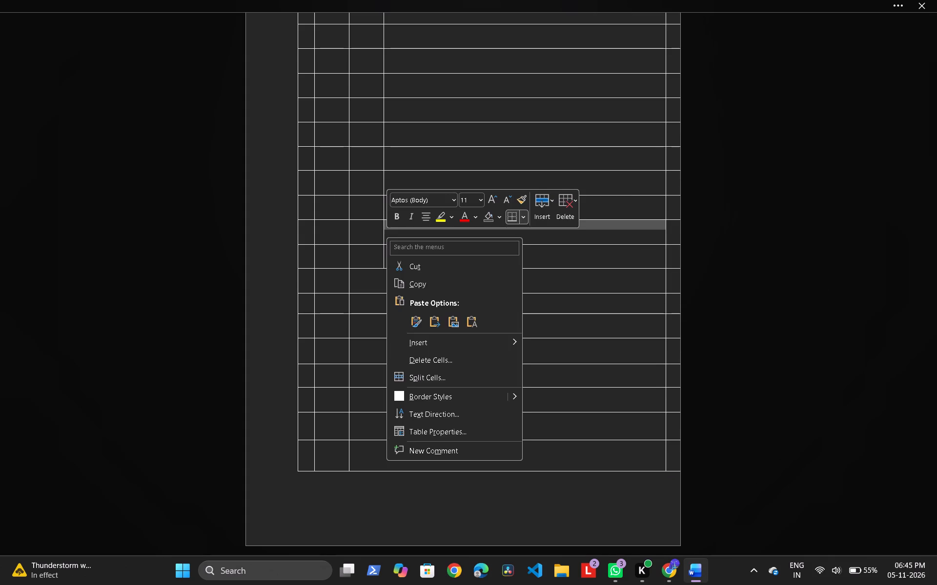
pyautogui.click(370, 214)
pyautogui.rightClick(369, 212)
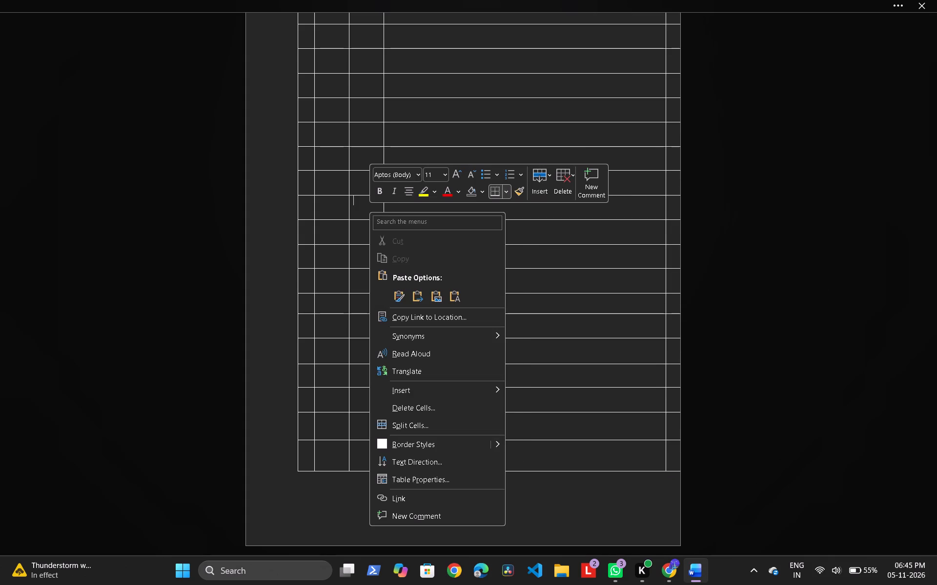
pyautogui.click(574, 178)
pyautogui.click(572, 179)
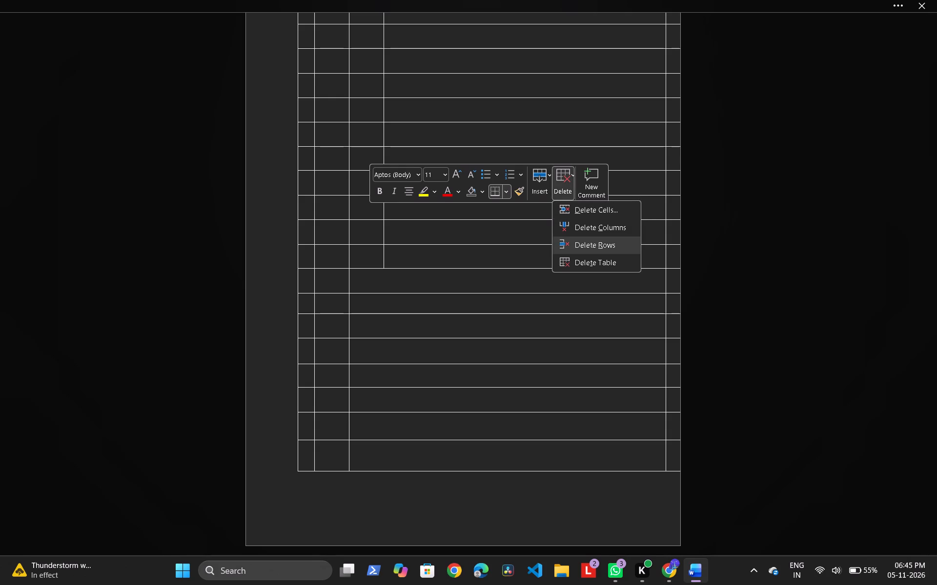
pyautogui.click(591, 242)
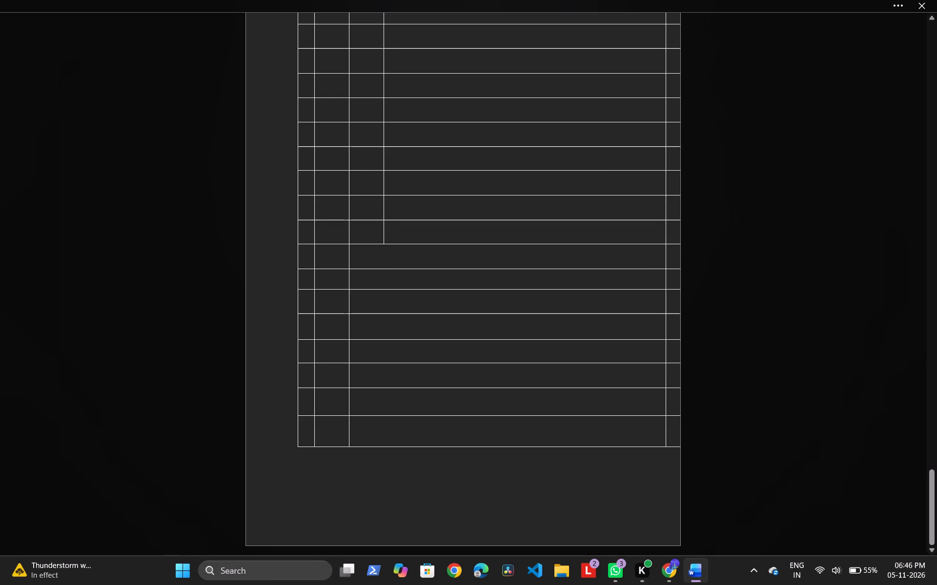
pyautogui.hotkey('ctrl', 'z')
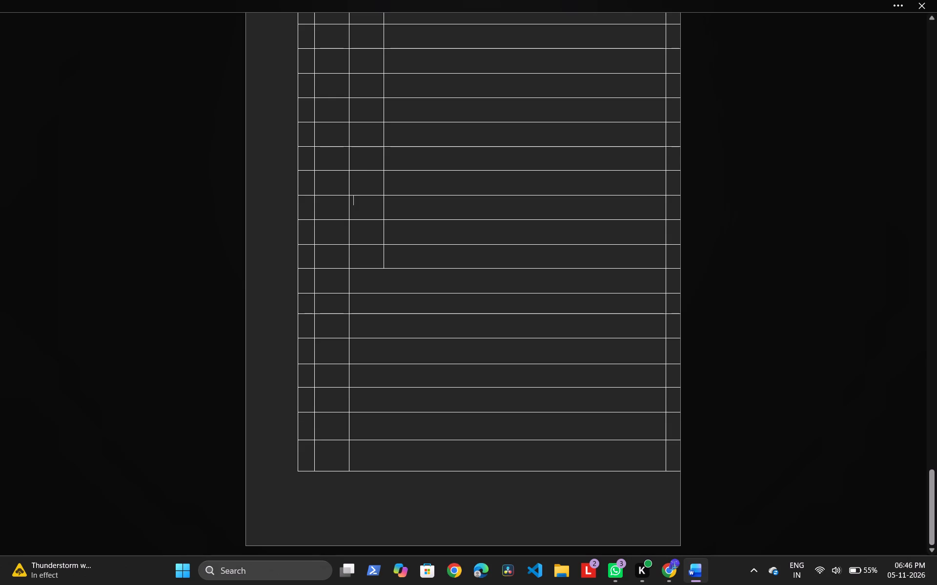
# Delete the table column that contains the narrow third cells of the upper rows.
pyautogui.rightClick(372, 211)
pyautogui.rightClick(372, 211)
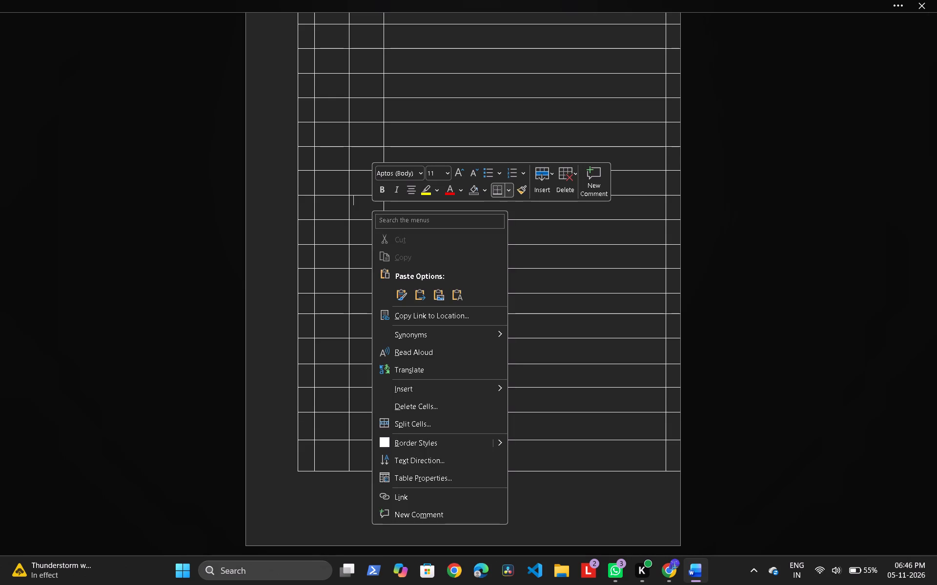
pyautogui.click(574, 170)
pyautogui.click(582, 231)
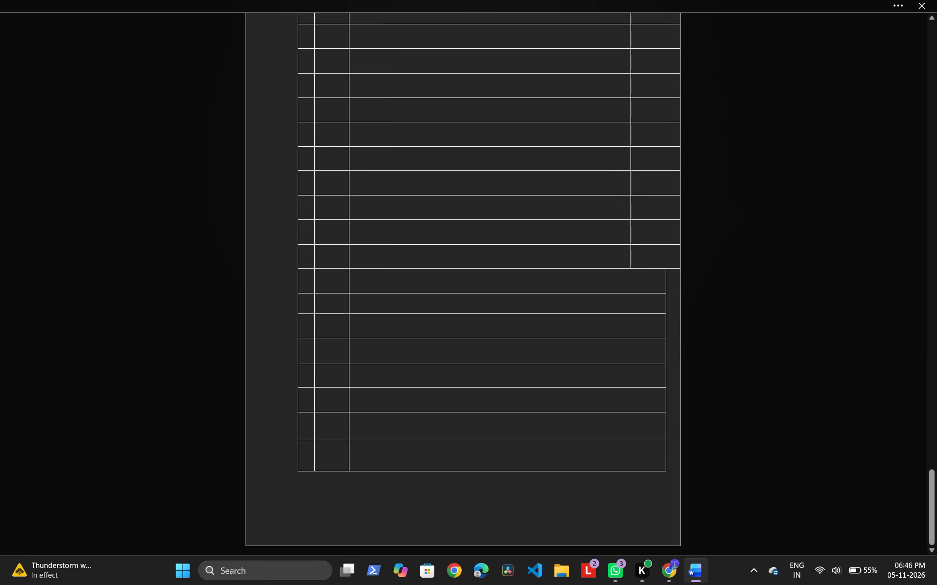
# Narrow the third column of the upper rows to slightly wider than the second column.
pyautogui.moveTo(630, 203); pyautogui.dragTo(422, 208)
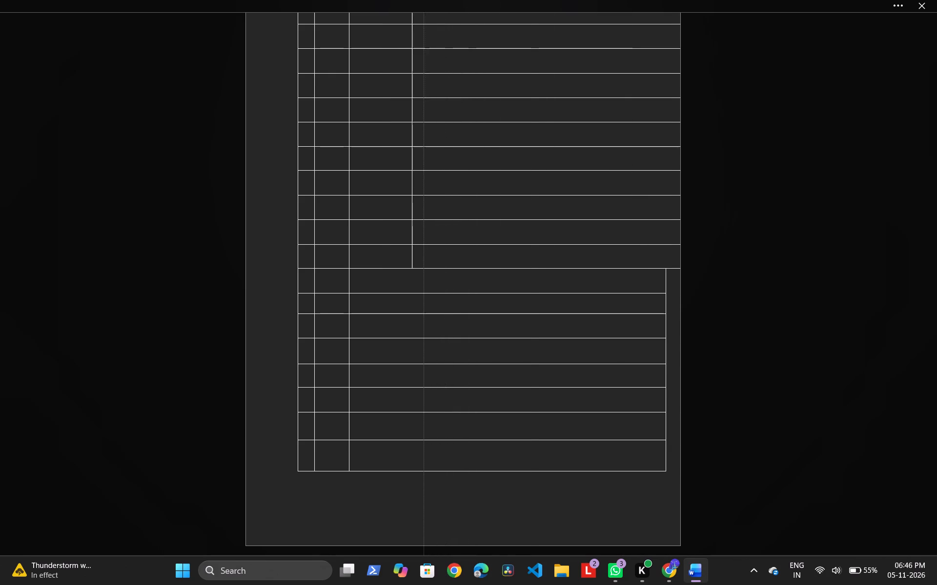
pyautogui.moveTo(422, 208); pyautogui.dragTo(403, 211)
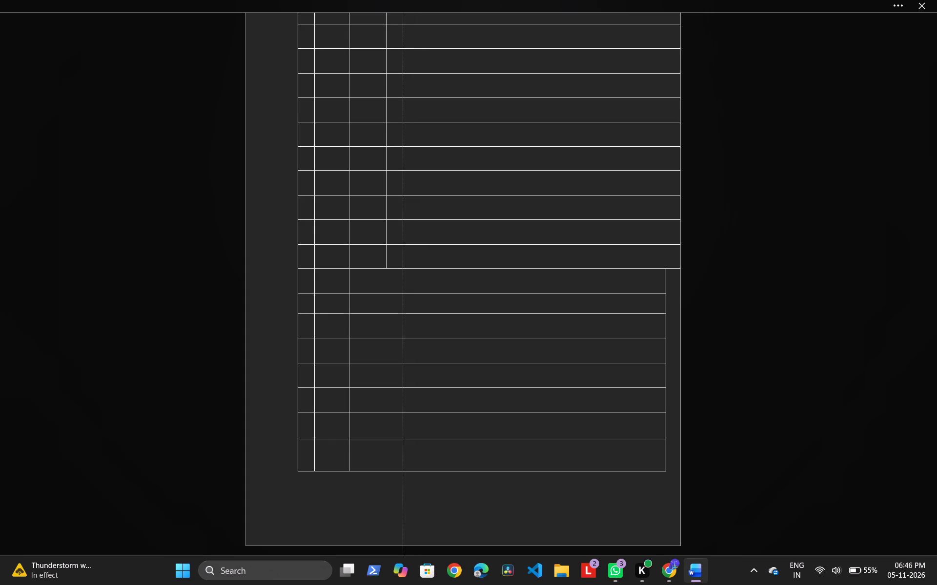
pyautogui.moveTo(403, 211); pyautogui.dragTo(404, 211)
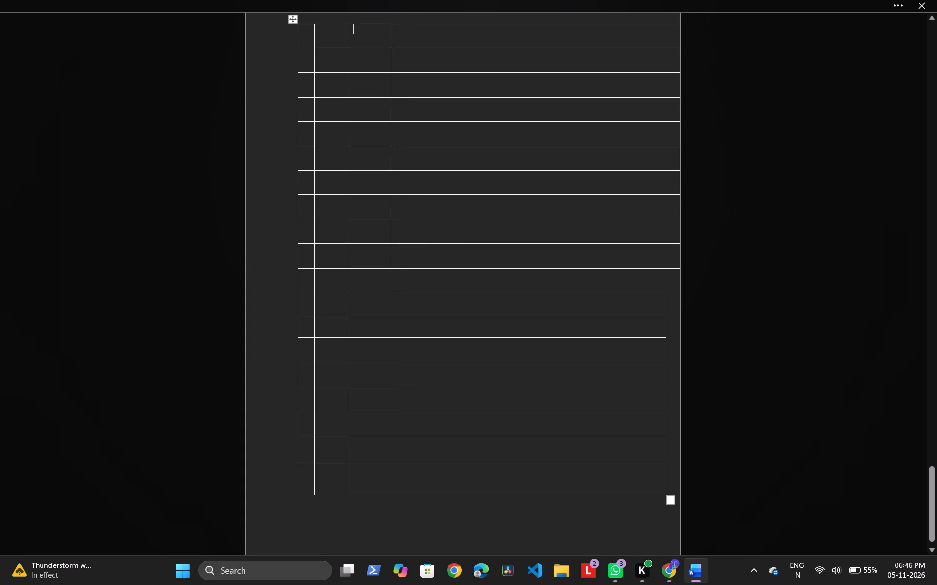
# Shrink the whole emptied table proportionally so that its upper rows fit within the page width.
pyautogui.moveTo(667, 365); pyautogui.dragTo(644, 363)
pyautogui.scroll(-2, 580, 262)
pyautogui.scroll(3, 571, 255)
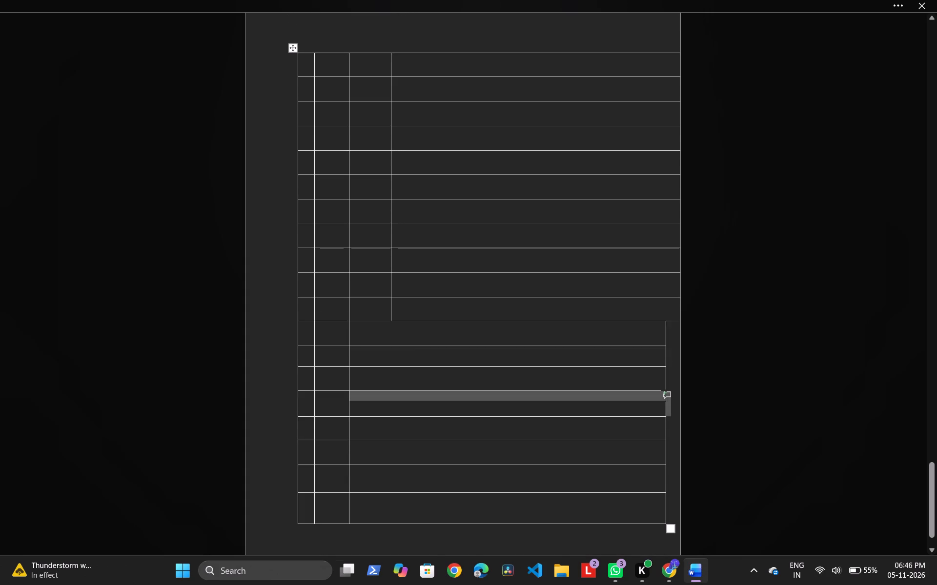
pyautogui.moveTo(279, 249); pyautogui.dragTo(239, 244)
pyautogui.click(663, 225)
pyautogui.scroll(-2, 663, 225)
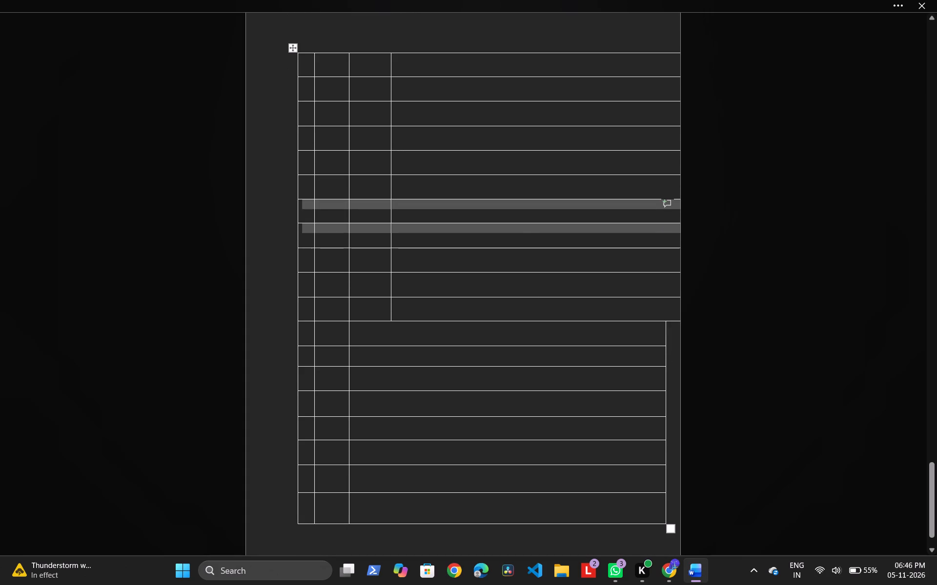
pyautogui.moveTo(669, 501); pyautogui.dragTo(549, 404)
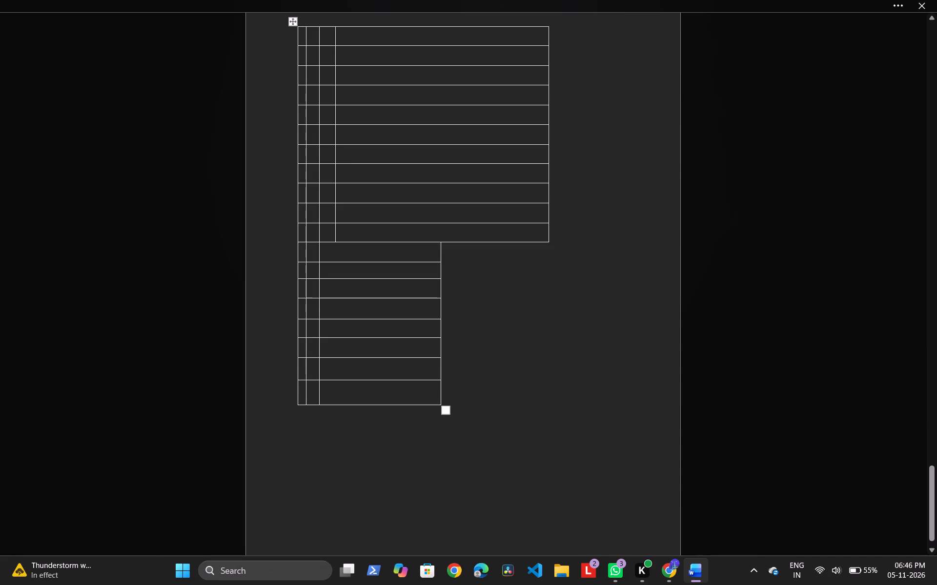
# Widen the third cells of the lower rows, leaving their outer edge short of the upper rows' edge.
pyautogui.moveTo(439, 297); pyautogui.dragTo(559, 307)
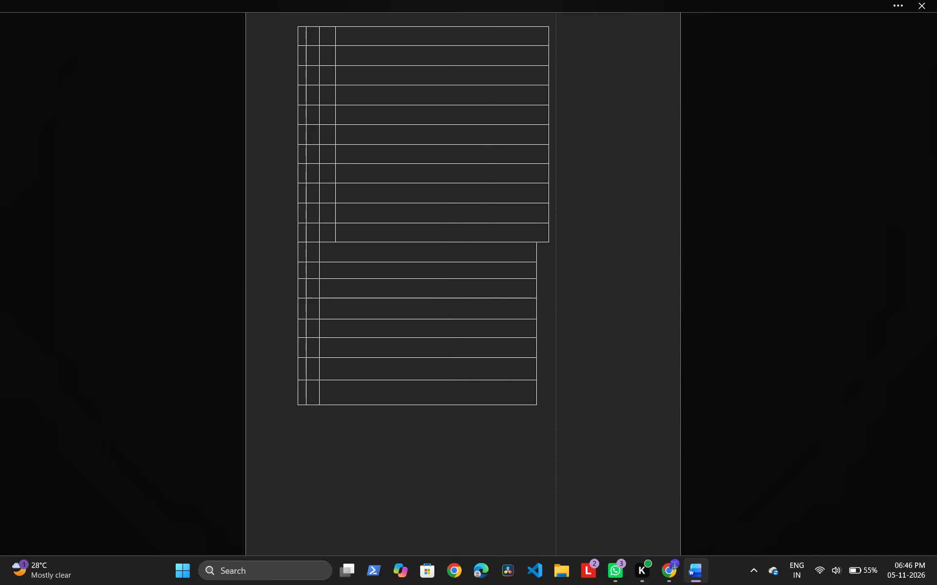
pyautogui.moveTo(559, 307); pyautogui.dragTo(563, 308)
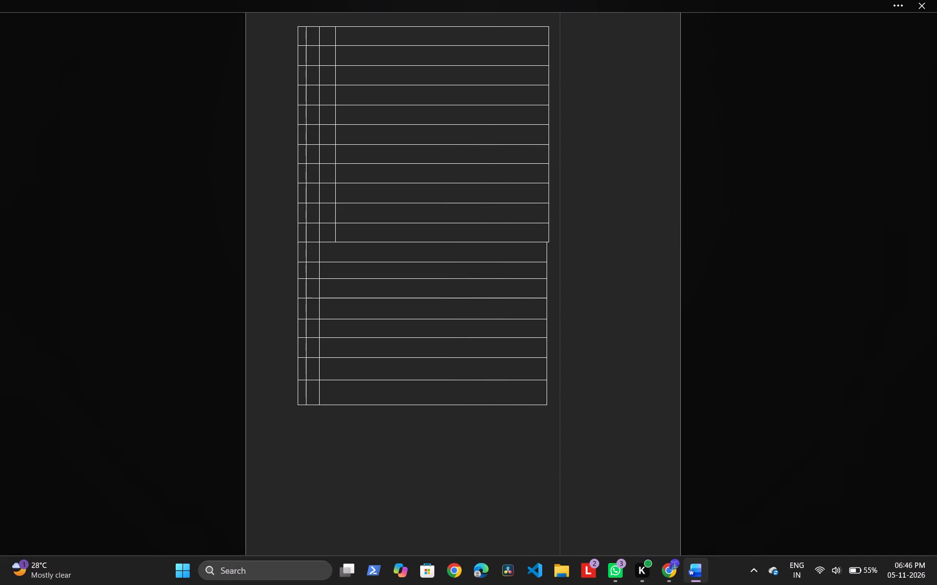
pyautogui.moveTo(563, 308); pyautogui.dragTo(563, 311)
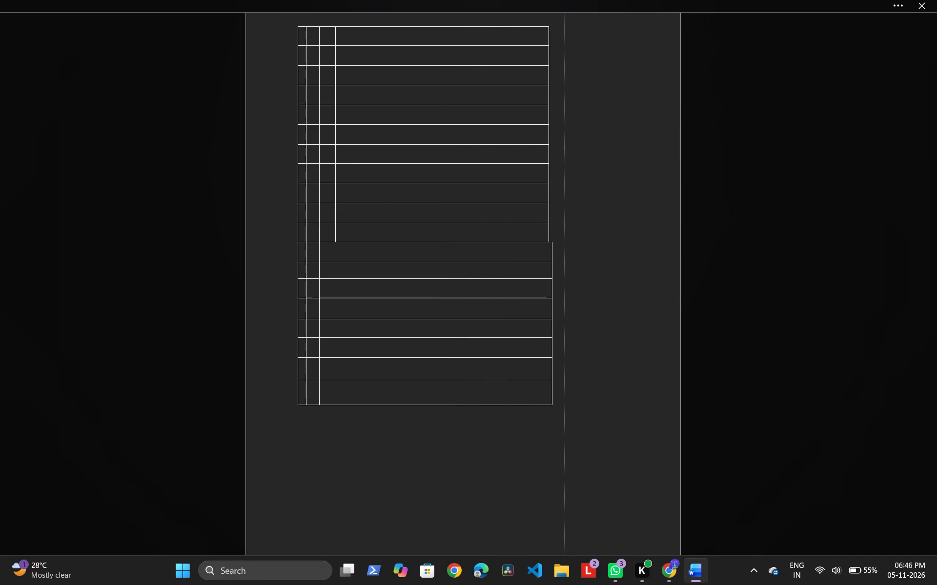
pyautogui.moveTo(563, 311); pyautogui.dragTo(510, 316)
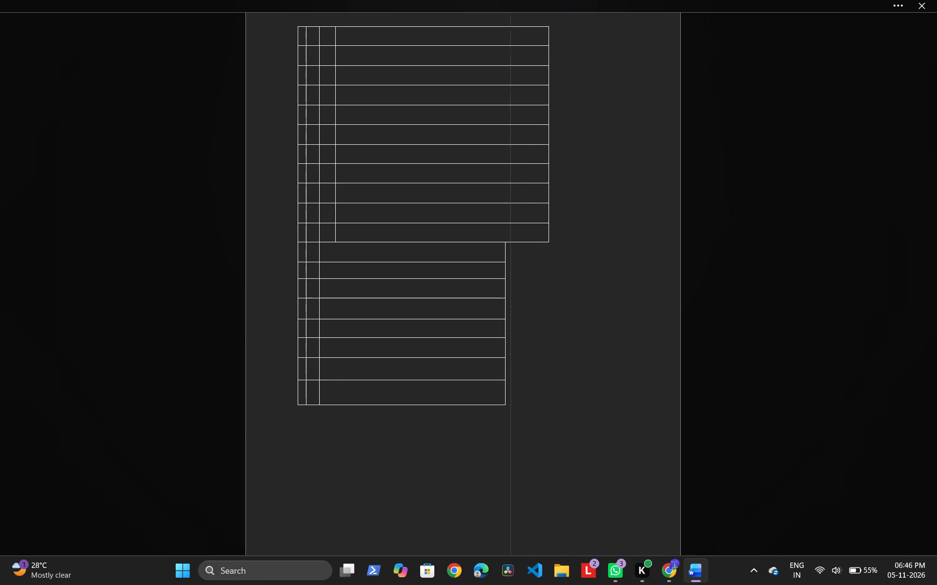
pyautogui.moveTo(510, 316); pyautogui.dragTo(486, 316)
# Insert another column to the right of the lower rows' wide third cells.
pyautogui.rightClick(409, 301)
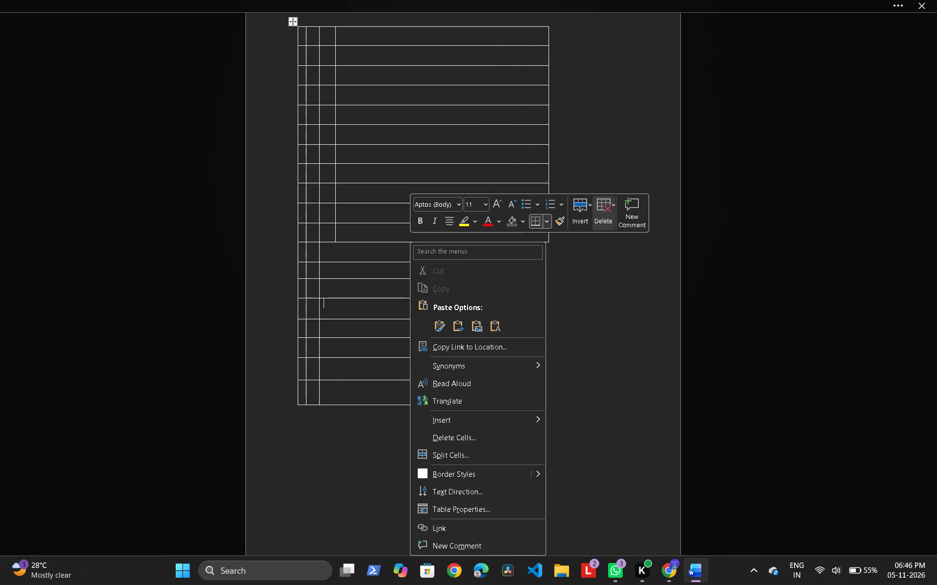
pyautogui.click(594, 205)
pyautogui.click(590, 205)
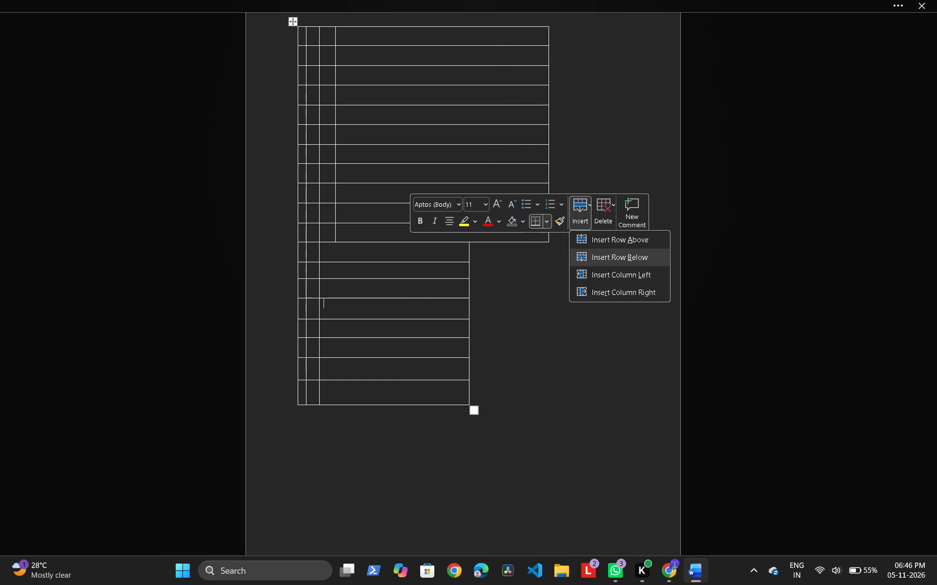
pyautogui.click(621, 286)
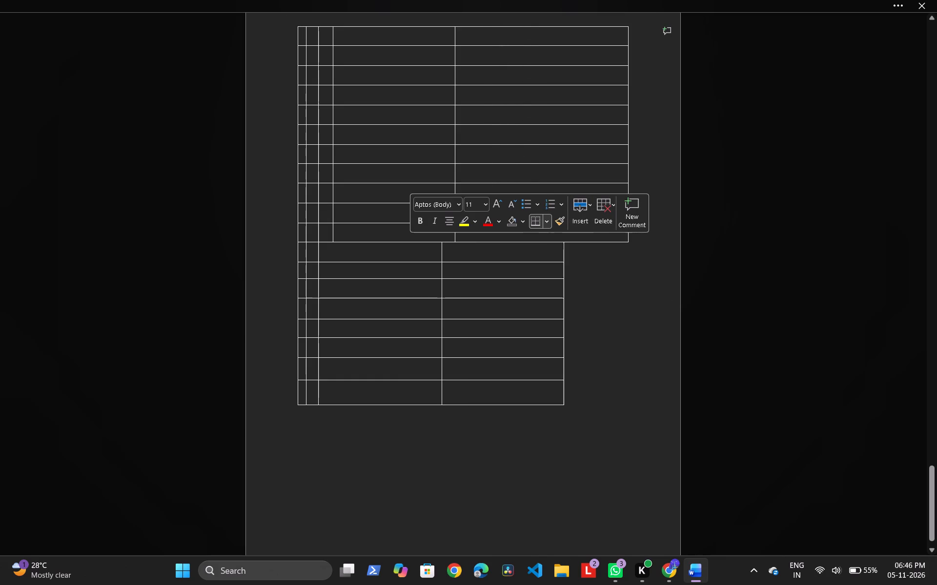
pyautogui.click(608, 330)
# Select the whole table and move it closer to the top of its page.
pyautogui.scroll(2, 607, 330)
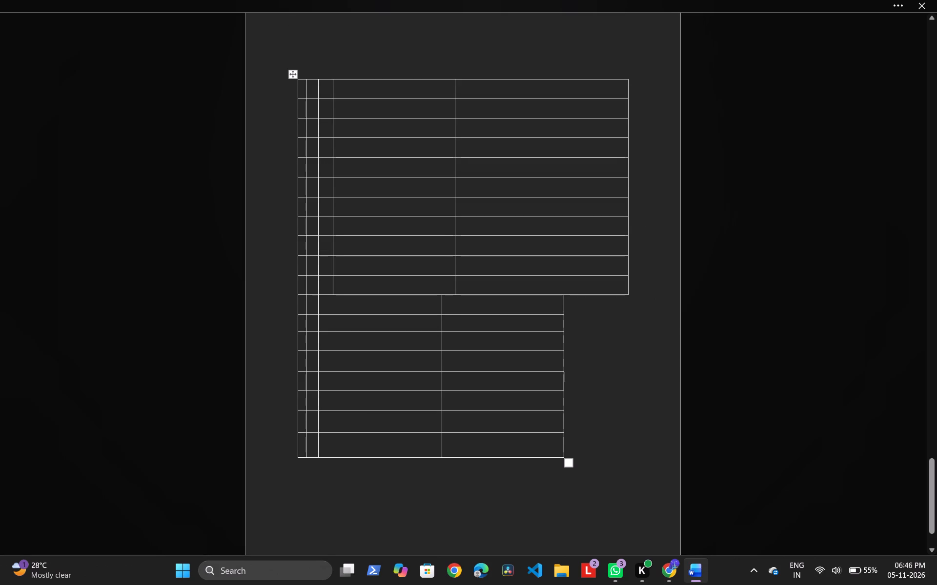
pyautogui.click(570, 461)
pyautogui.moveTo(570, 461); pyautogui.dragTo(570, 476)
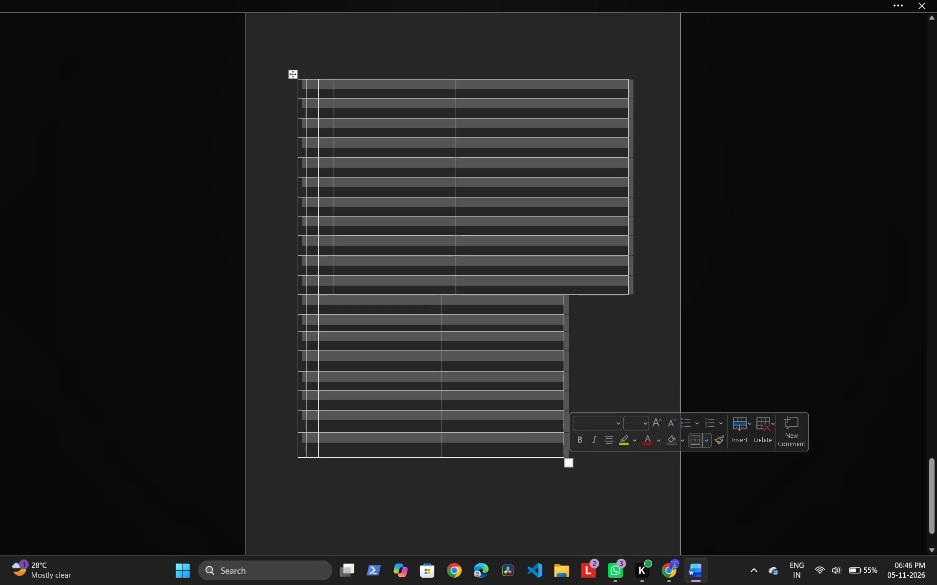
pyautogui.moveTo(570, 476); pyautogui.dragTo(579, 513)
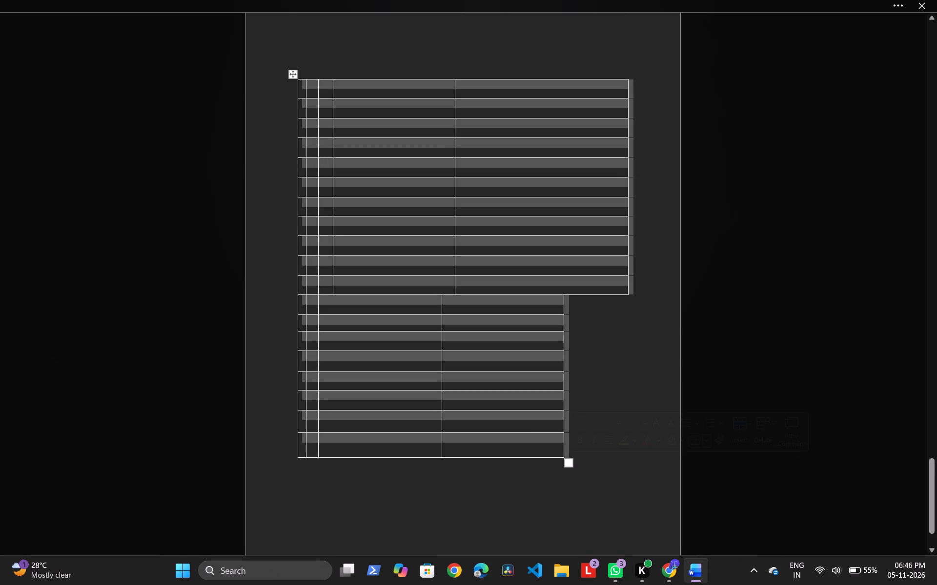
pyautogui.moveTo(290, 70); pyautogui.dragTo(284, 25)
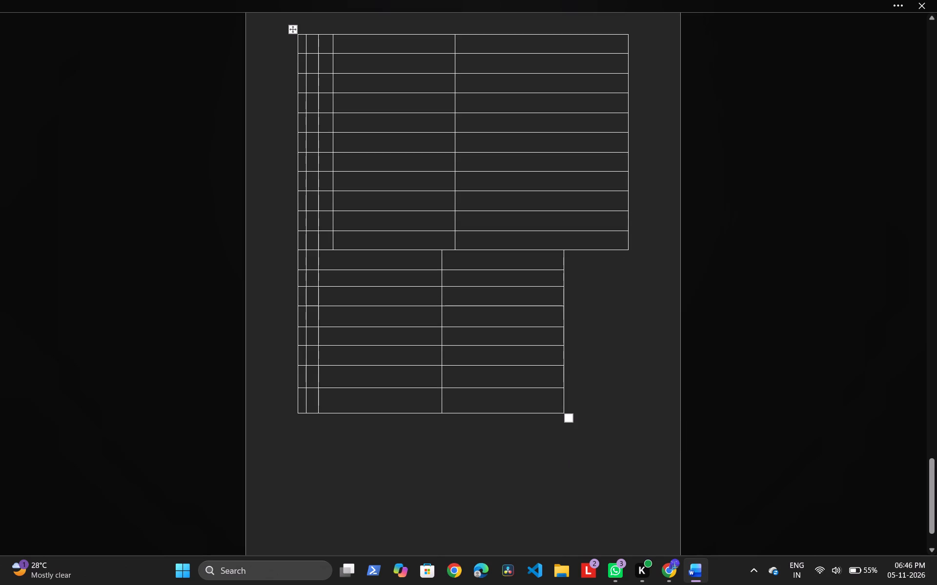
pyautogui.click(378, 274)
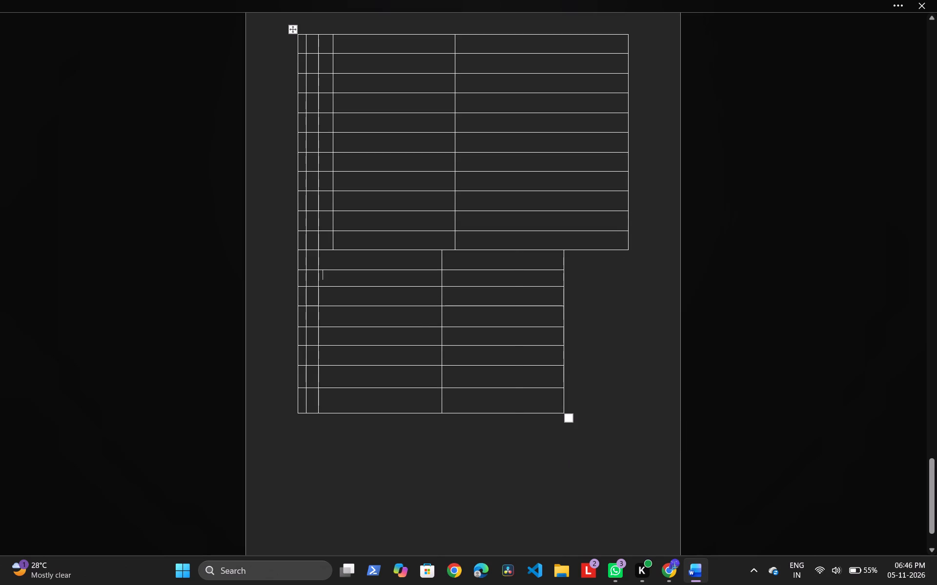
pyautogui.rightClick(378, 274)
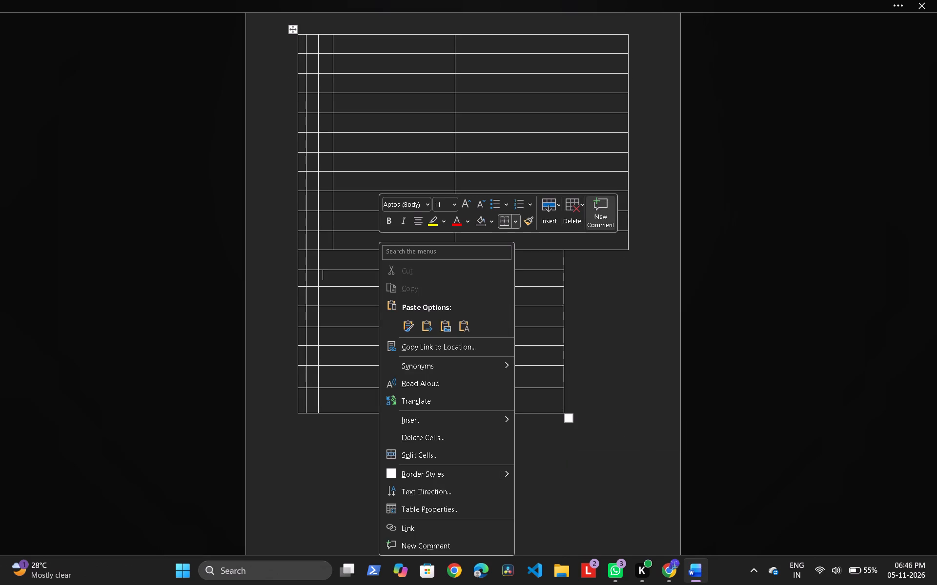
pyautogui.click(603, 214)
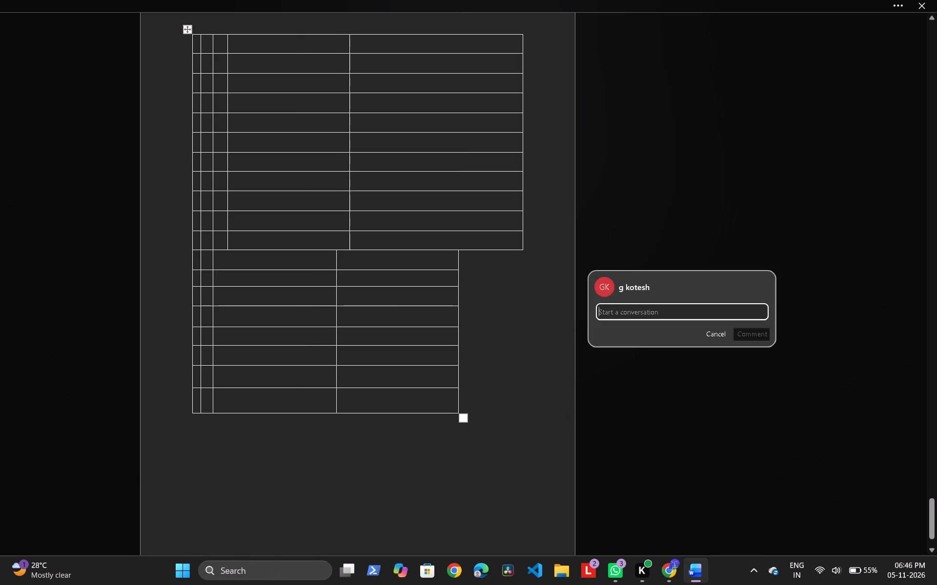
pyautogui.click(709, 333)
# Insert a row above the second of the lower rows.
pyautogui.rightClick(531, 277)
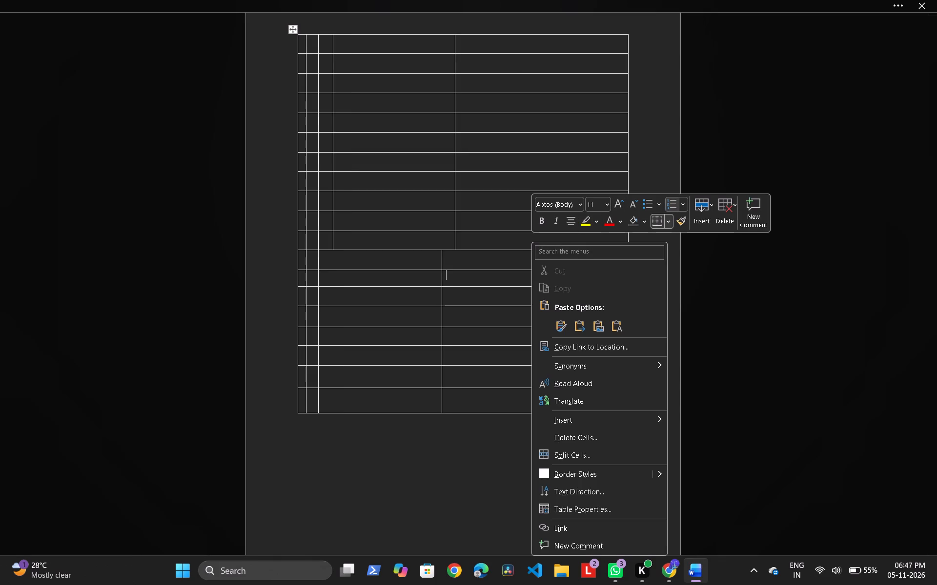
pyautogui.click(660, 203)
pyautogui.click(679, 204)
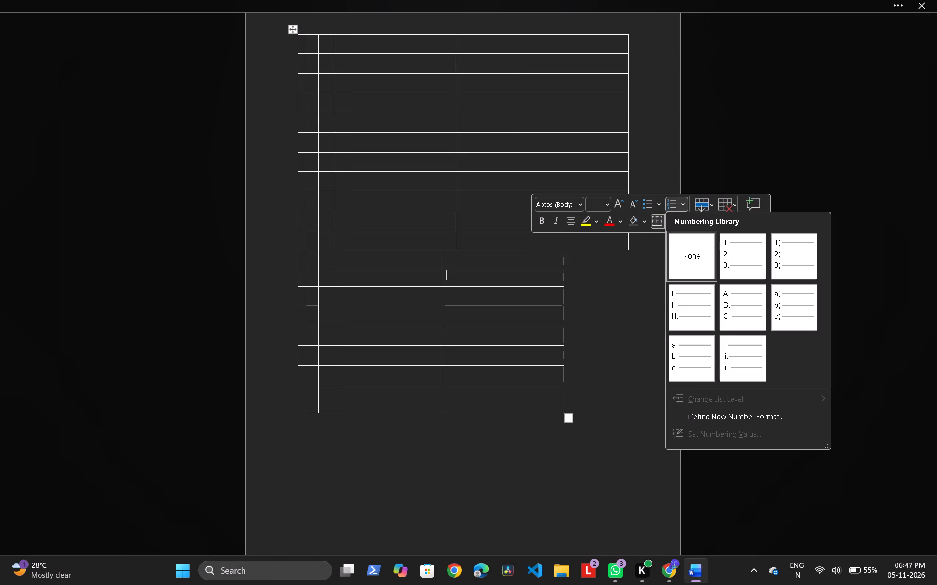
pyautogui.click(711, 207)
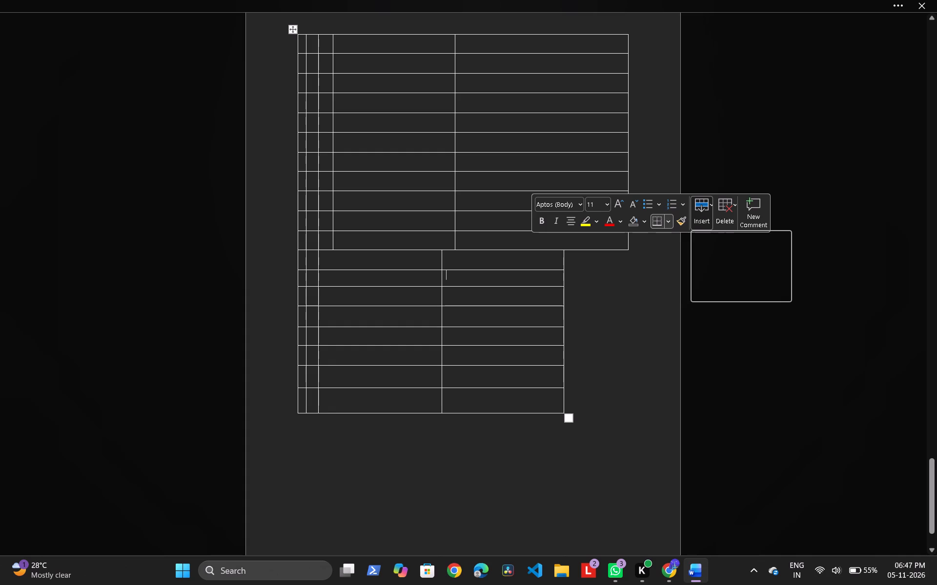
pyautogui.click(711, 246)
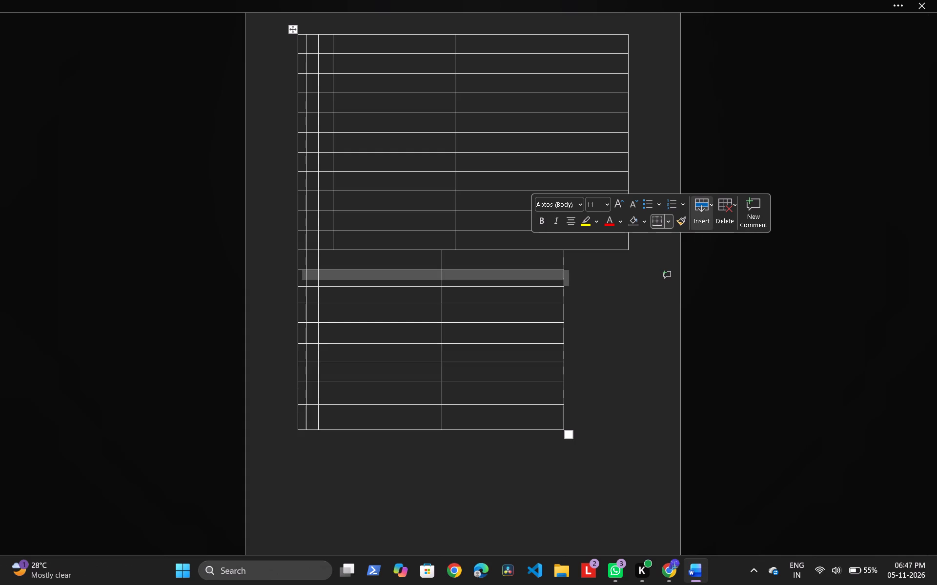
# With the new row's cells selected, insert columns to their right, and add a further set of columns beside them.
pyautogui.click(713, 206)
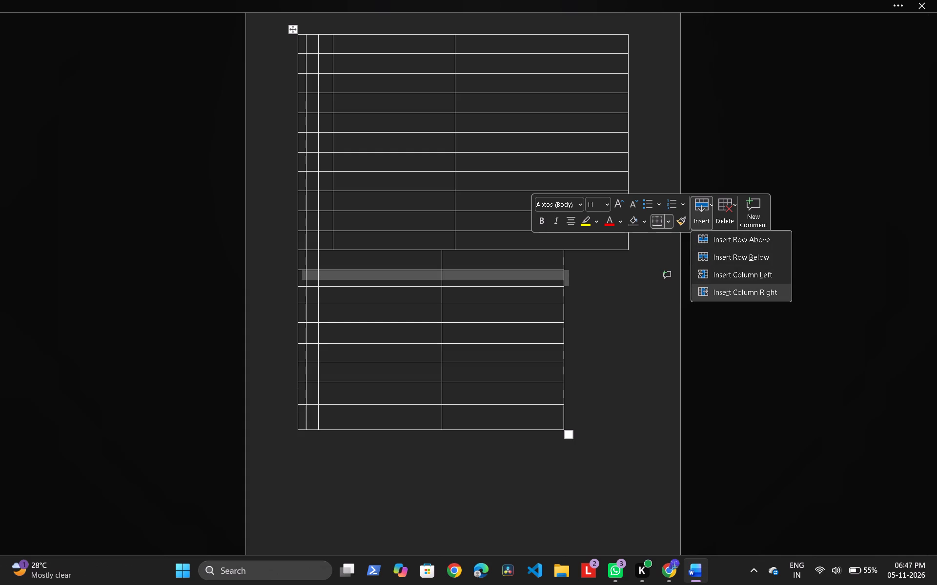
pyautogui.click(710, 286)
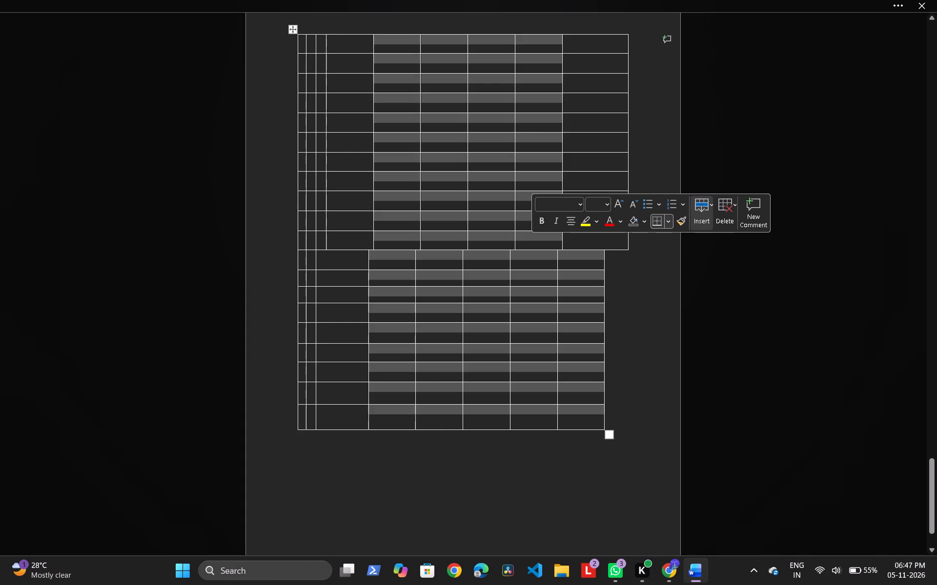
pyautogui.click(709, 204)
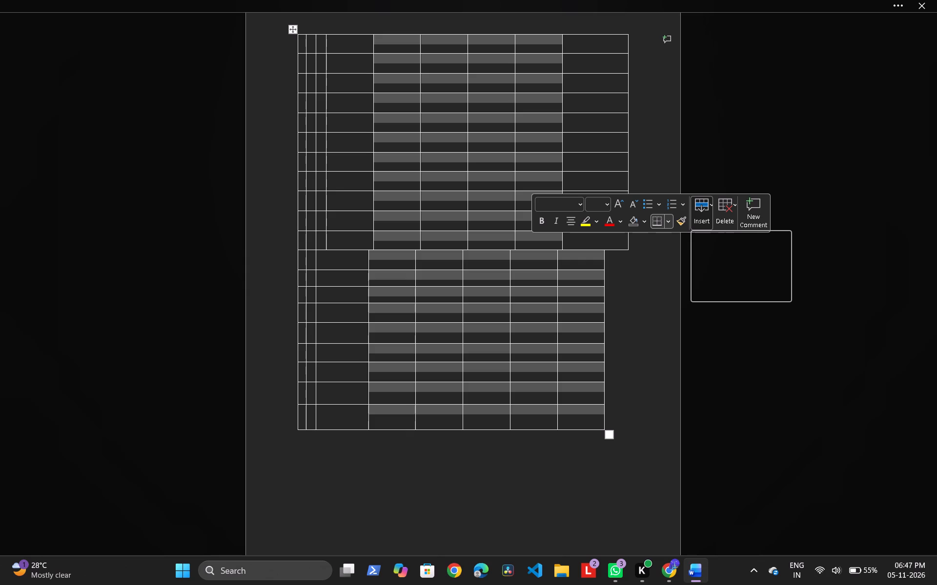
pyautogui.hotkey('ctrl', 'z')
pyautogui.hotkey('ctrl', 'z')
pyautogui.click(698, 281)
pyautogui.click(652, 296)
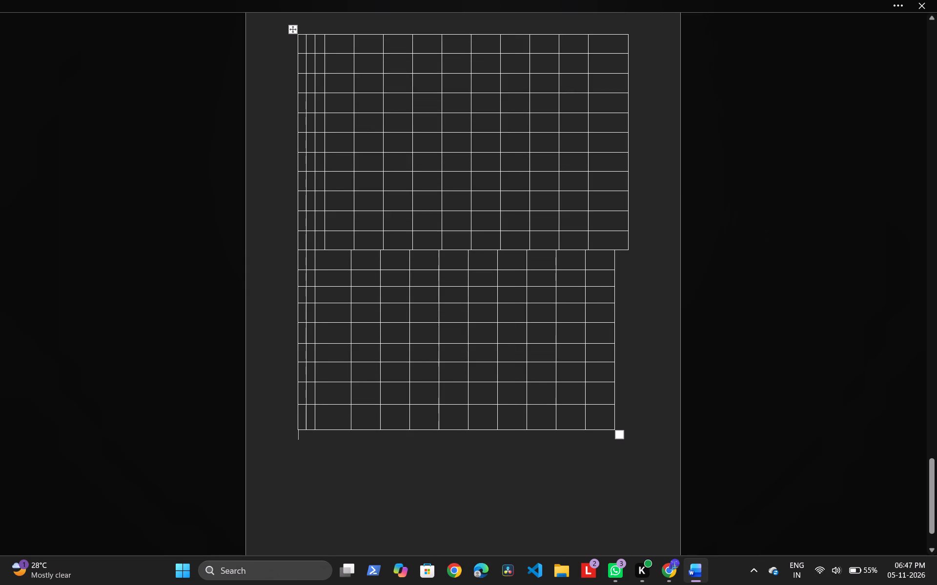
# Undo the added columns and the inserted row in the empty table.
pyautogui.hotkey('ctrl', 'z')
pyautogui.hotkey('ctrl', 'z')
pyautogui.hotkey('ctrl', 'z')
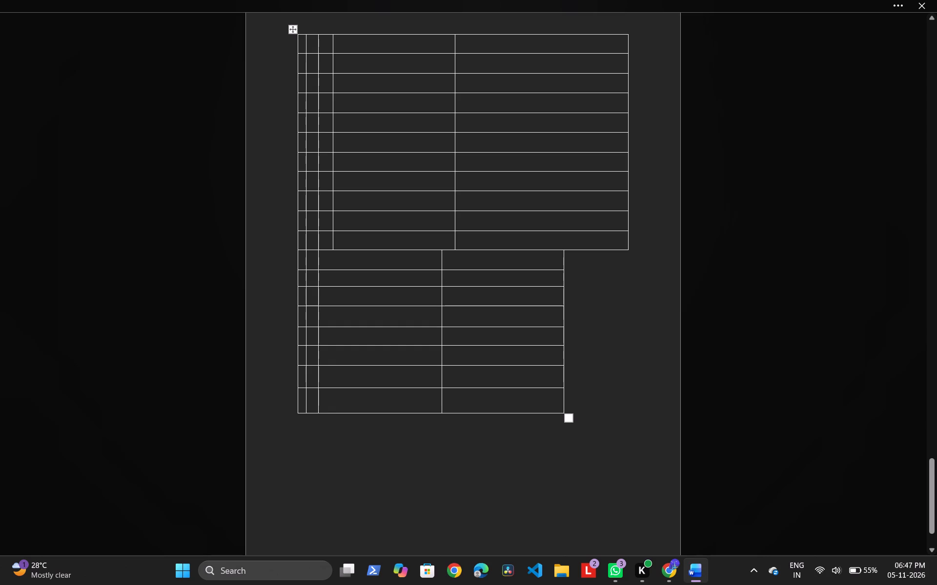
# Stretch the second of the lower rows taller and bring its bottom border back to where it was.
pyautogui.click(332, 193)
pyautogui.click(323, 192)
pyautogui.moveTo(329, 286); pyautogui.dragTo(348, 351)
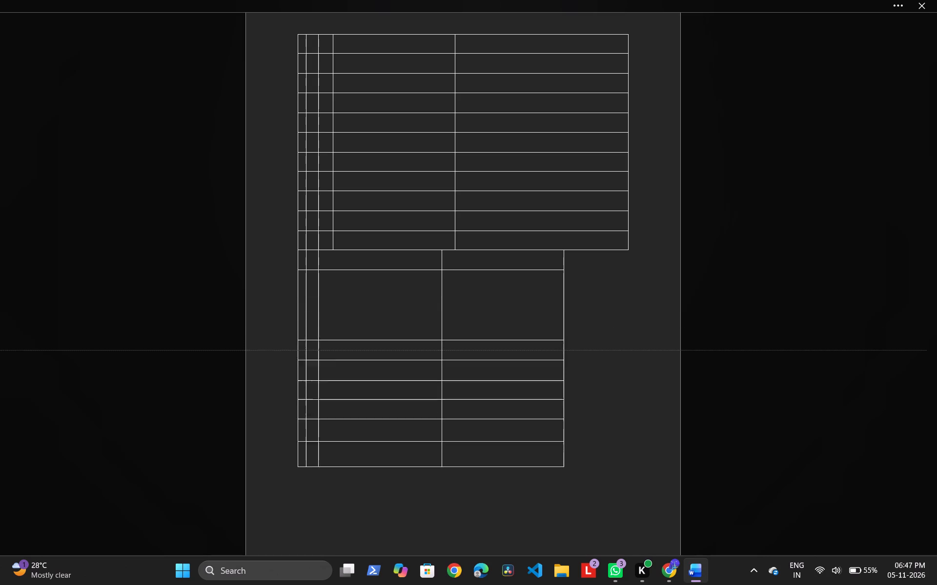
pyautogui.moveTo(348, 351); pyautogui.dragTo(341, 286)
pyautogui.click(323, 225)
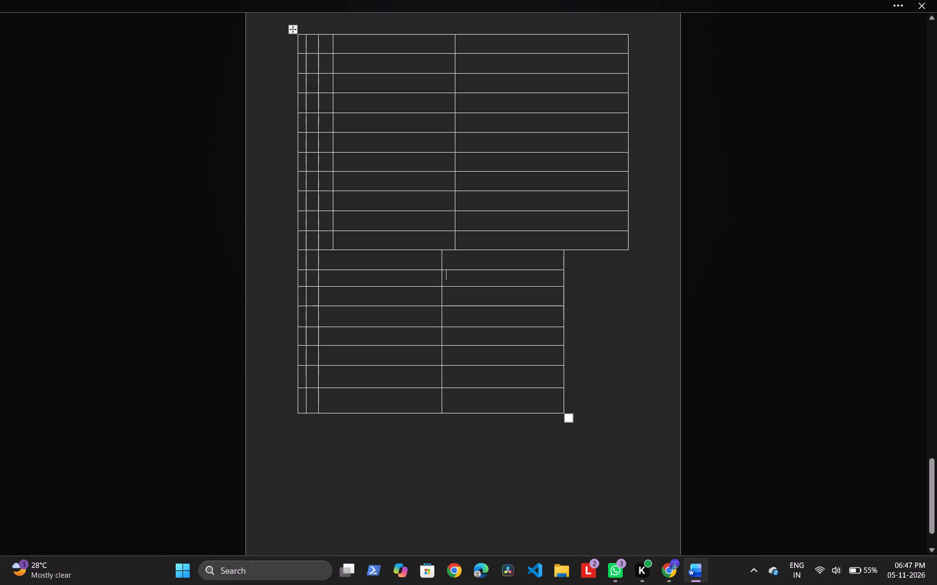
# Widen the table's second column slightly by shifting its border with the third column outward in all rows.
pyautogui.click(333, 211)
pyautogui.moveTo(333, 211); pyautogui.dragTo(355, 213)
pyautogui.moveTo(355, 213); pyautogui.dragTo(363, 214)
pyautogui.moveTo(332, 200); pyautogui.dragTo(387, 228)
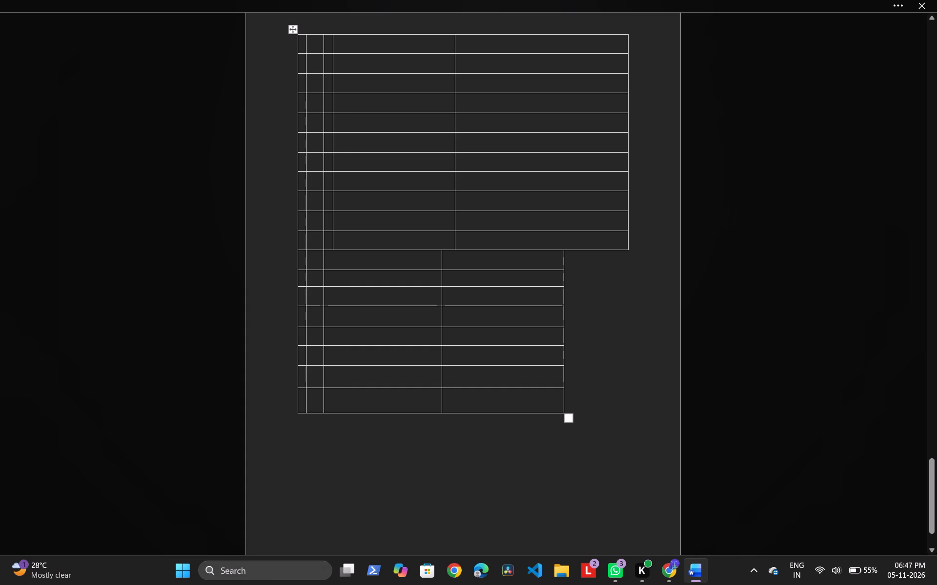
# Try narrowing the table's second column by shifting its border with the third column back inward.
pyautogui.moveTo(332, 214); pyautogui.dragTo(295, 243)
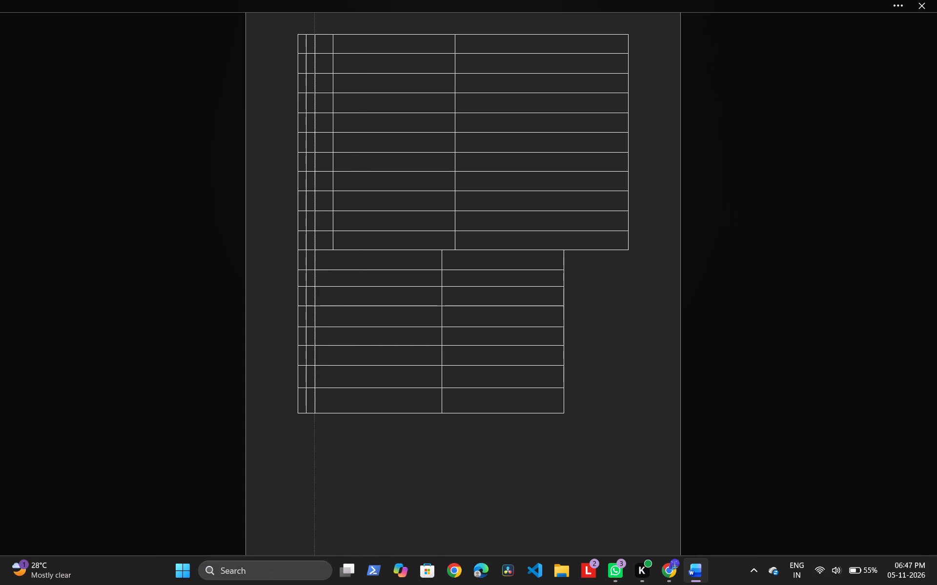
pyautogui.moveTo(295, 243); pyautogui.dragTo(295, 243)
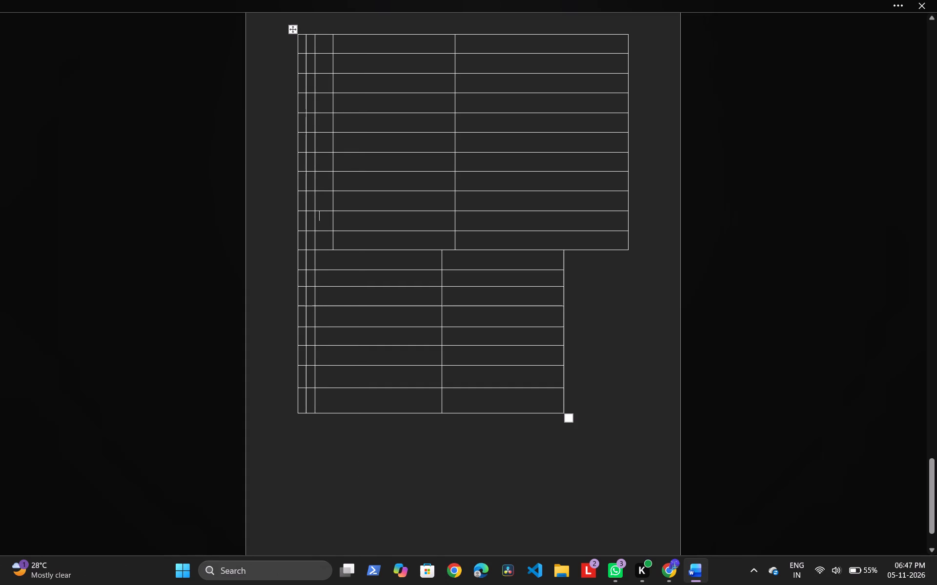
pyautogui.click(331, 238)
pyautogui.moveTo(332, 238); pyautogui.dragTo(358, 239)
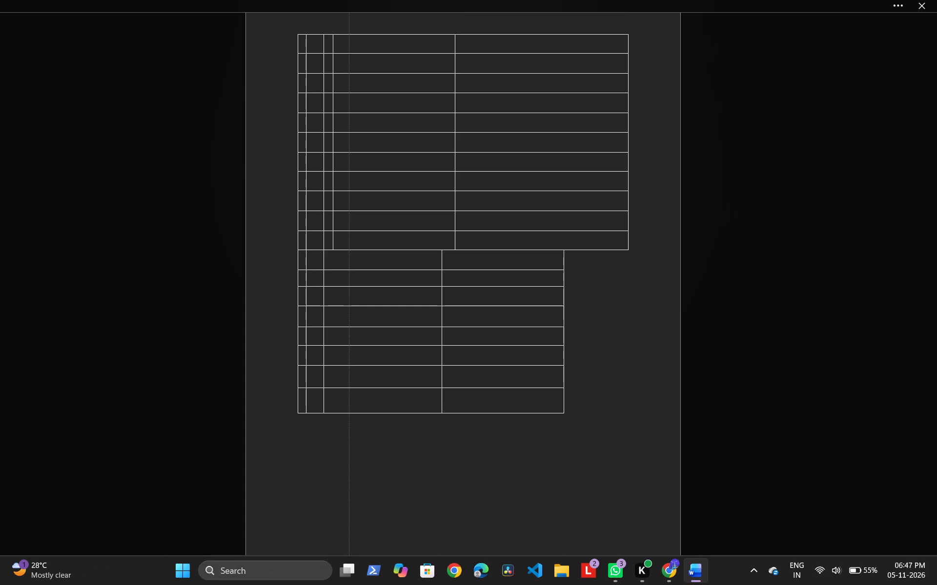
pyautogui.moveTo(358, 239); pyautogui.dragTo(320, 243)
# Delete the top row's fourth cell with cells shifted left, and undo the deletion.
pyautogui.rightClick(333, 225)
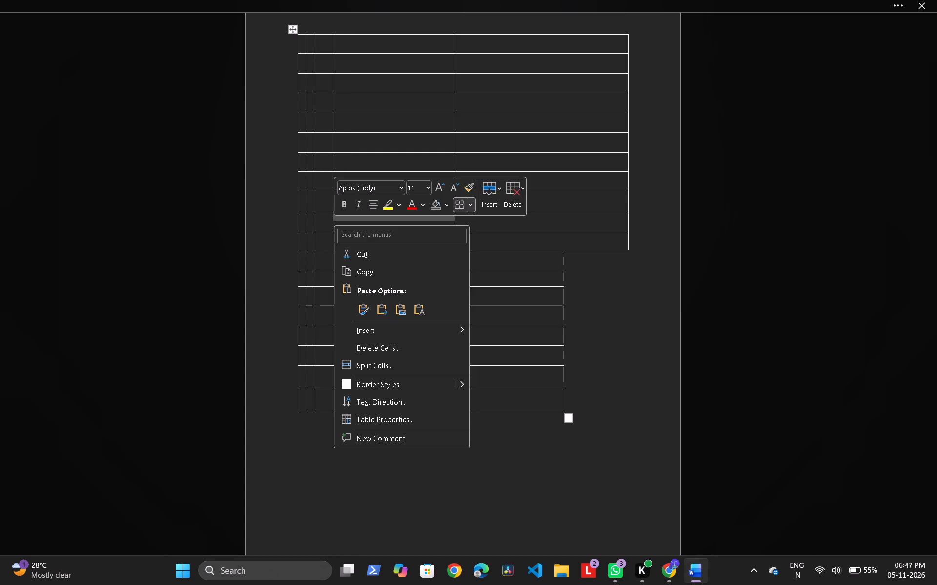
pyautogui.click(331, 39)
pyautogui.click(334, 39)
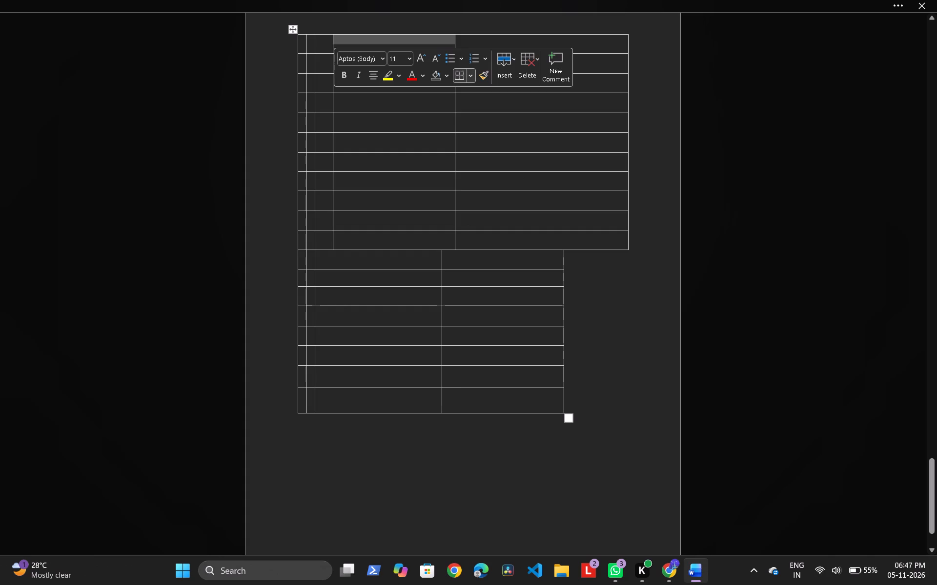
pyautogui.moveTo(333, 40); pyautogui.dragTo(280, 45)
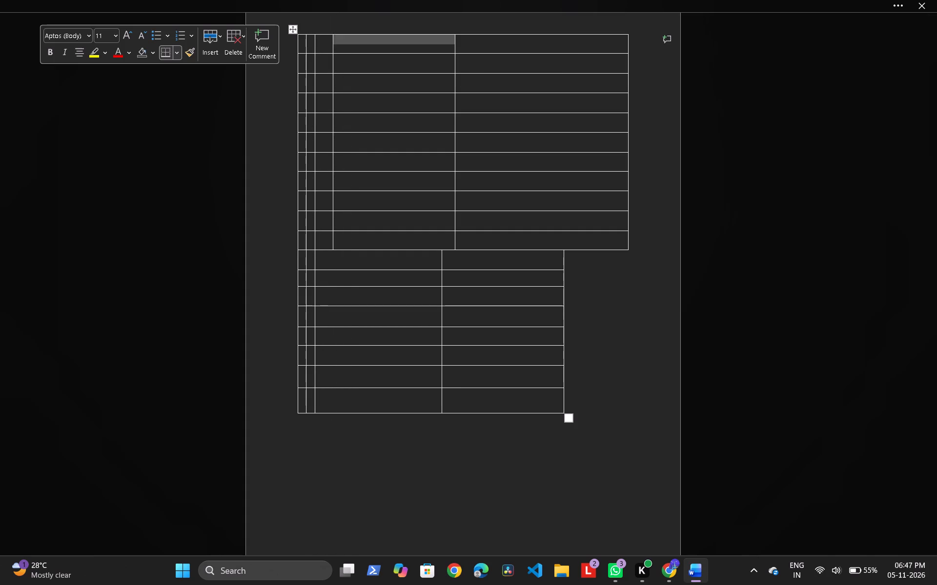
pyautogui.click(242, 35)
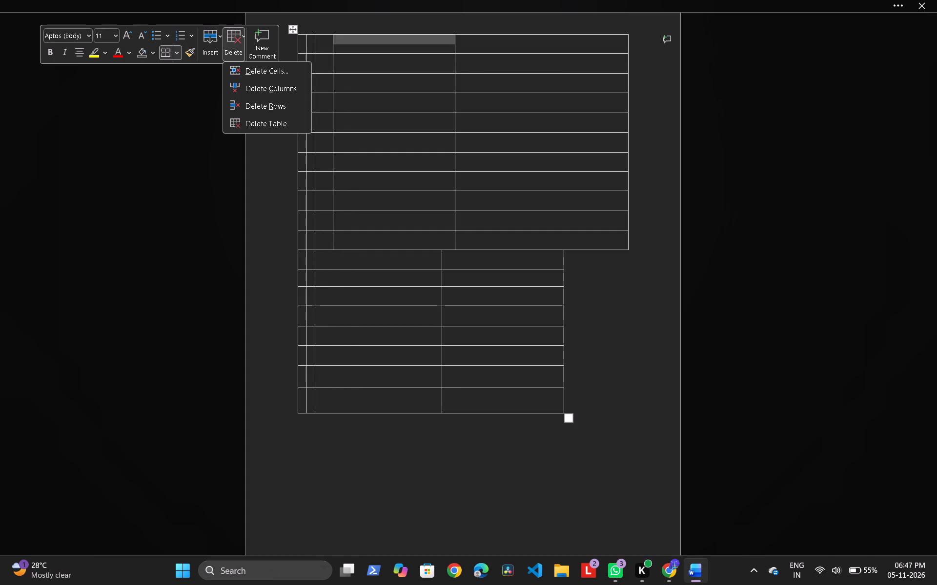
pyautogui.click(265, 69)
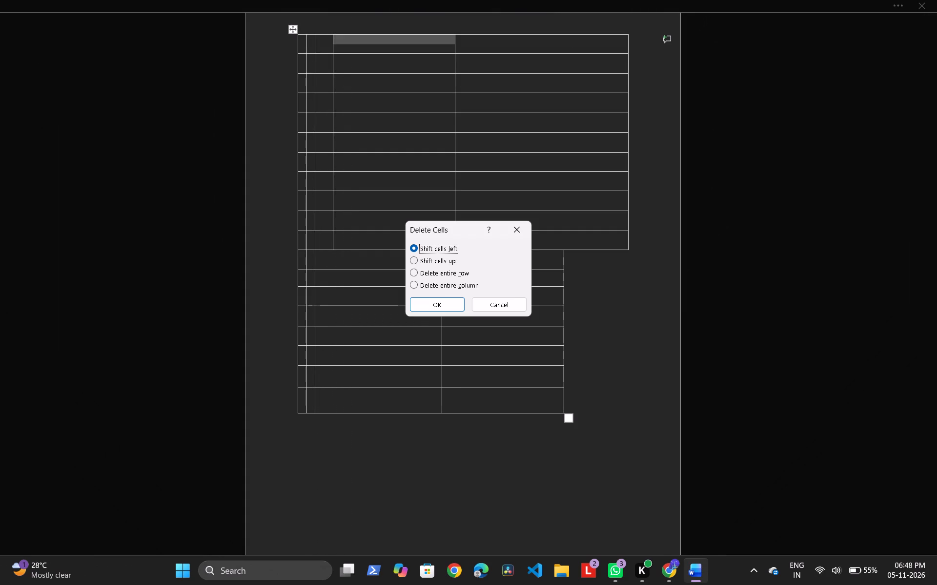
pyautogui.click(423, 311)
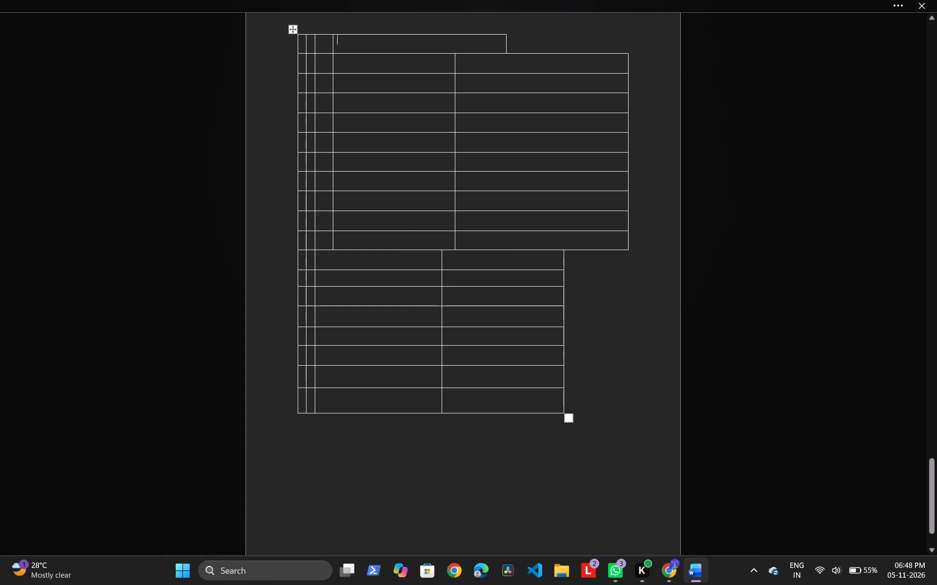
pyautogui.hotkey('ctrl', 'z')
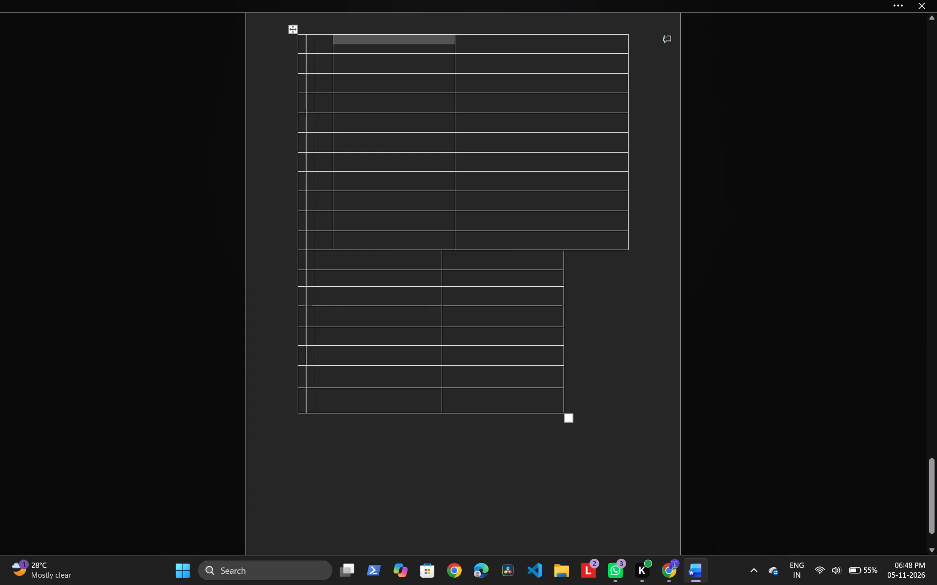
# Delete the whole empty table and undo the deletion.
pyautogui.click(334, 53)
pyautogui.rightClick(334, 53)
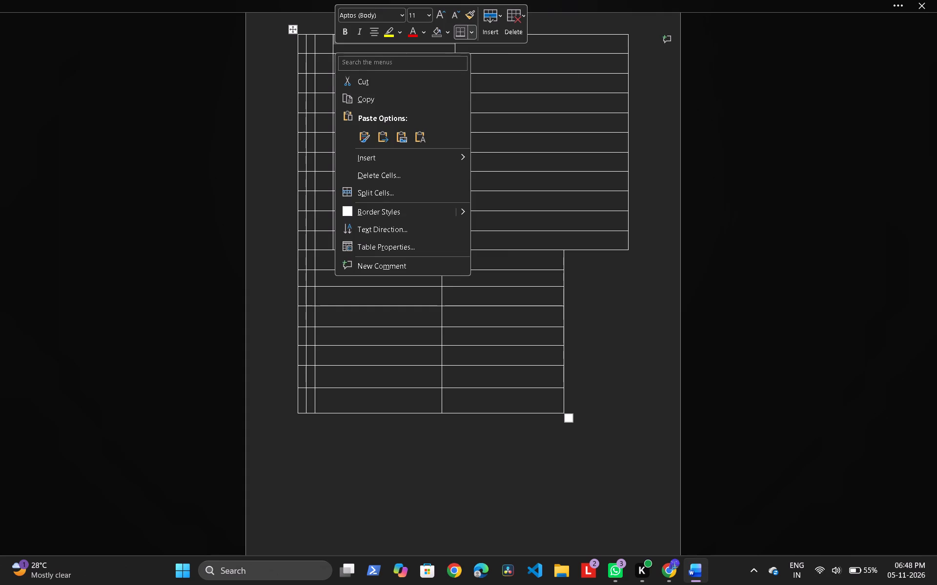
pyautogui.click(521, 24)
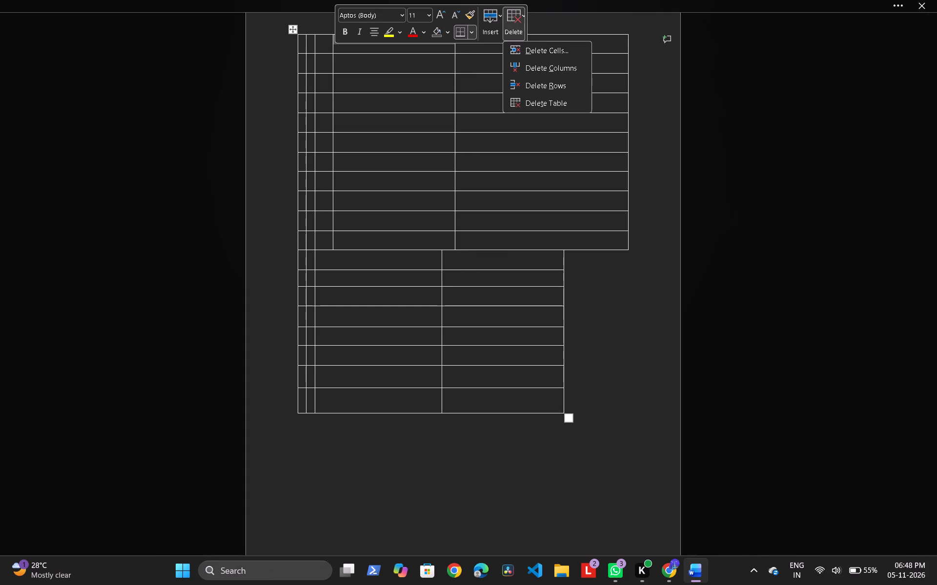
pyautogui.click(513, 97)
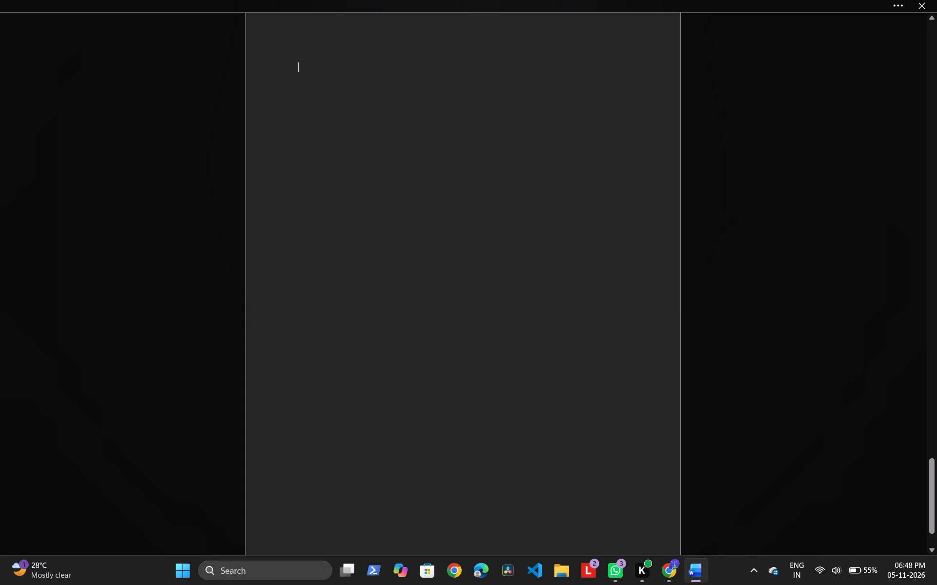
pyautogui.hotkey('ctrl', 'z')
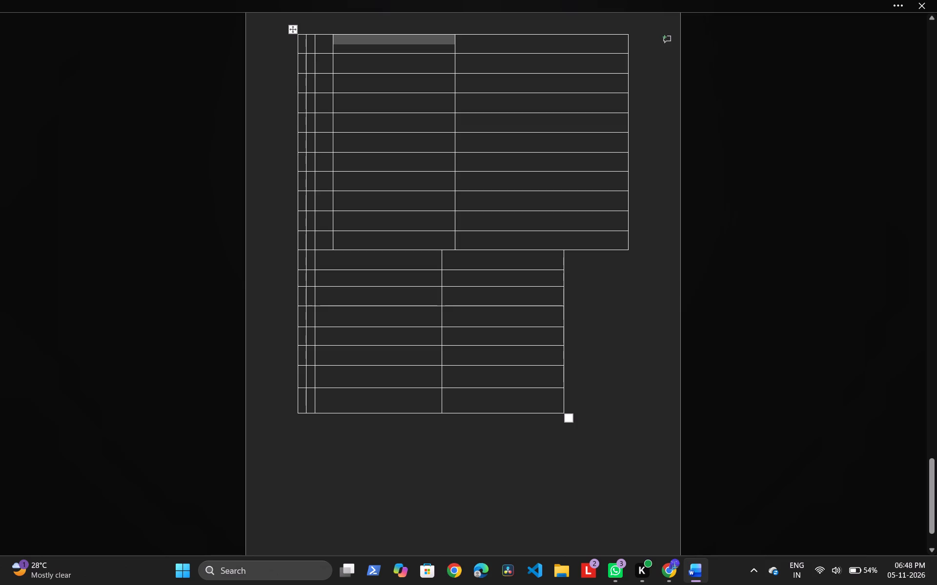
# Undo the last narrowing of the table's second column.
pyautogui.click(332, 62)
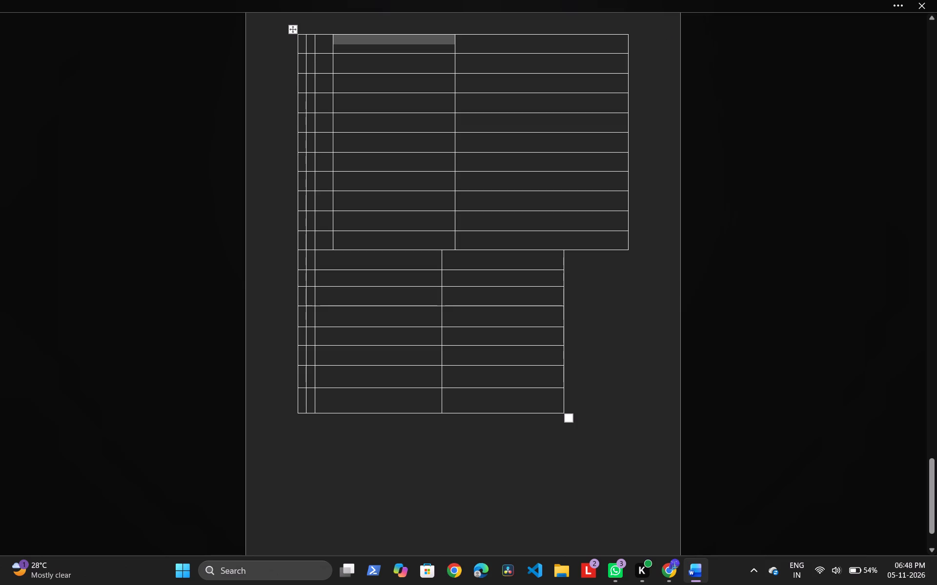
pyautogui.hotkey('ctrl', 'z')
# Delete the whole empty, unevenly shaped table on the last page.
pyautogui.click(330, 64)
pyautogui.rightClick(330, 64)
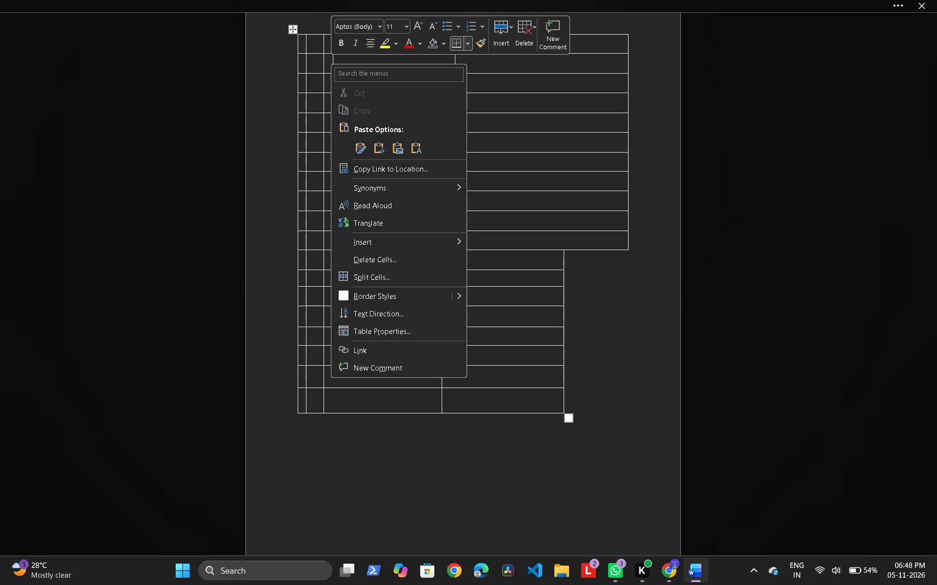
pyautogui.click(532, 25)
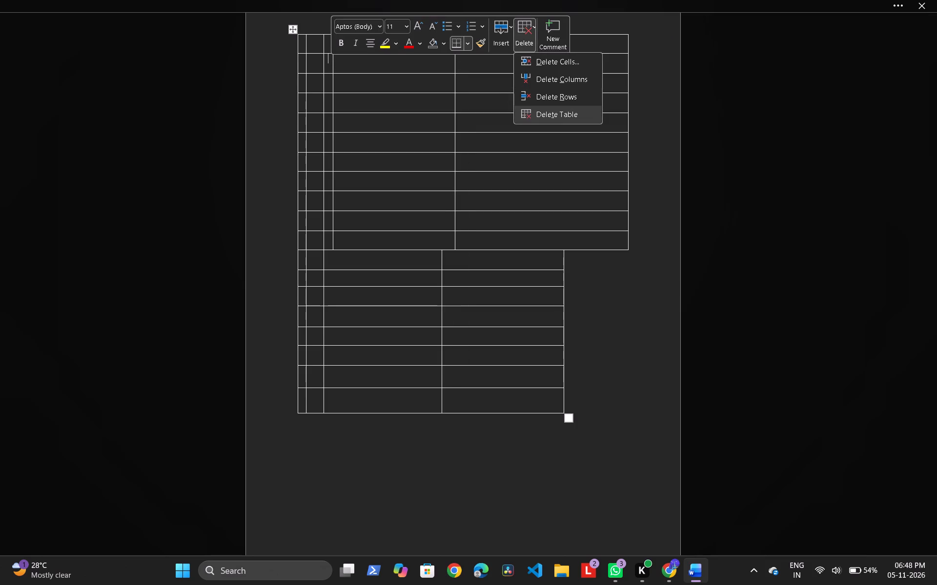
pyautogui.click(543, 112)
pyautogui.rightClick(330, 82)
# Insert a new empty table with three columns and six rows on the last page.
pyautogui.click(272, 0)
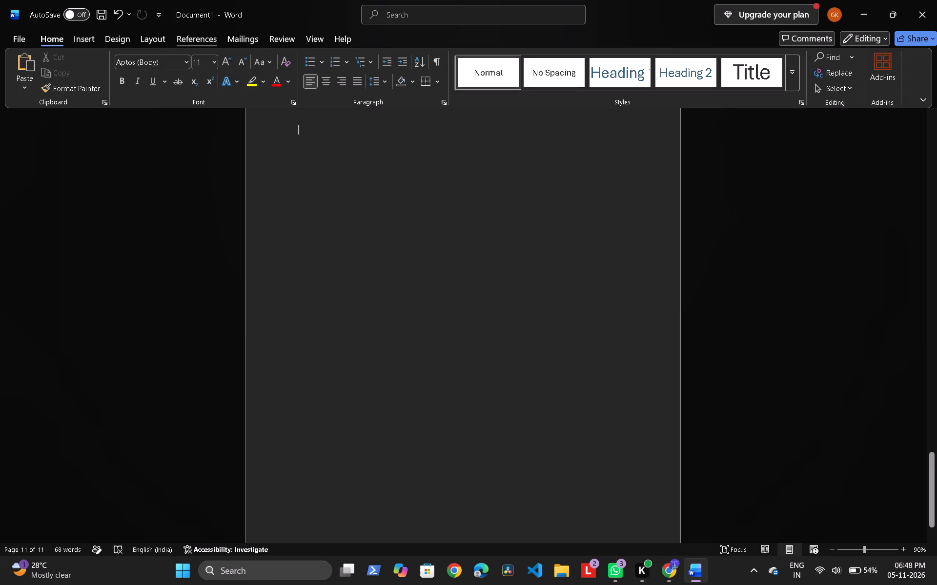
pyautogui.click(94, 33)
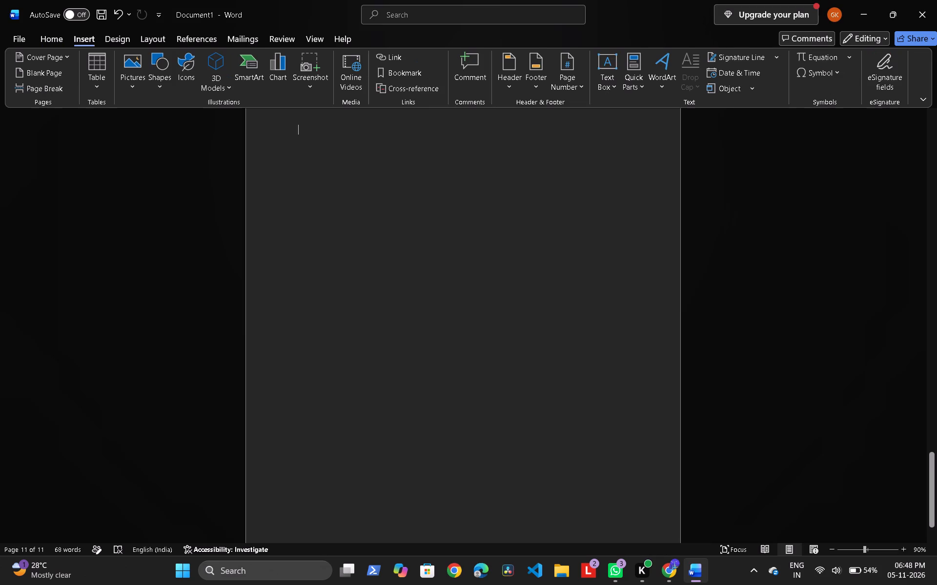
pyautogui.click(100, 77)
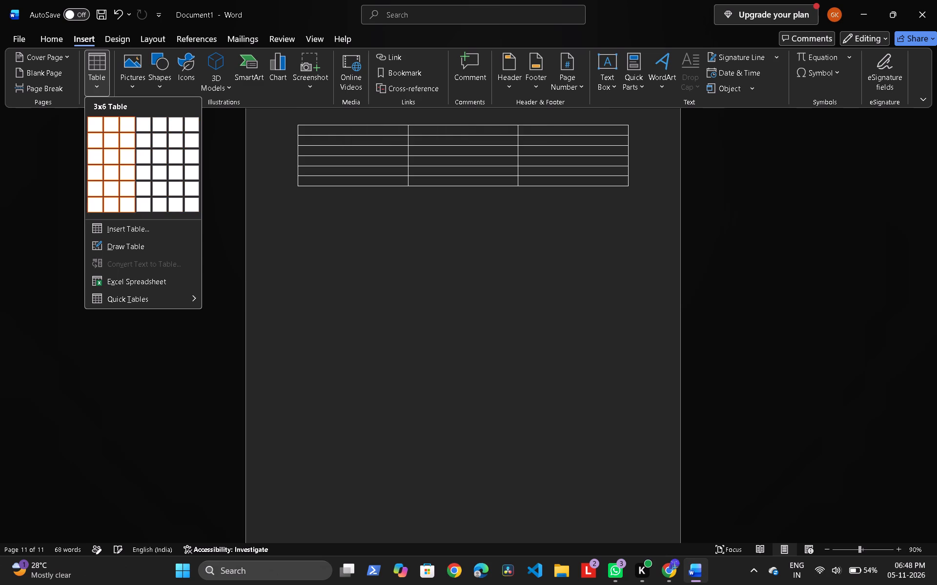
pyautogui.scroll(-1, 129, 205)
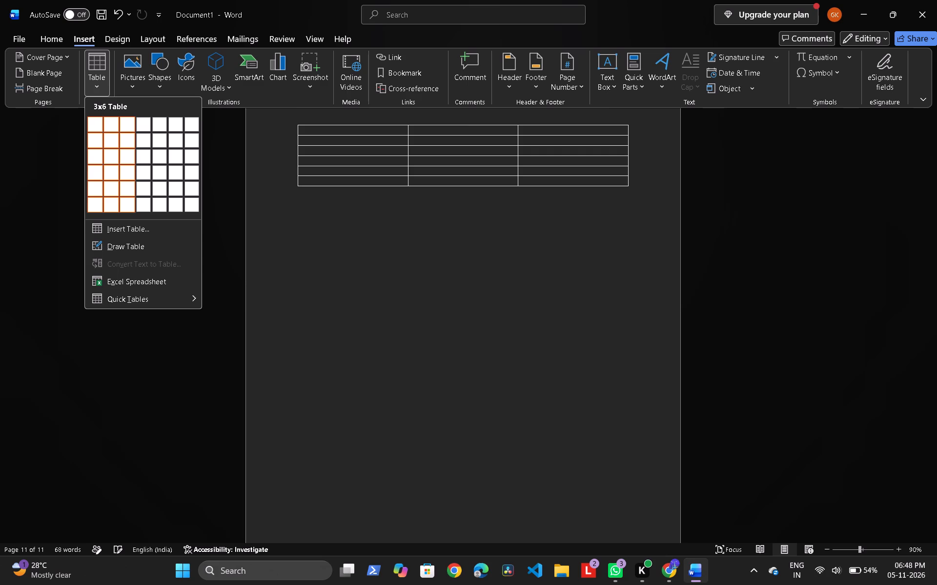
pyautogui.click(129, 205)
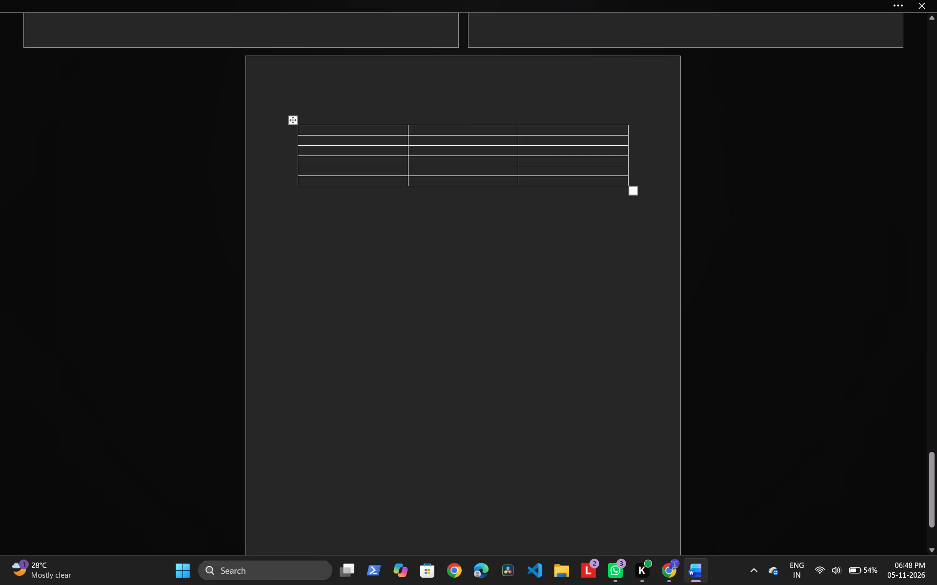
# Draw a large single-cell table freehand below the three-column table, nearly as wide as that table.
pyautogui.rightClick(302, 189)
pyautogui.click(280, 198)
pyautogui.click(214, 2)
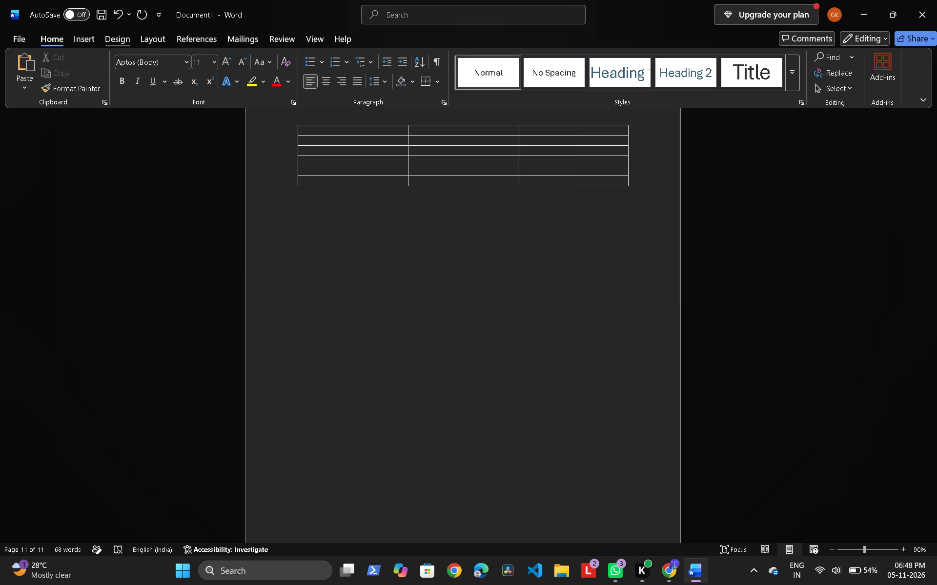
pyautogui.click(77, 40)
pyautogui.click(95, 82)
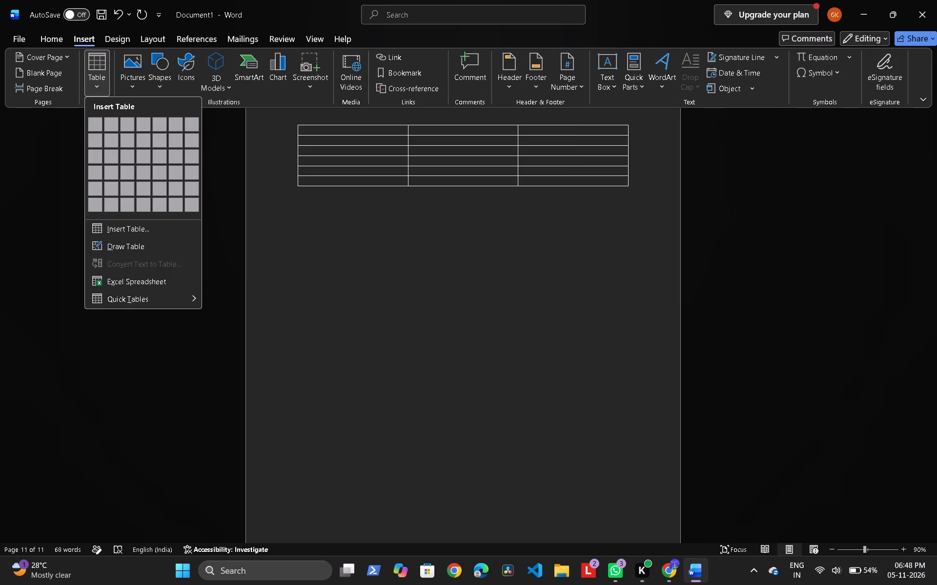
pyautogui.click(139, 242)
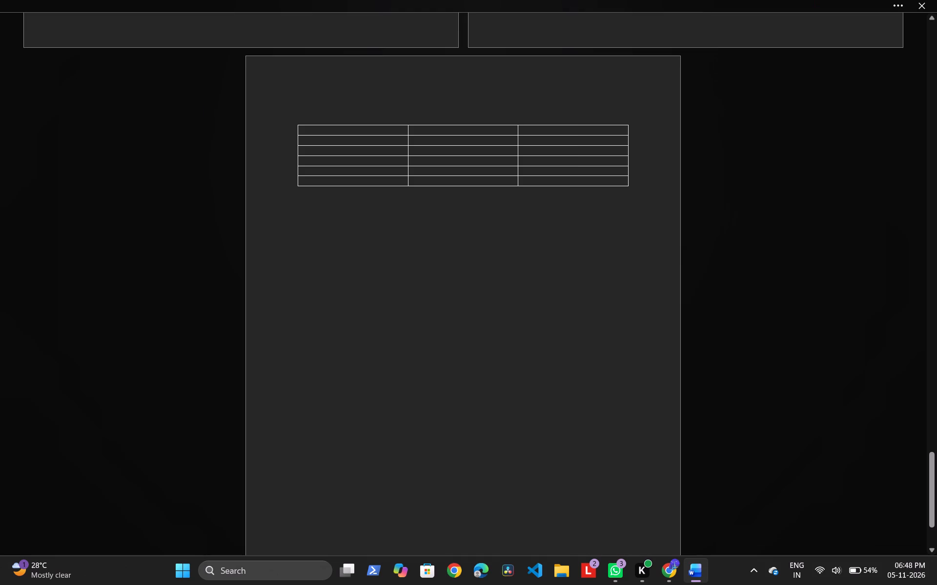
pyautogui.rightClick(318, 220)
pyautogui.click(223, 243)
pyautogui.moveTo(292, 206); pyautogui.dragTo(586, 518)
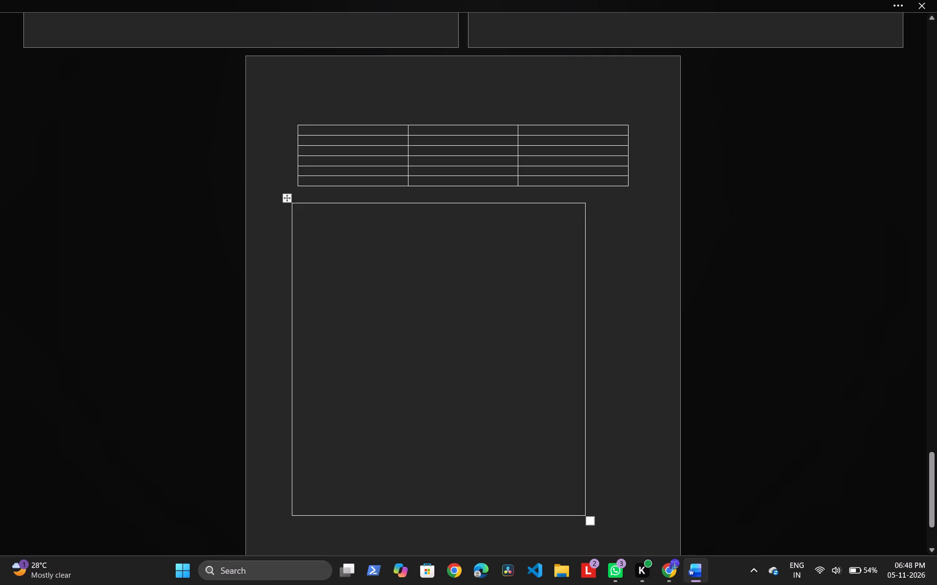
# Draw a nested table inside the large cell, and within it a smaller one divided by two horizontal lines into three rows.
pyautogui.moveTo(285, 204); pyautogui.dragTo(310, 244)
pyautogui.moveTo(344, 234); pyautogui.dragTo(340, 237)
pyautogui.moveTo(340, 237); pyautogui.dragTo(510, 339)
pyautogui.moveTo(387, 257); pyautogui.dragTo(434, 322)
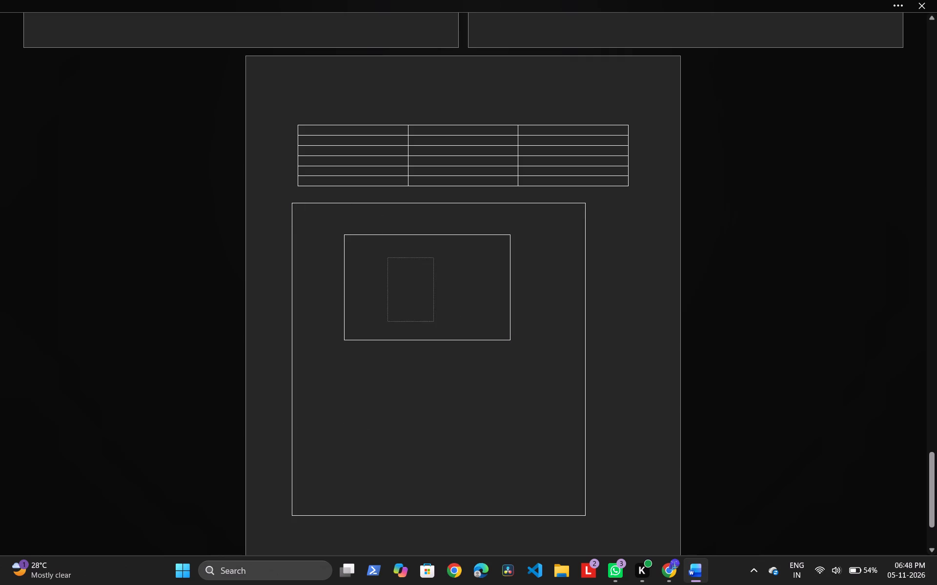
pyautogui.moveTo(434, 322); pyautogui.dragTo(449, 333)
pyautogui.moveTo(389, 280); pyautogui.dragTo(417, 279)
pyautogui.moveTo(417, 279); pyautogui.dragTo(450, 279)
pyautogui.moveTo(391, 297); pyautogui.dragTo(458, 298)
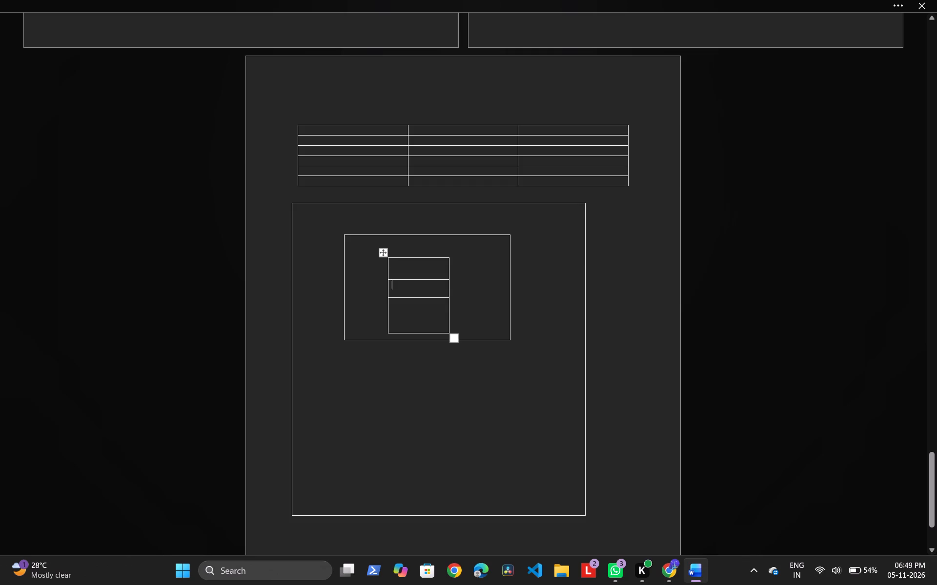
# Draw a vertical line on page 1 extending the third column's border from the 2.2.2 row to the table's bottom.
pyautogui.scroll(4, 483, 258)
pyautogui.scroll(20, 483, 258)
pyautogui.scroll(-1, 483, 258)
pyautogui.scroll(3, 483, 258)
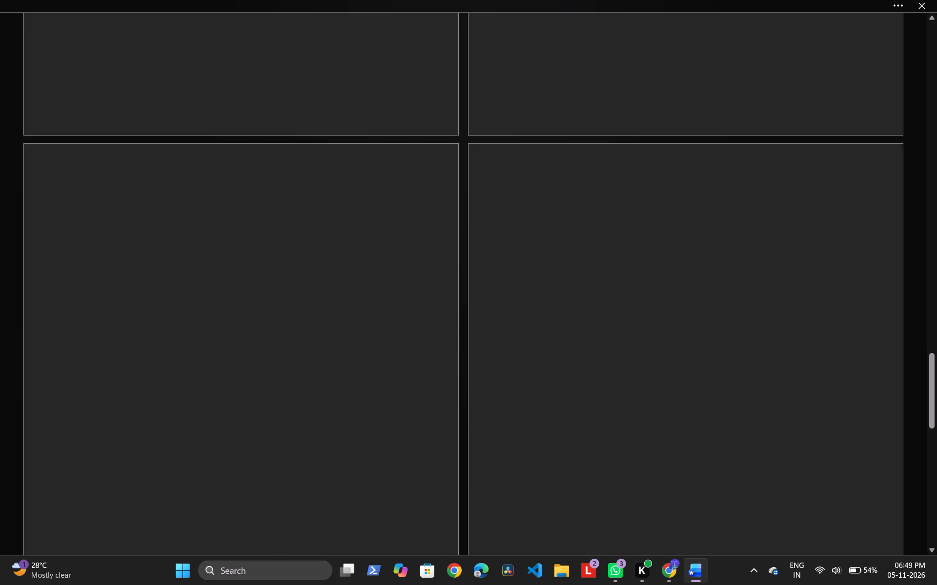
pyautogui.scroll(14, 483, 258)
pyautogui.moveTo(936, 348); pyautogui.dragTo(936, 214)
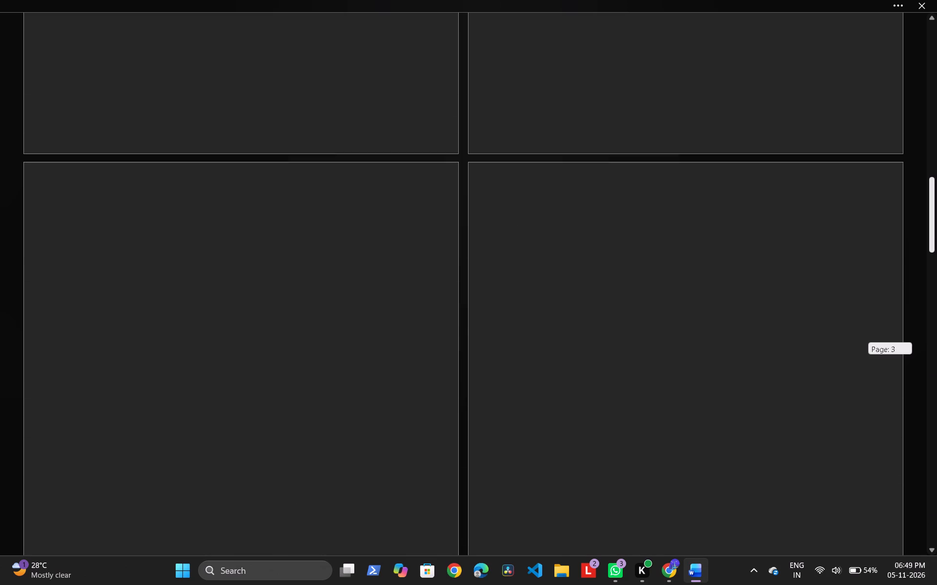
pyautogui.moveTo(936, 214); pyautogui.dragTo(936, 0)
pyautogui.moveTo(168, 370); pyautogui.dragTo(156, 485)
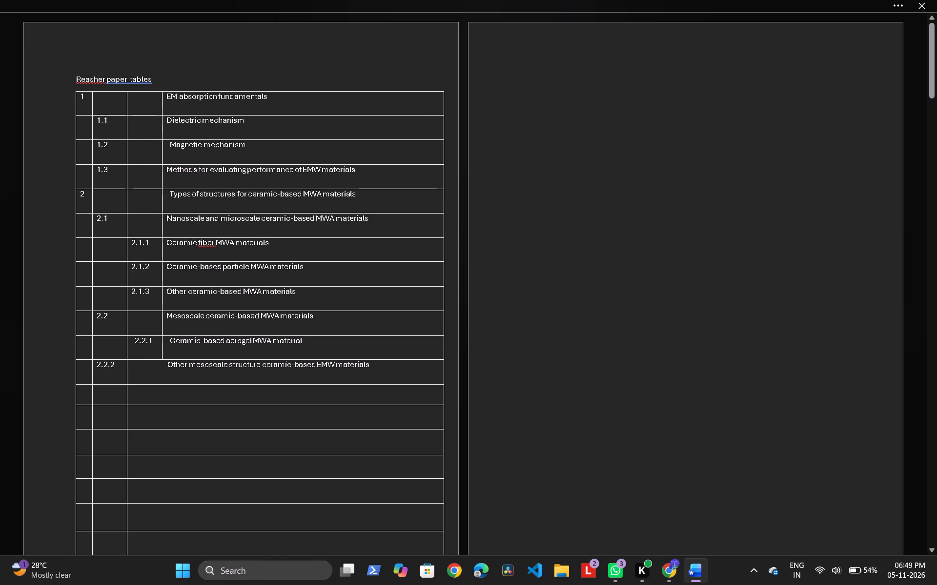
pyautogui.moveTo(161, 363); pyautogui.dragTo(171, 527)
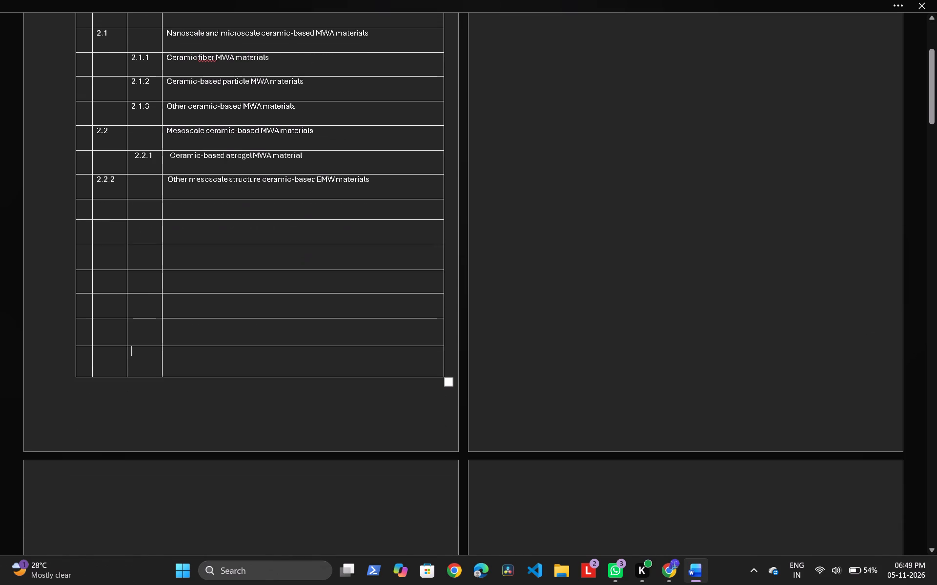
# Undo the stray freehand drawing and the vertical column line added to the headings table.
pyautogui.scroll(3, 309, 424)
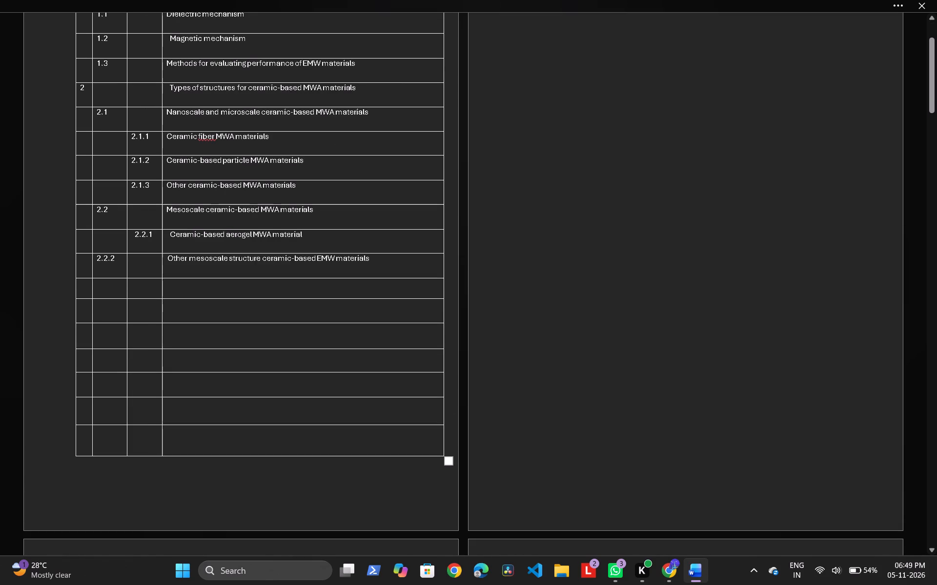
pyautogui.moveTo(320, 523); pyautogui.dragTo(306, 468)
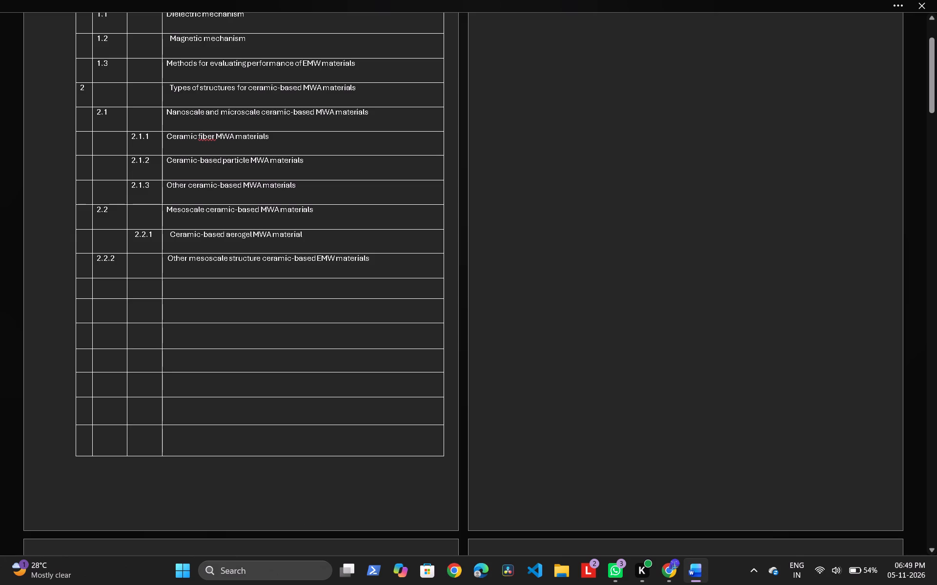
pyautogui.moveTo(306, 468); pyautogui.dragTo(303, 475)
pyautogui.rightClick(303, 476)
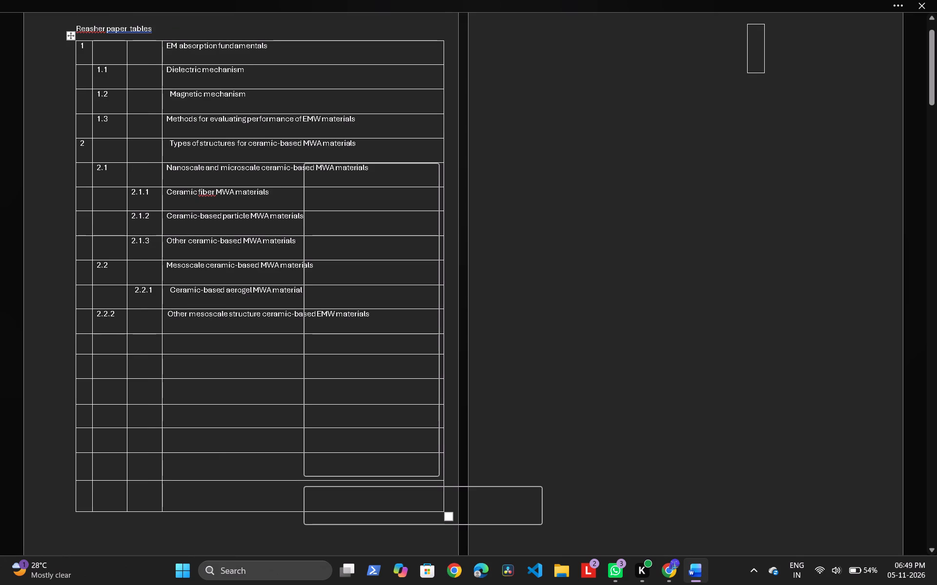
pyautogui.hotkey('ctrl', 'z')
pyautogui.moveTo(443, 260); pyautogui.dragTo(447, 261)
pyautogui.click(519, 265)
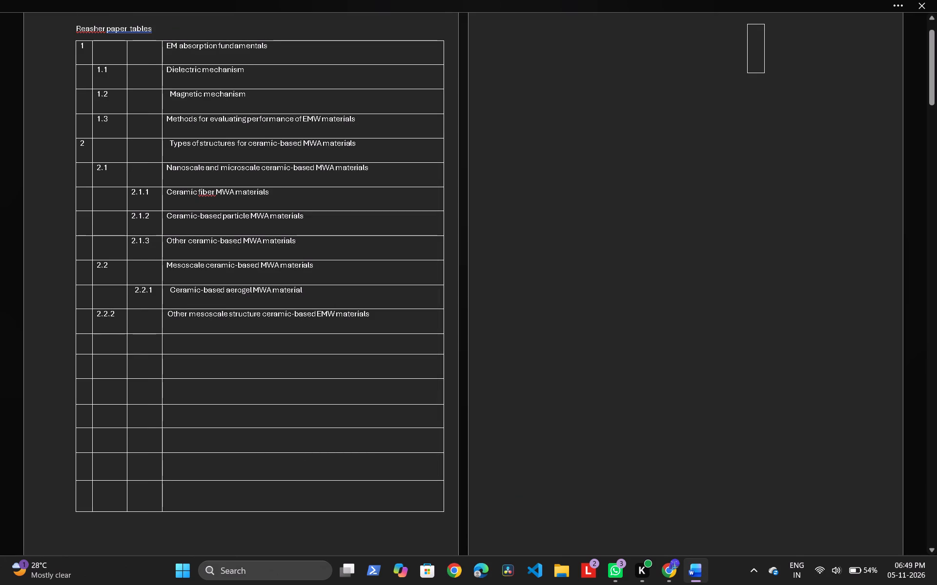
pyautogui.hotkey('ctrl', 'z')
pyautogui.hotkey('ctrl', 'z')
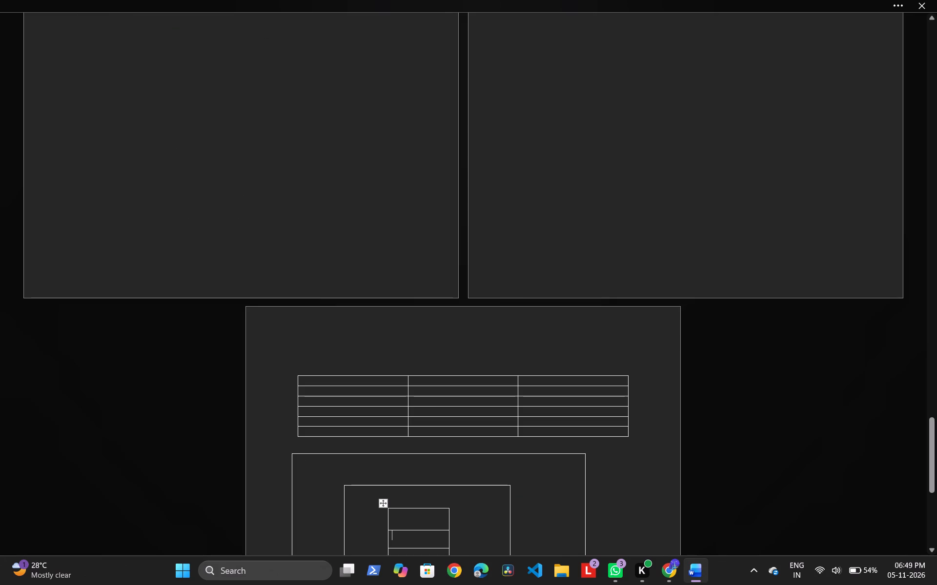
# Draw the vertical border between the headings table's third and fourth columns from the 2.2.2 row down to the last row.
pyautogui.moveTo(935, 459); pyautogui.dragTo(930, 46)
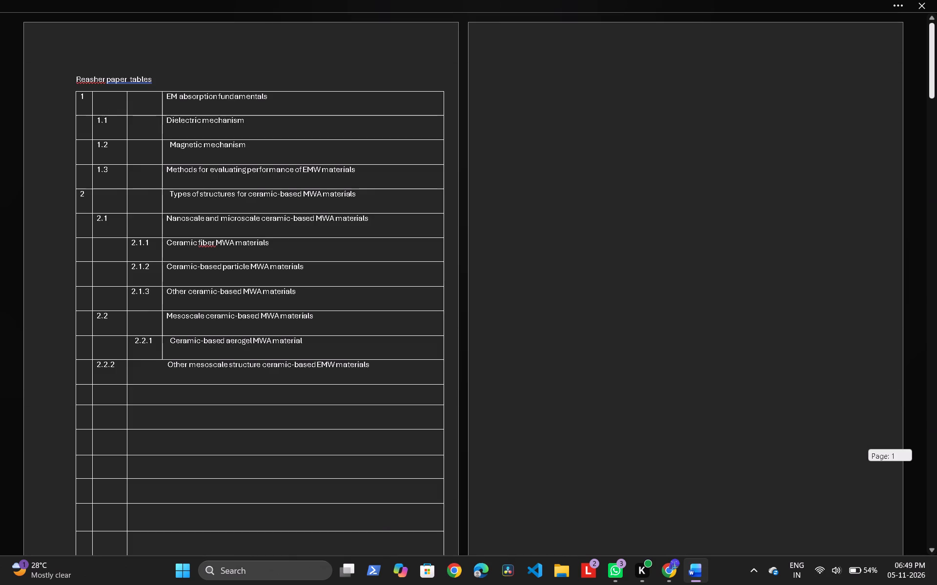
pyautogui.moveTo(930, 46); pyautogui.dragTo(930, 11)
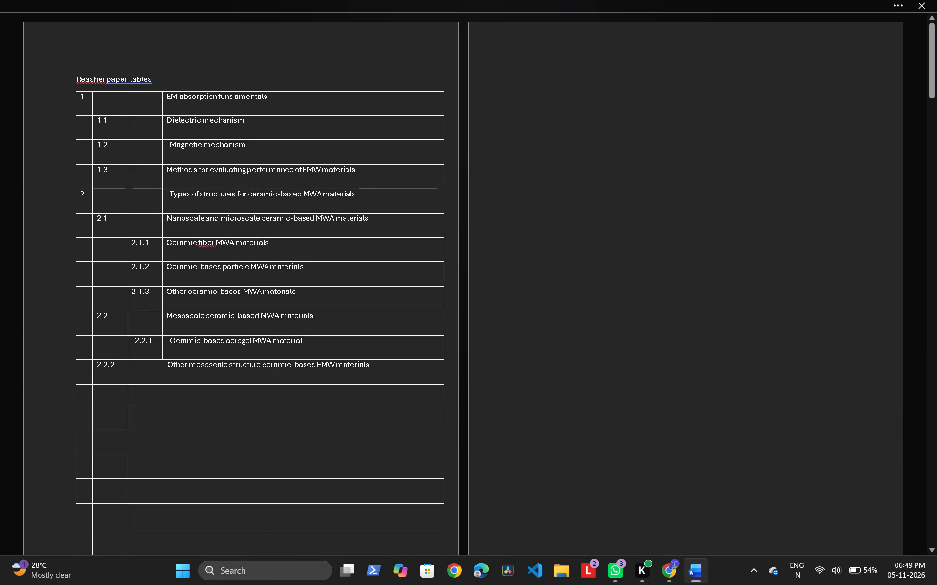
pyautogui.click(256, 0)
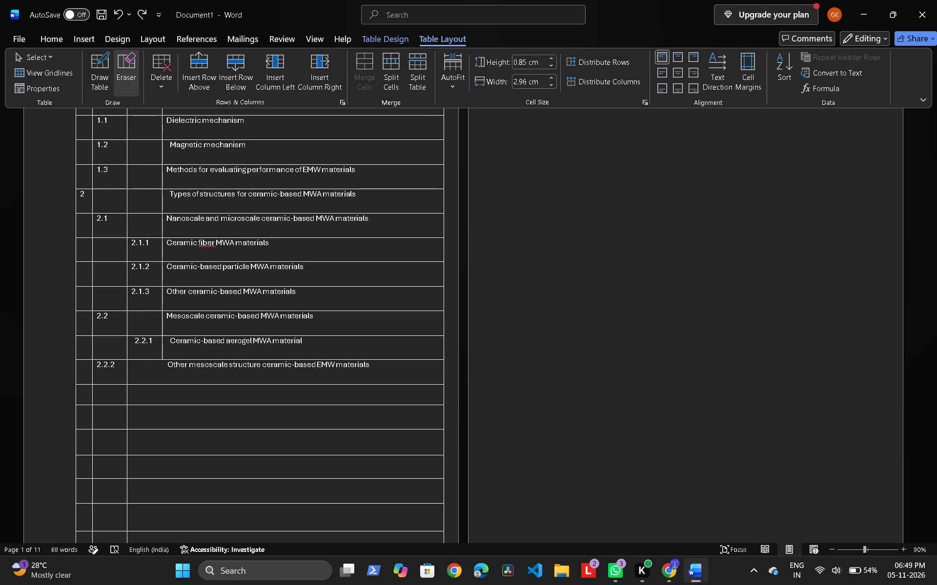
pyautogui.click(100, 81)
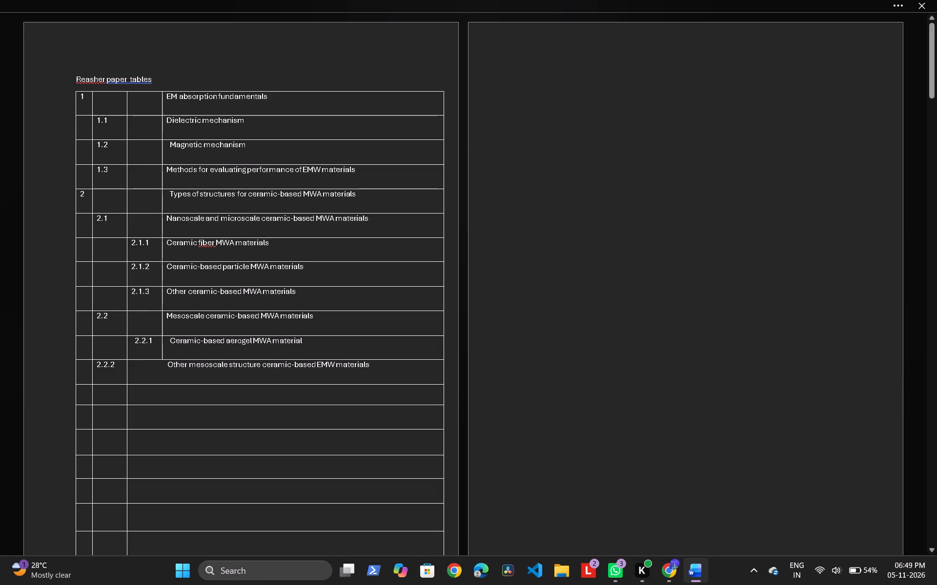
pyautogui.moveTo(162, 361); pyautogui.dragTo(155, 555)
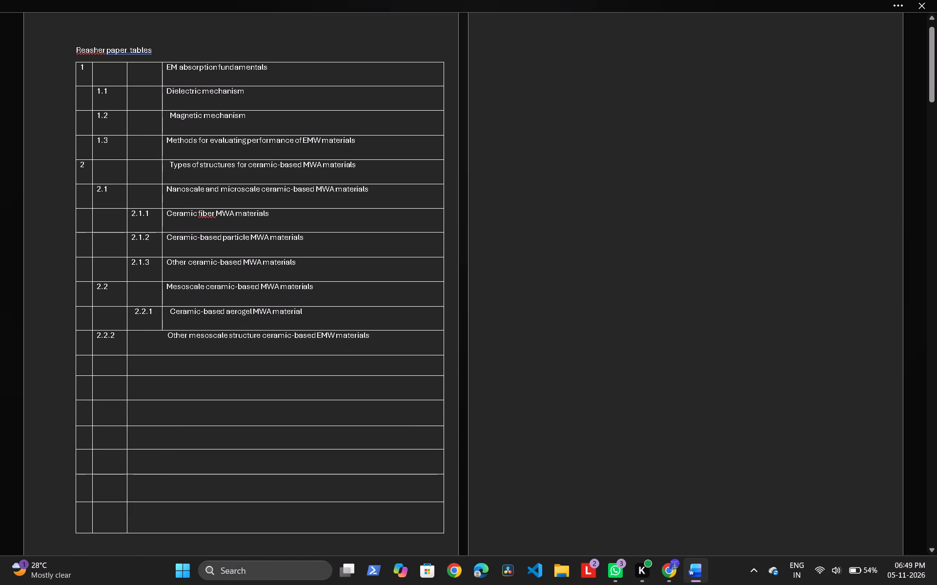
pyautogui.click(306, 0)
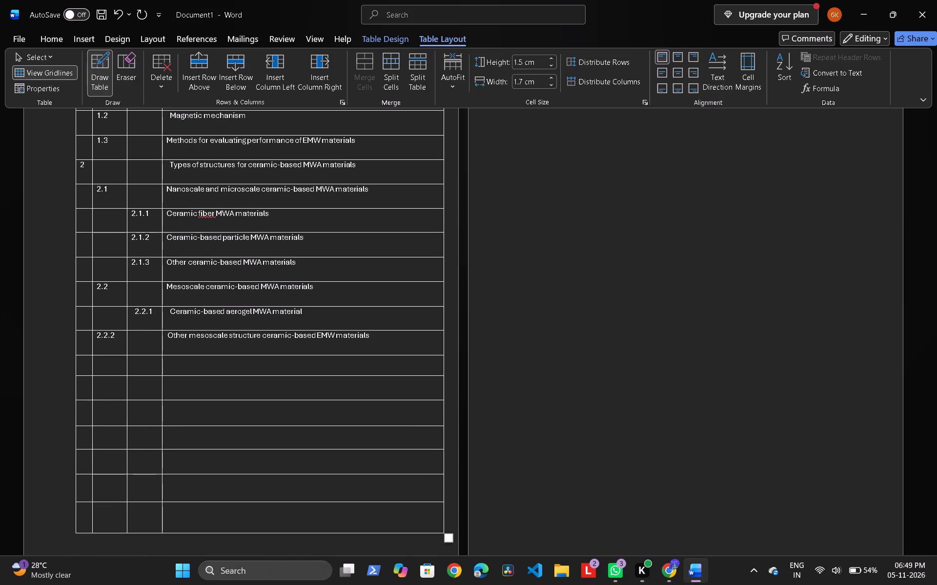
pyautogui.click(56, 130)
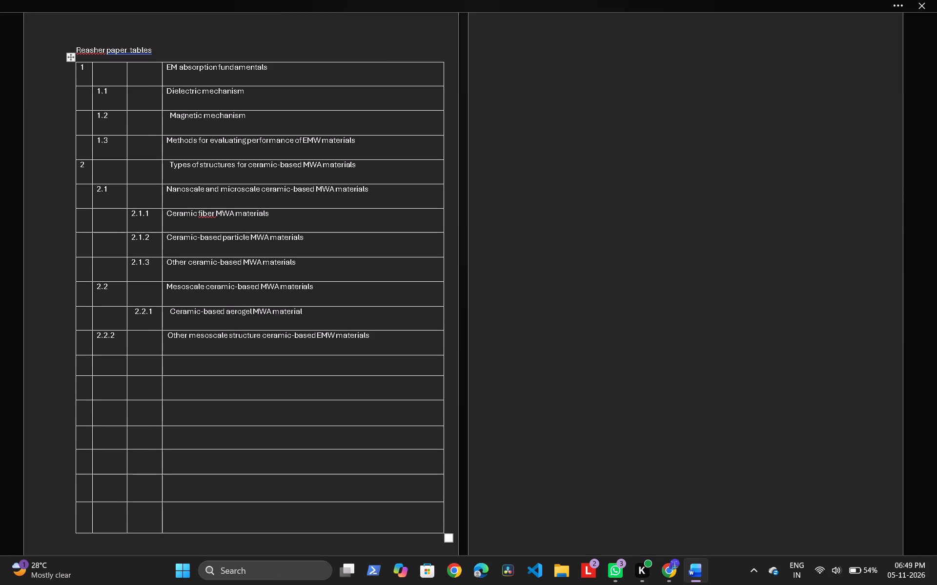
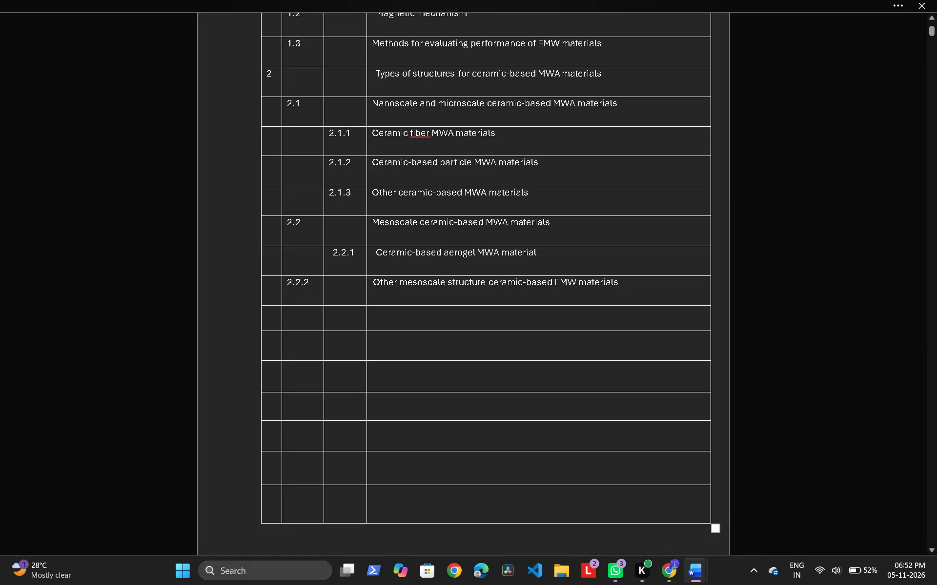
# Move the number 2.2.2 from the second column to the third column of the "Other mesoscale structure" row.
pyautogui.moveTo(310, 287); pyautogui.dragTo(283, 279)
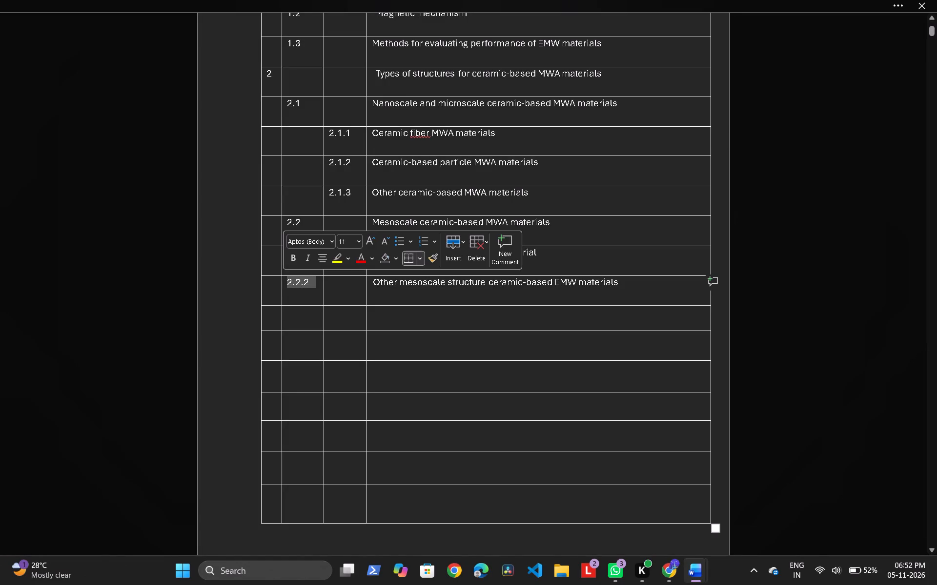
pyautogui.hotkey('ctrl', 'c')
pyautogui.click(341, 291)
pyautogui.hotkey('ctrl', 'v')
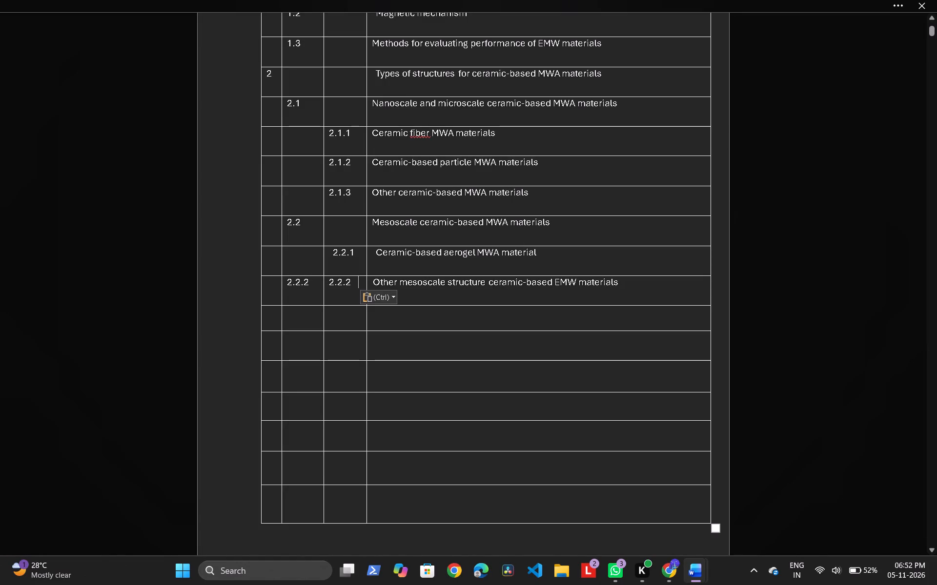
pyautogui.moveTo(316, 283); pyautogui.dragTo(284, 279)
pyautogui.press('BackSpace')
# Switch to the research paper PDF in Chrome and copy the heading "3.3 Macroscale ceramic-based MWA materials".
pyautogui.click(673, 577)
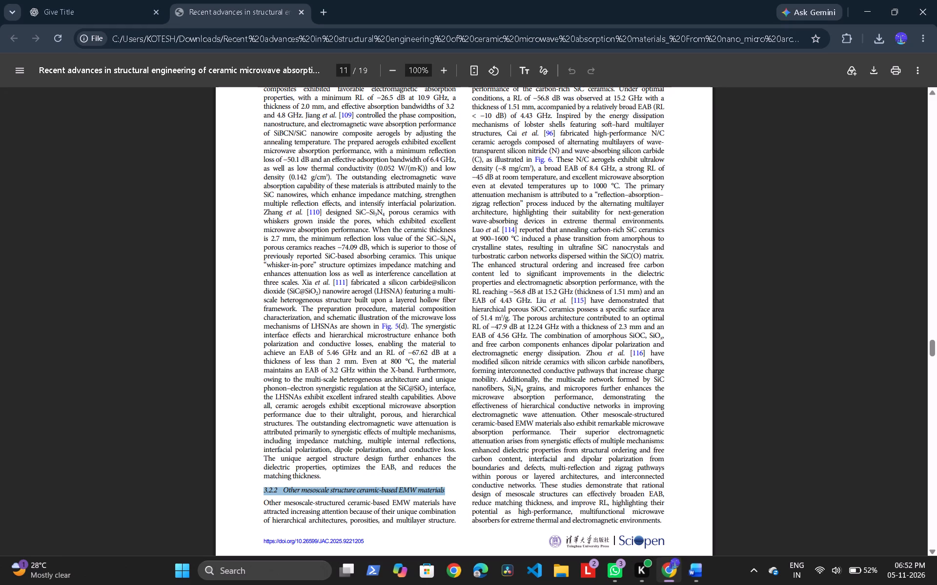
pyautogui.scroll(5, 533, 347)
pyautogui.scroll(-1, 533, 347)
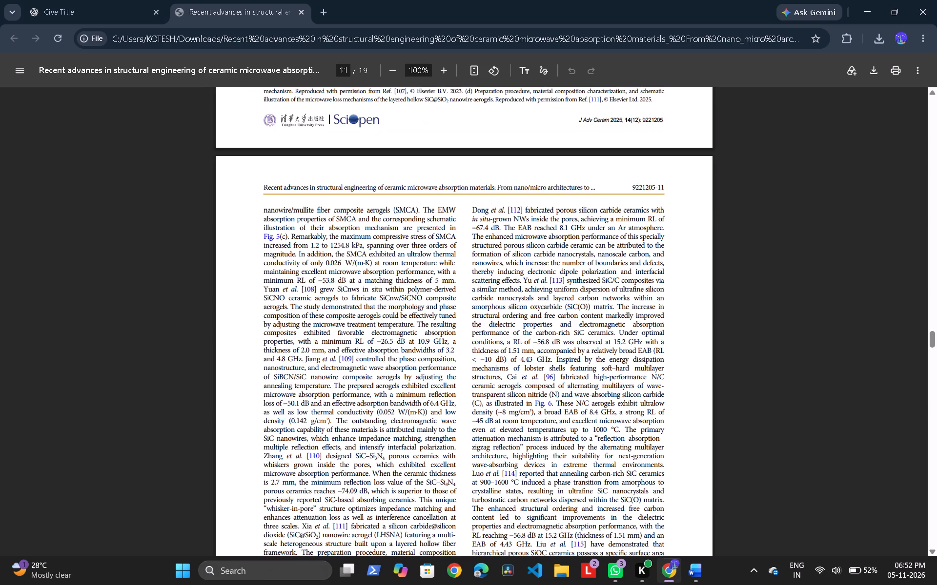
pyautogui.scroll(-11, 533, 347)
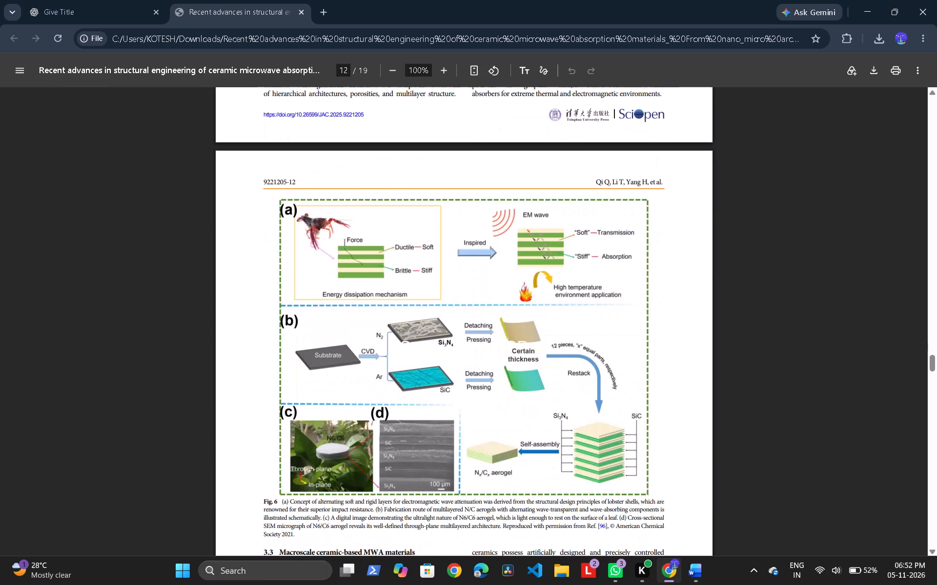
pyautogui.scroll(-2, 533, 347)
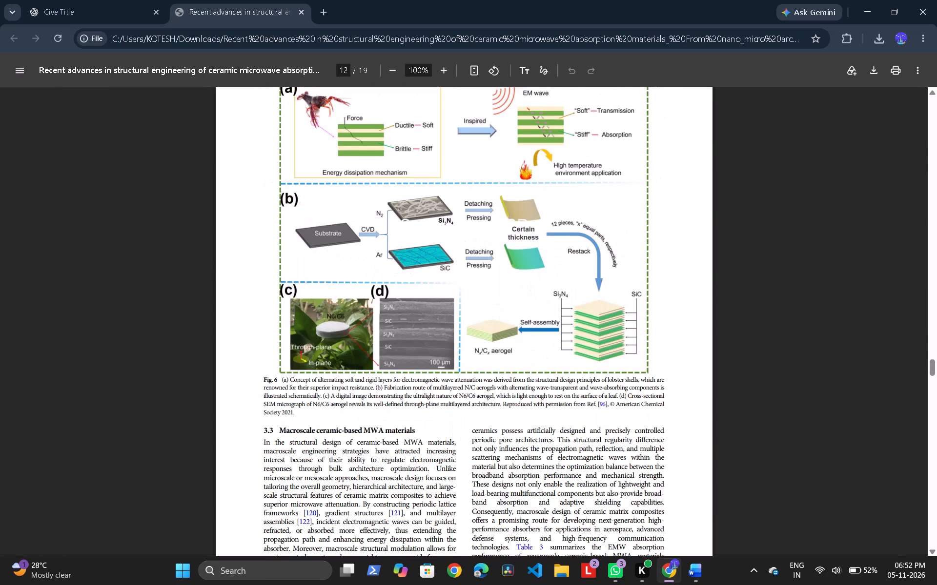
pyautogui.scroll(4, 533, 347)
pyautogui.scroll(-6, 533, 347)
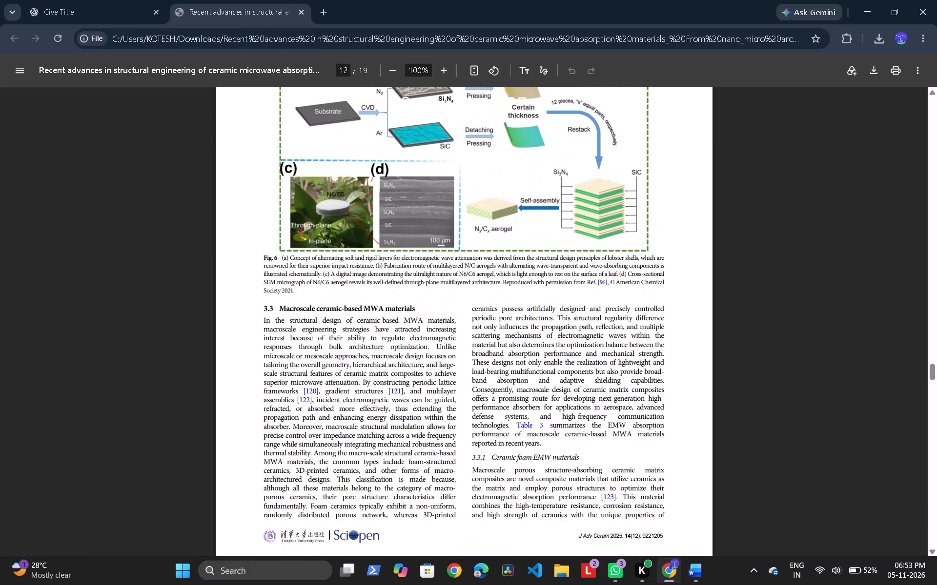
pyautogui.moveTo(261, 310); pyautogui.dragTo(411, 314)
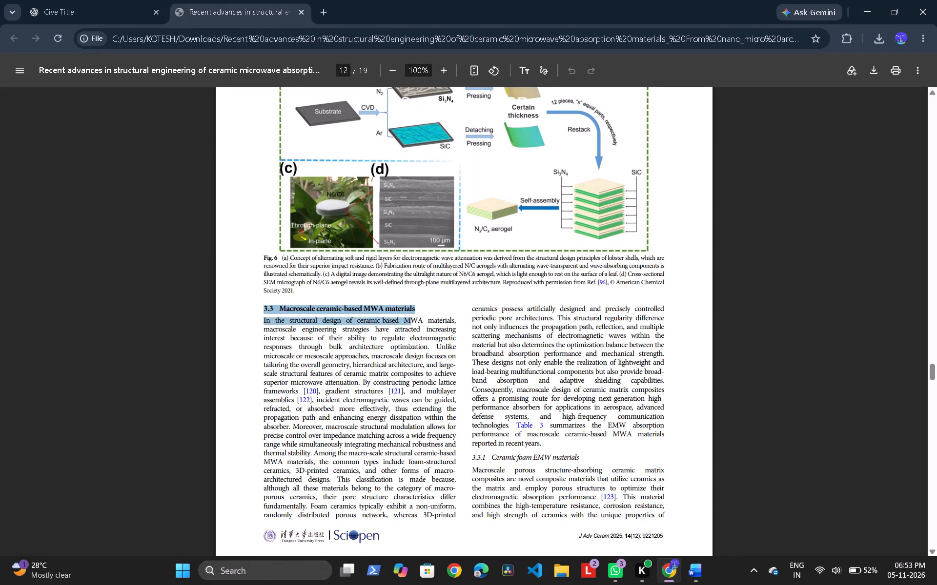
pyautogui.moveTo(411, 314); pyautogui.dragTo(421, 302)
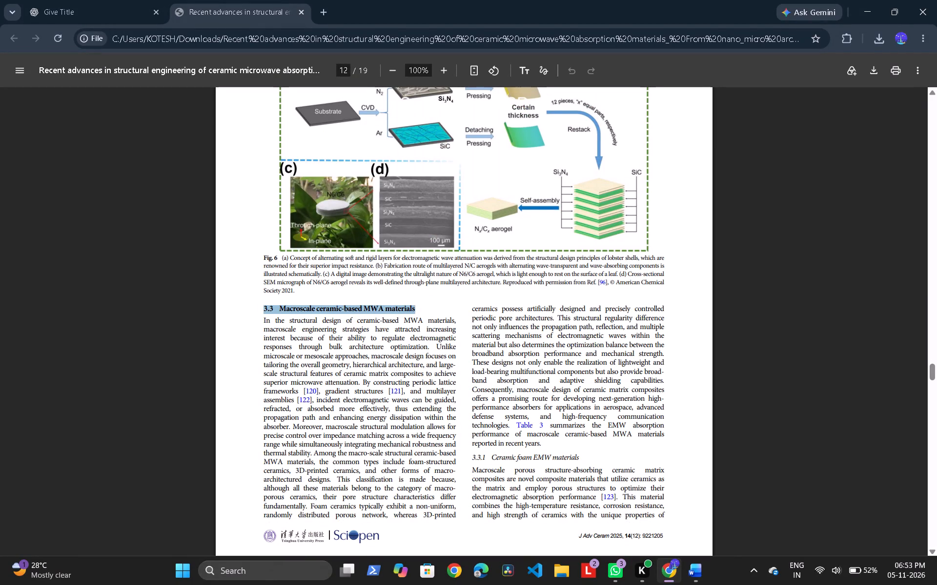
pyautogui.hotkey('ctrl', 'c')
pyautogui.hotkey('ctrl', 'c')
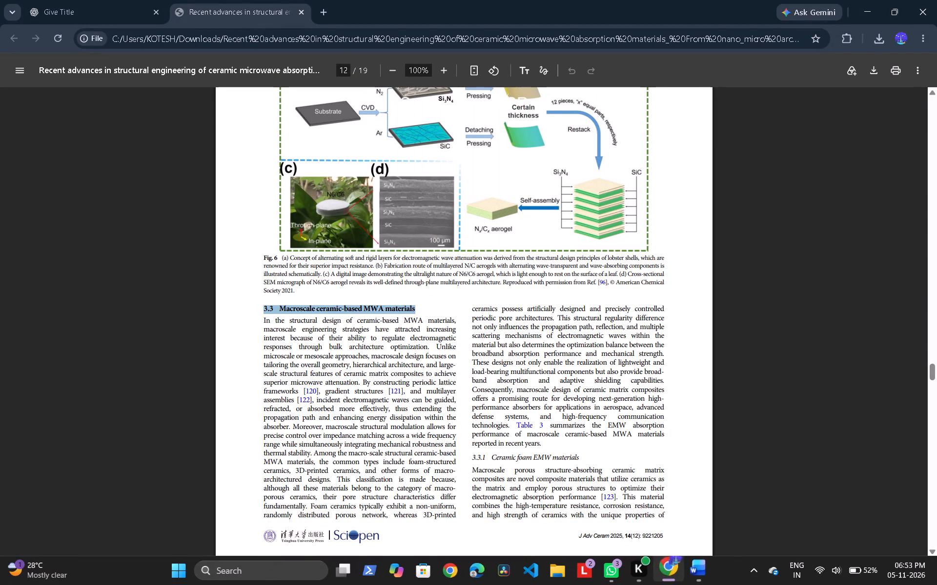
# Close the three other Word documents, "Basic electronic le...", "reasher paper" and "DKP", keeping only the "Reasher paper tables" document open.
pyautogui.click(691, 580)
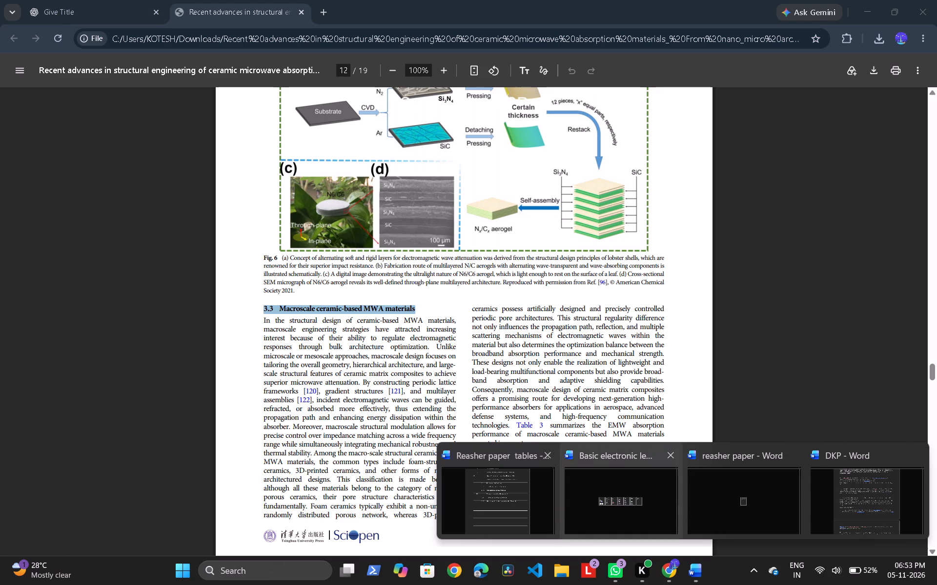
pyautogui.click(673, 462)
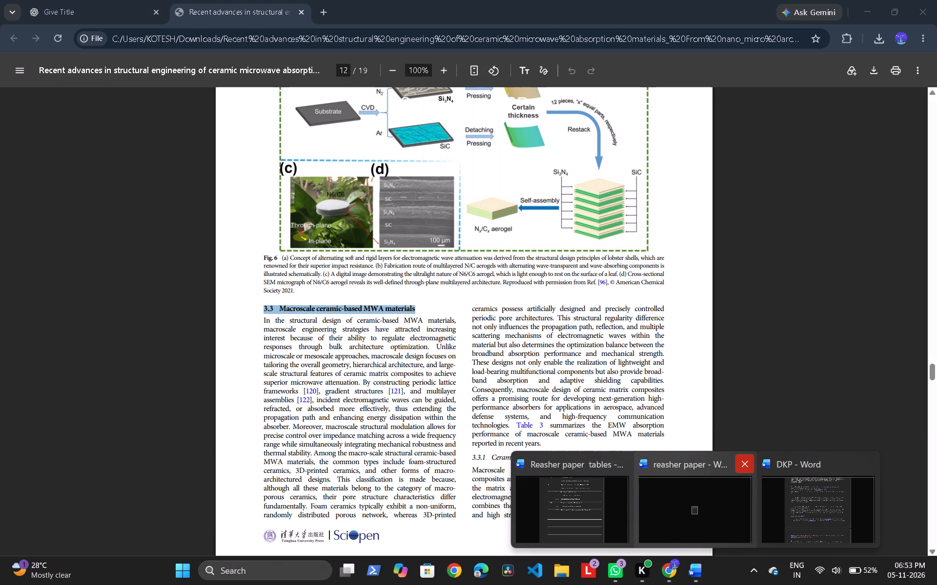
pyautogui.click(745, 469)
pyautogui.click(798, 466)
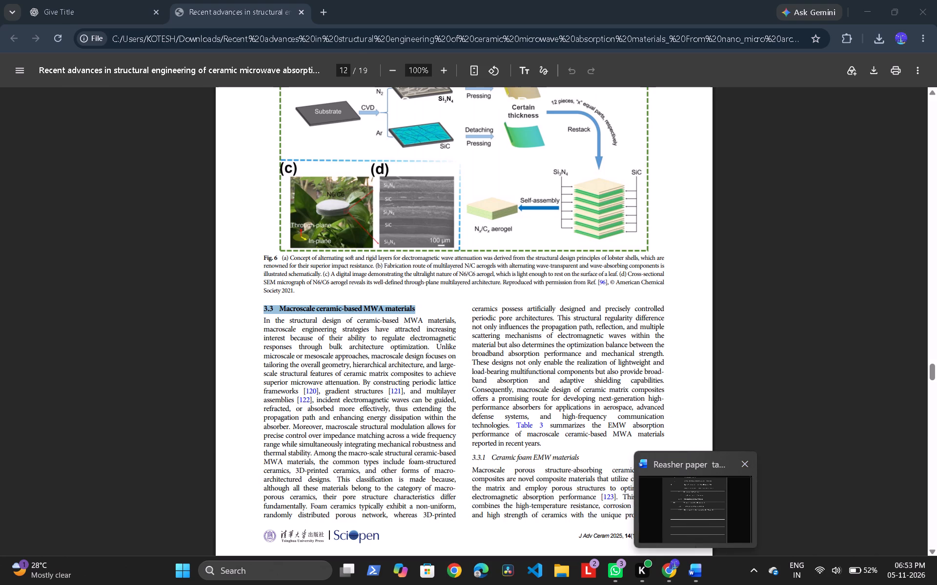
# In the "Reasher paper tables" Word document, paste the copied heading into the title cell of the row below 2.2.2.
pyautogui.click(739, 510)
pyautogui.click(435, 323)
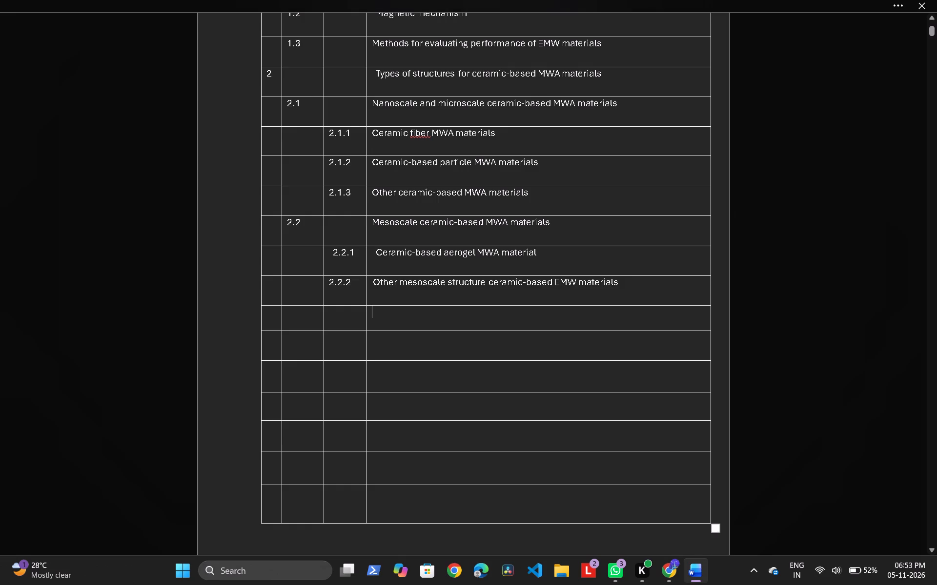
pyautogui.hotkey('ctrl', 'v')
# Enter 2.3 in the second column of the Macroscale row and remove the 3.3 prefix from its title.
pyautogui.moveTo(391, 312); pyautogui.dragTo(369, 311)
pyautogui.hotkey('ctrl', 'c')
pyautogui.click(314, 308)
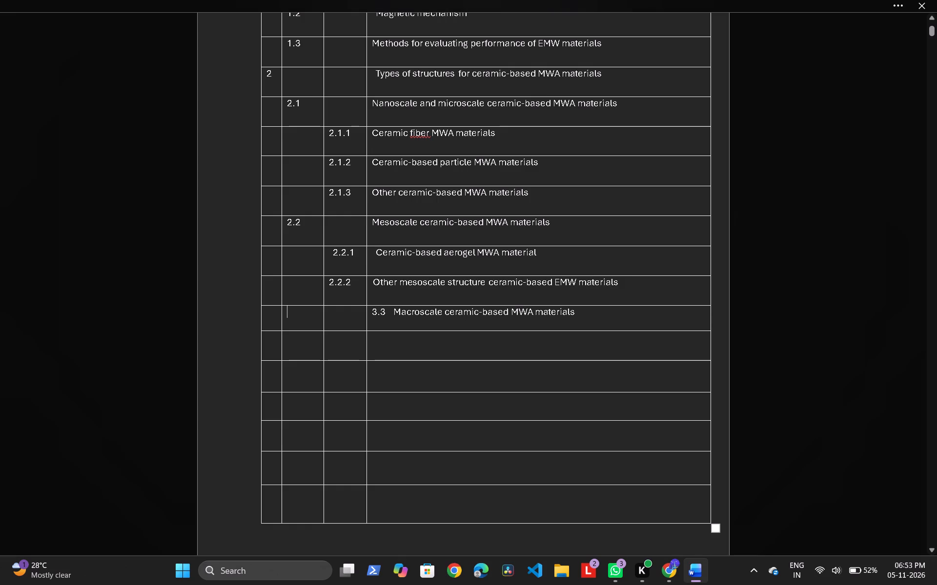
pyautogui.hotkey('ctrl', 'v')
pyautogui.click(295, 312)
pyautogui.press('BackSpace')
pyautogui.press('BackSpace')
pyautogui.write('2.')
pyautogui.scroll(1, 333, 369)
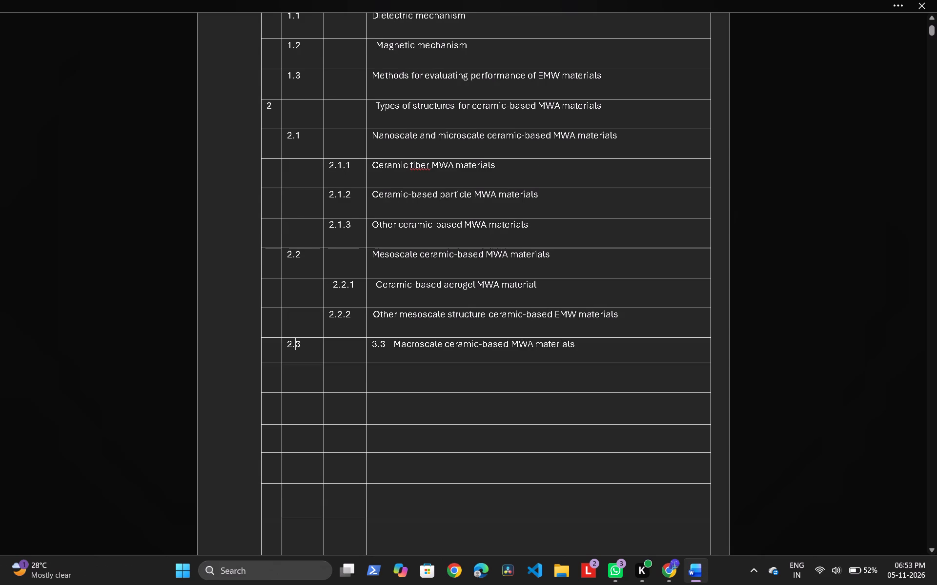
pyautogui.moveTo(390, 351); pyautogui.dragTo(368, 348)
pyautogui.press('BackSpace')
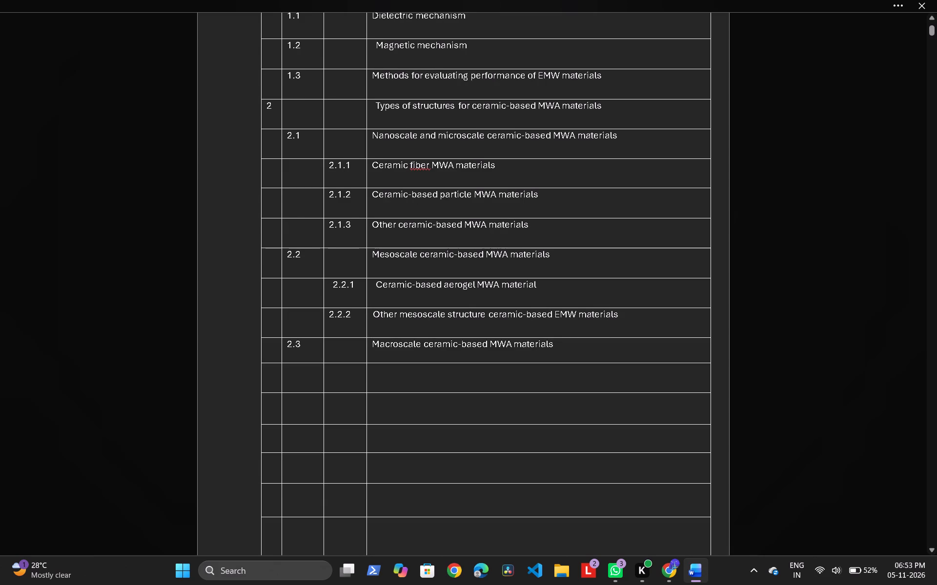
# Copy the heading "3.3.1 Ceramic foam EMW materials" from the PDF in Chrome and return to the Word table.
pyautogui.click(305, 383)
pyautogui.click(673, 572)
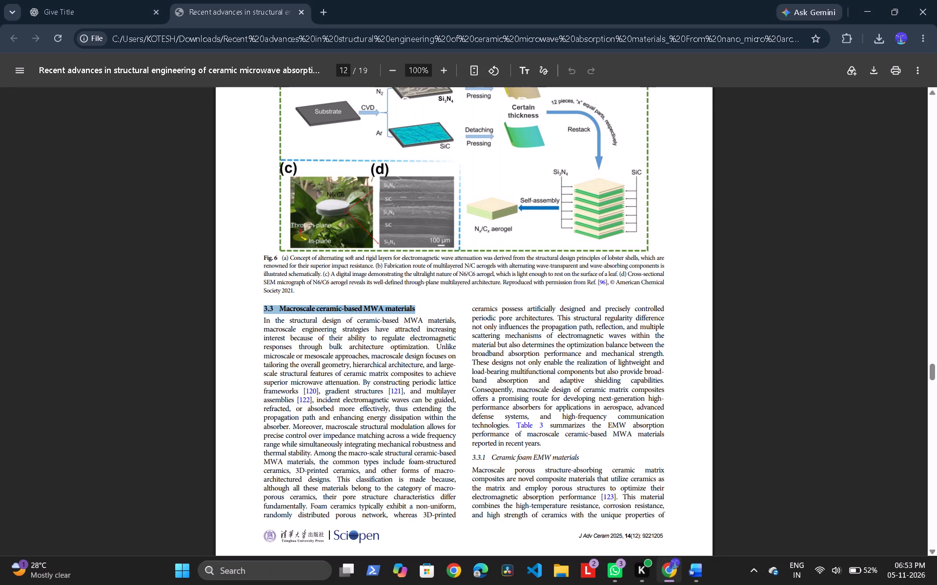
pyautogui.scroll(-1, 502, 448)
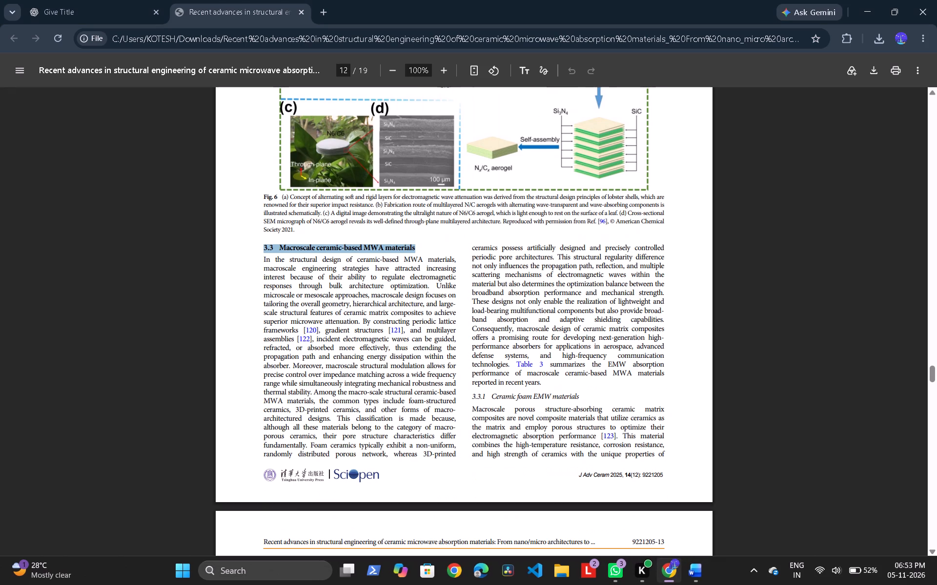
pyautogui.click(469, 402)
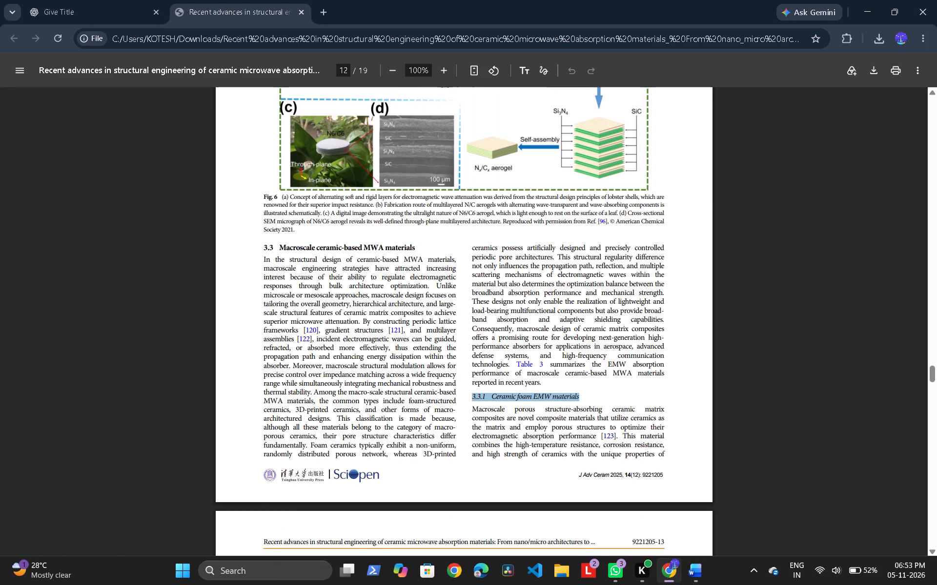
pyautogui.hotkey('ctrl', 'c')
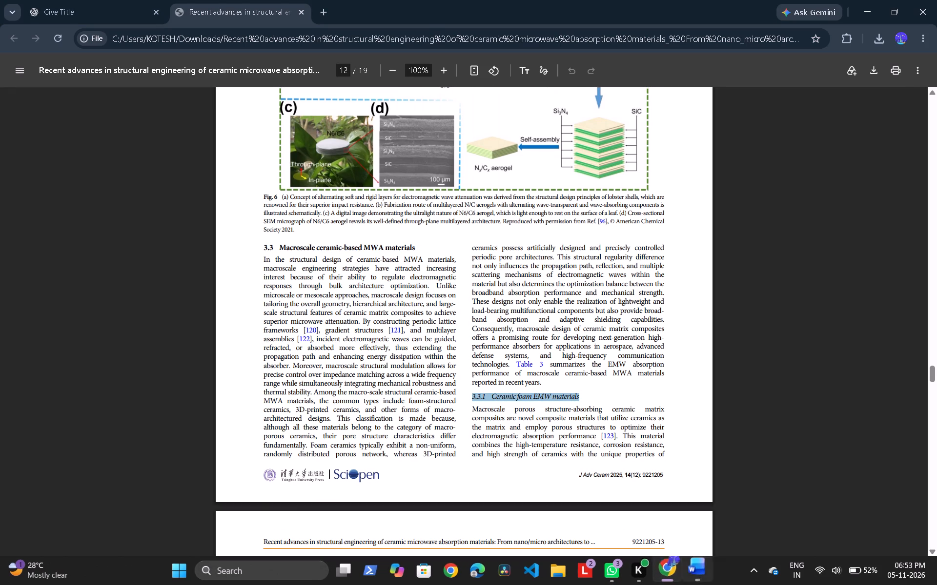
pyautogui.click(679, 570)
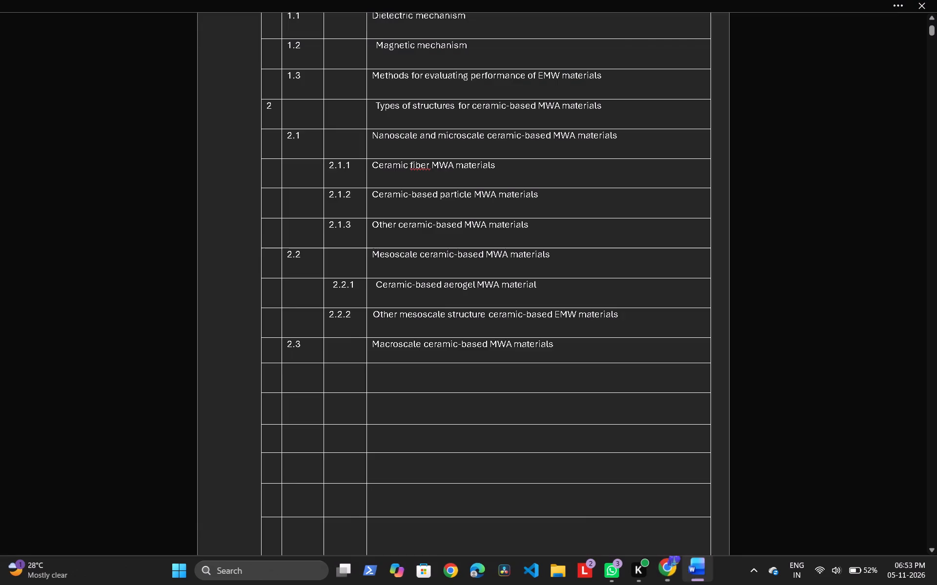
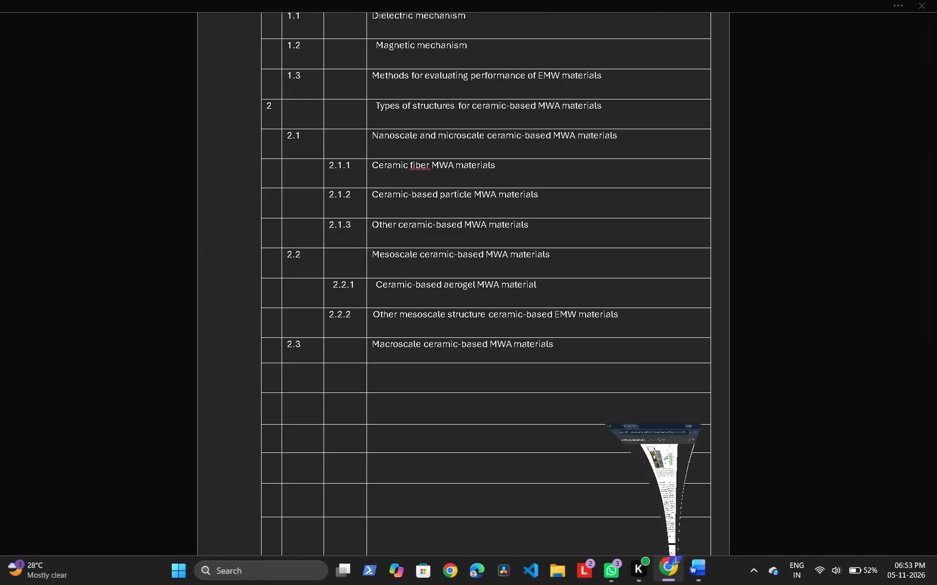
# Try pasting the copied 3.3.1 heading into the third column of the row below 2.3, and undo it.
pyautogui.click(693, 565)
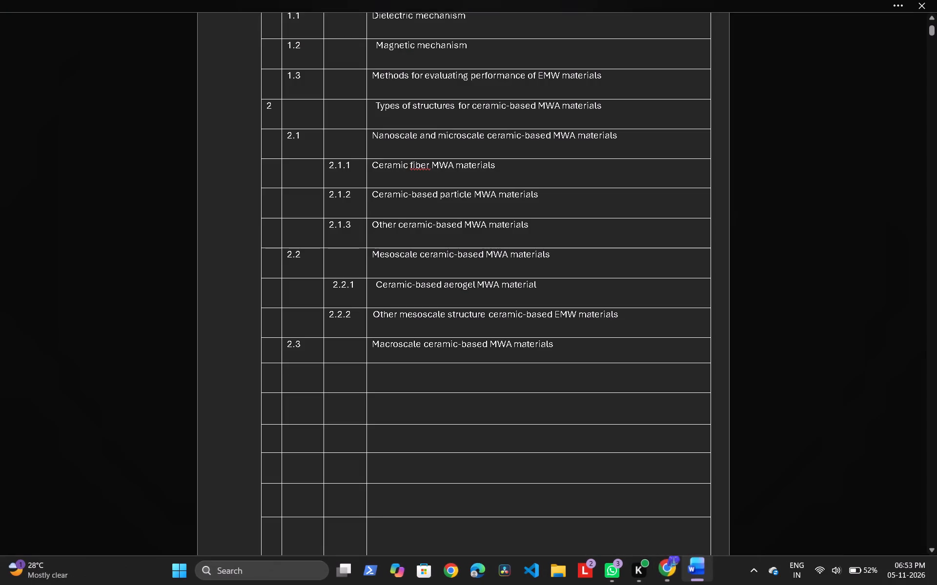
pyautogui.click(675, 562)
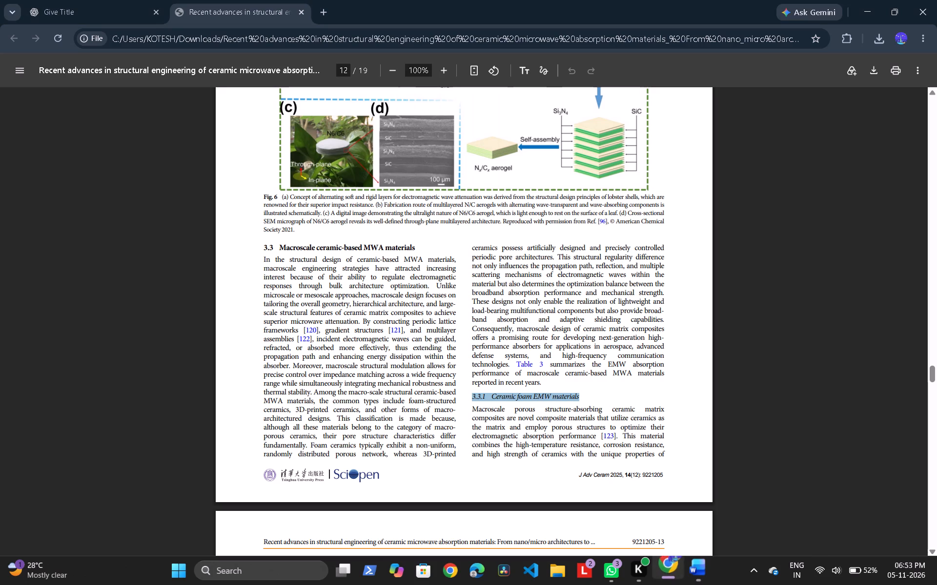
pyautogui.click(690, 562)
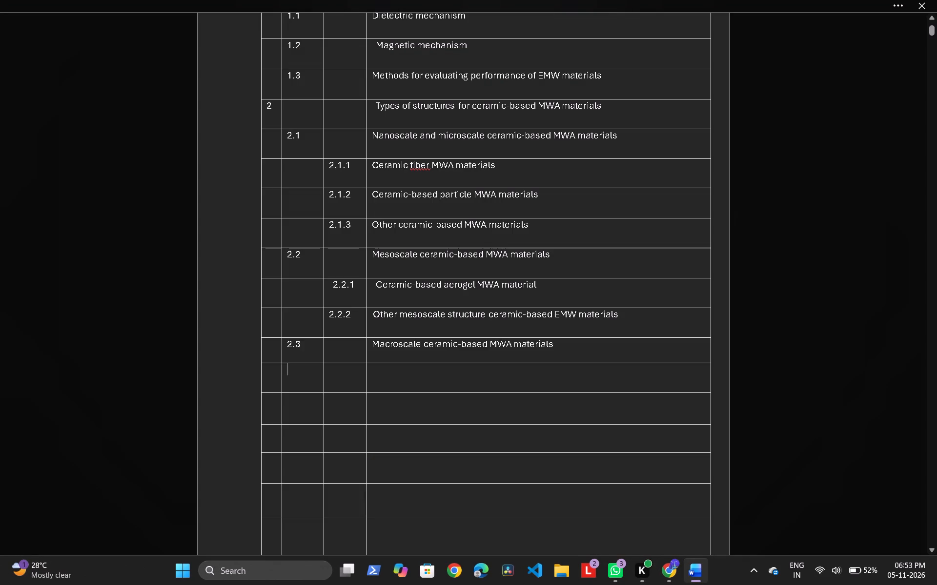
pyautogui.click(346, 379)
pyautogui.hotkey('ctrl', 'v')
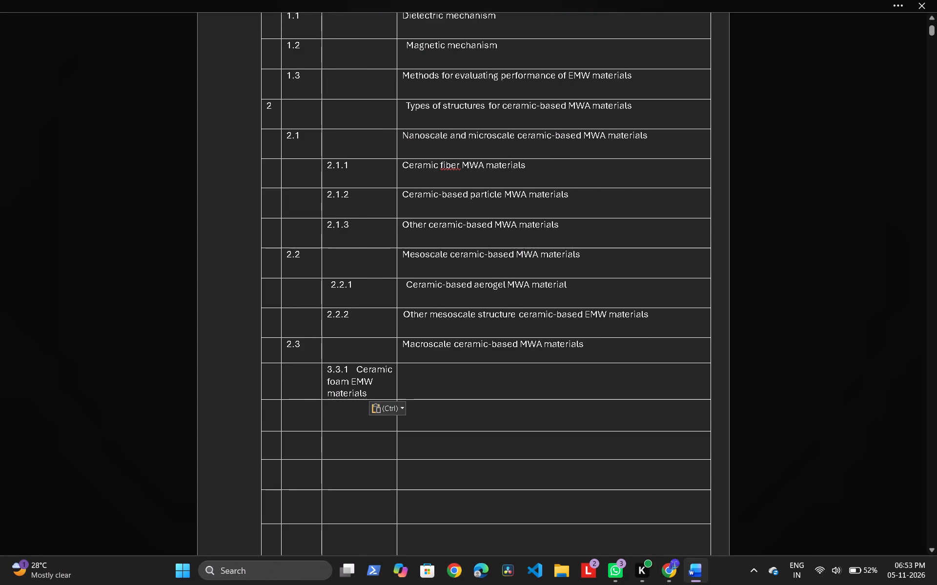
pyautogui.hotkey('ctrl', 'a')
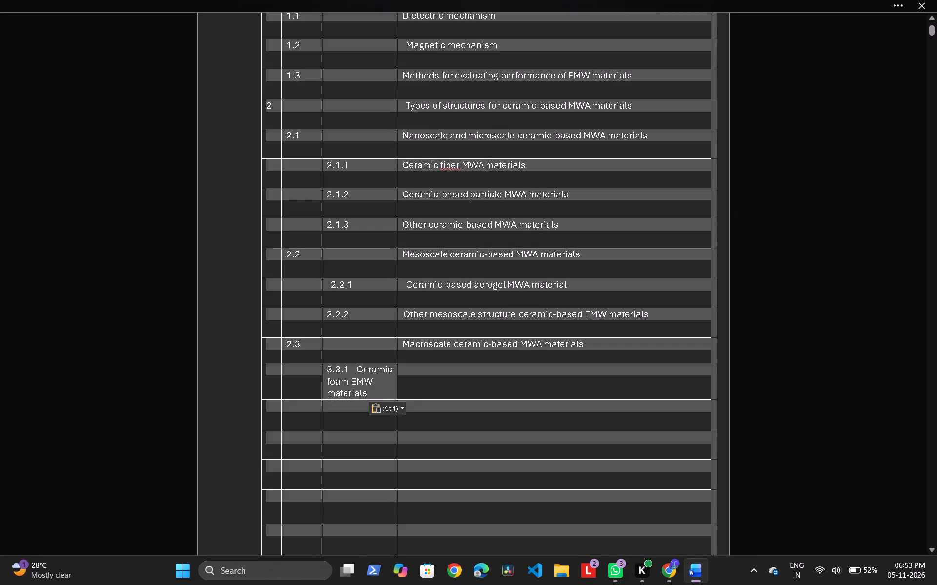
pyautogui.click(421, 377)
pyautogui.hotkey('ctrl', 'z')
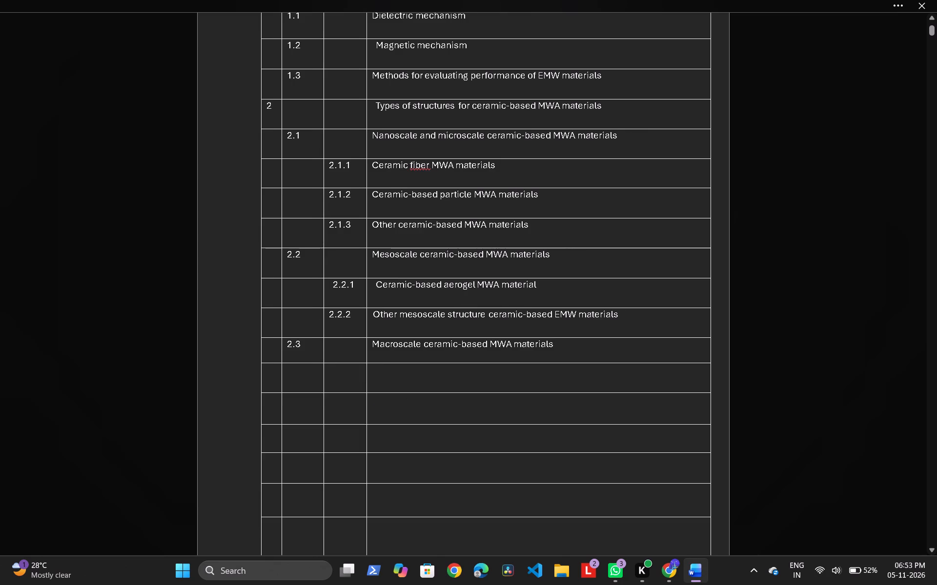
# Paste the copied "3.3.1 Ceramic foam EMW materials" heading into the title cell of the row below 2.3.
pyautogui.click(407, 382)
pyautogui.hotkey('ctrl', 'v')
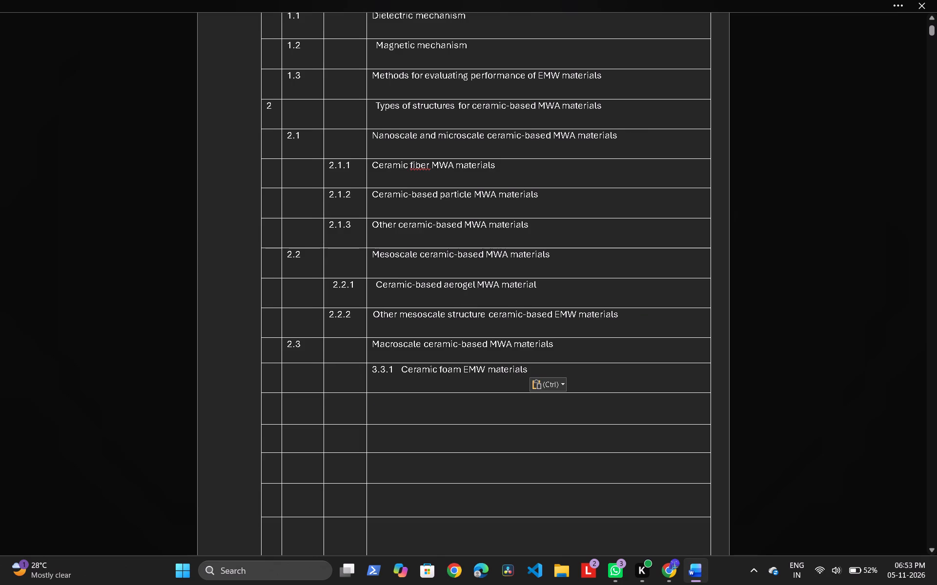
# Copy the title's section number into the third column of the Ceramic foam row and change it to 2.3.1.
pyautogui.moveTo(396, 371); pyautogui.dragTo(372, 366)
pyautogui.hotkey('ctrl', 'c')
pyautogui.click(342, 377)
pyautogui.hotkey('ctrl', 'v')
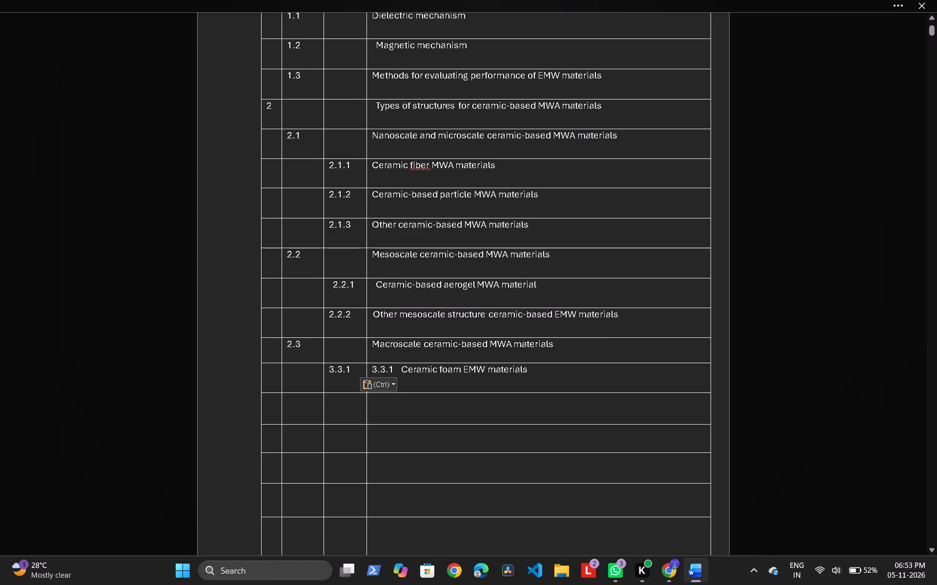
pyautogui.click(330, 372)
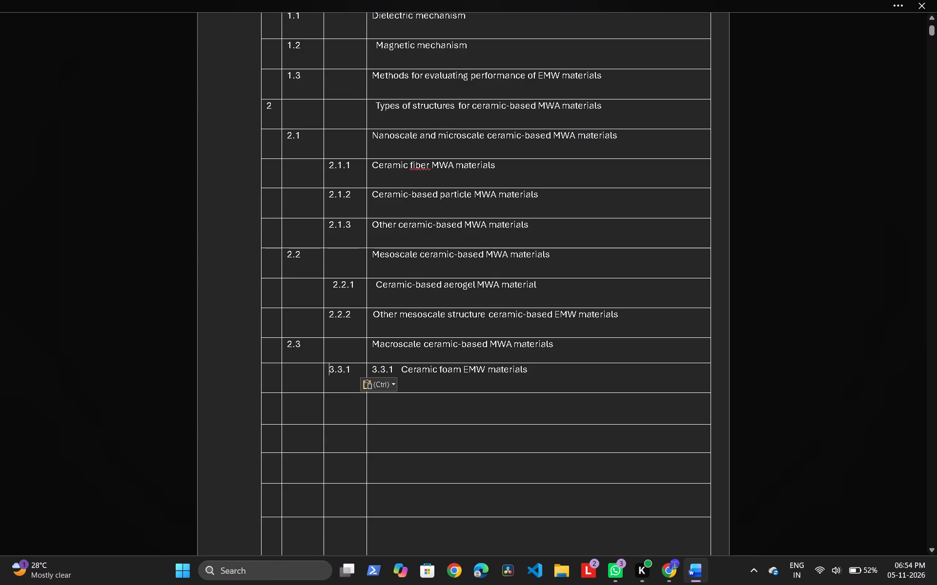
pyautogui.click(336, 372)
pyautogui.press('Left')
pyautogui.press('BackSpace')
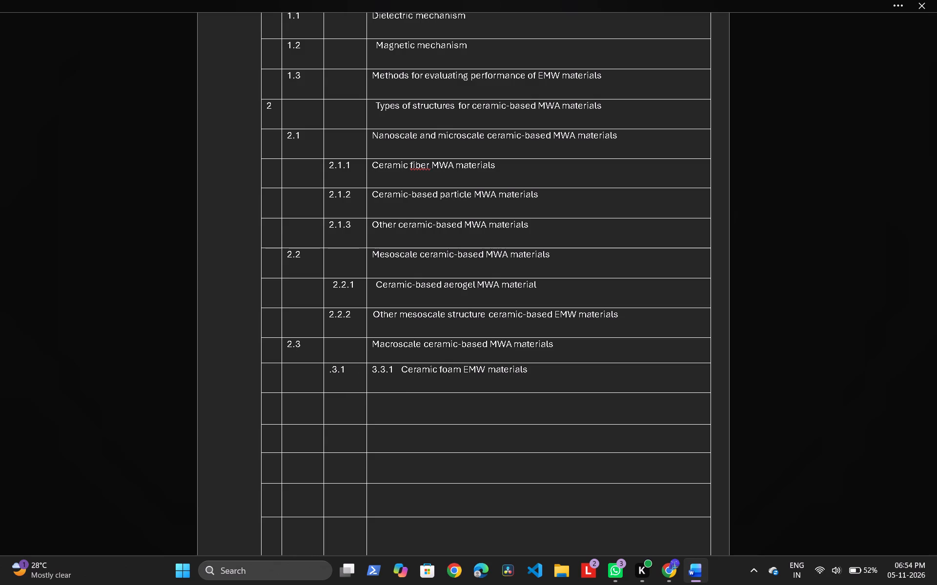